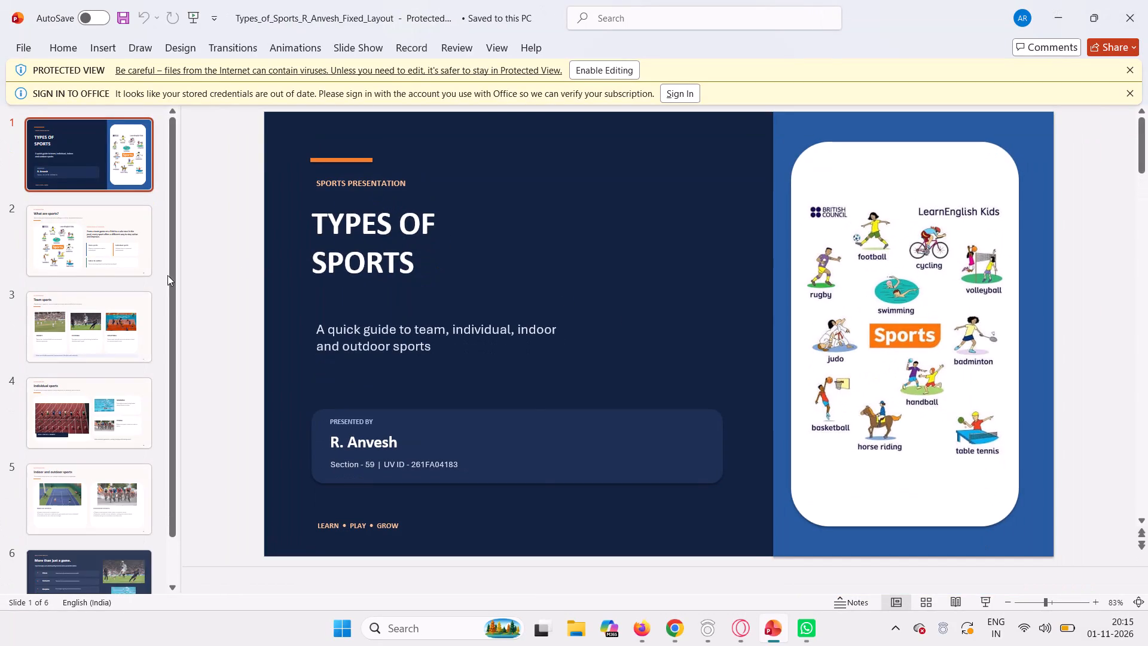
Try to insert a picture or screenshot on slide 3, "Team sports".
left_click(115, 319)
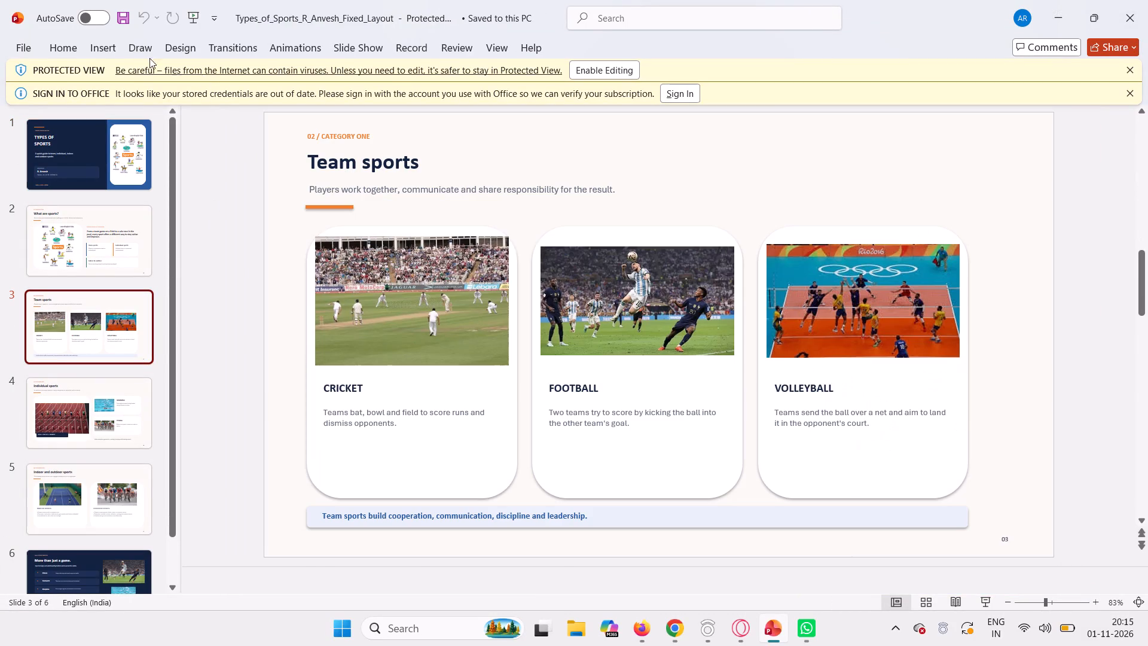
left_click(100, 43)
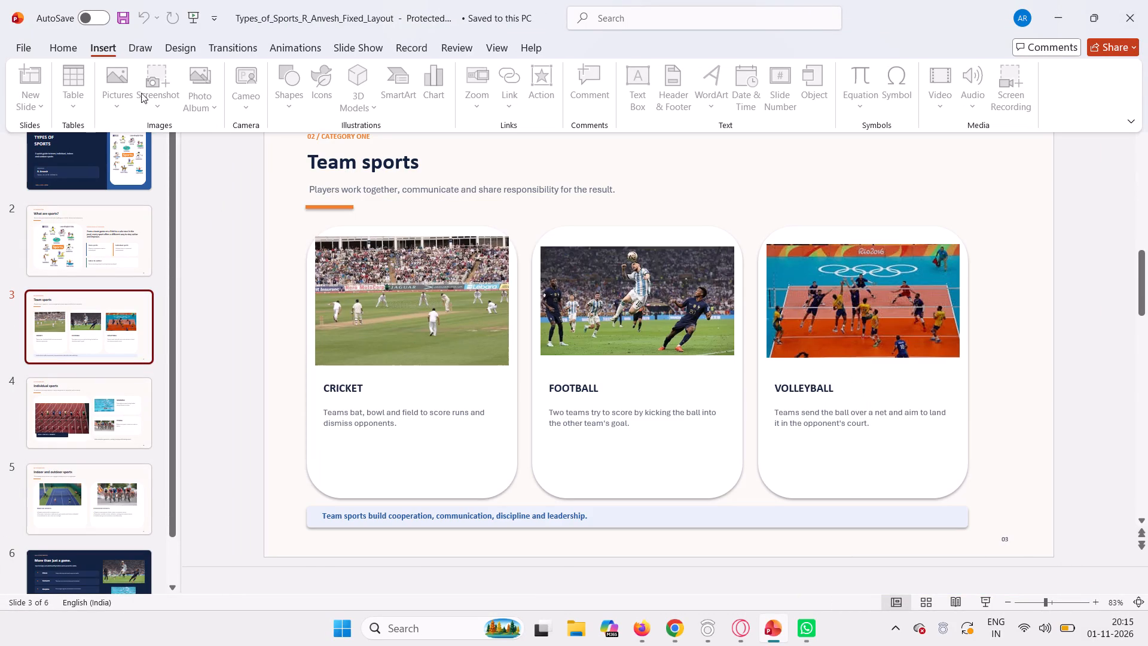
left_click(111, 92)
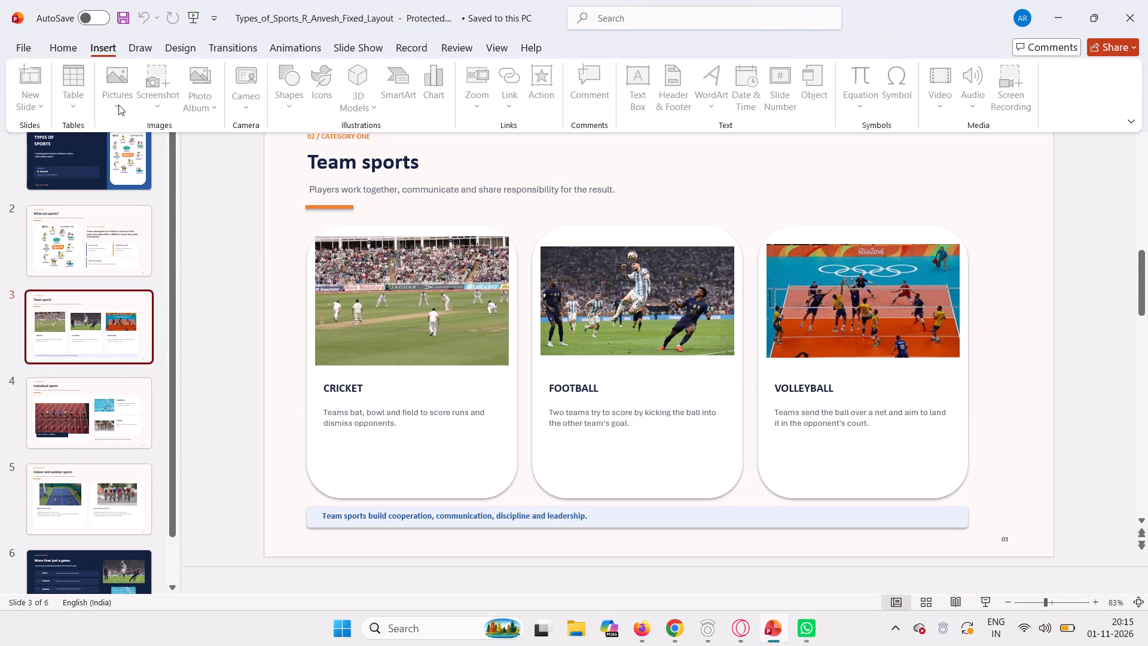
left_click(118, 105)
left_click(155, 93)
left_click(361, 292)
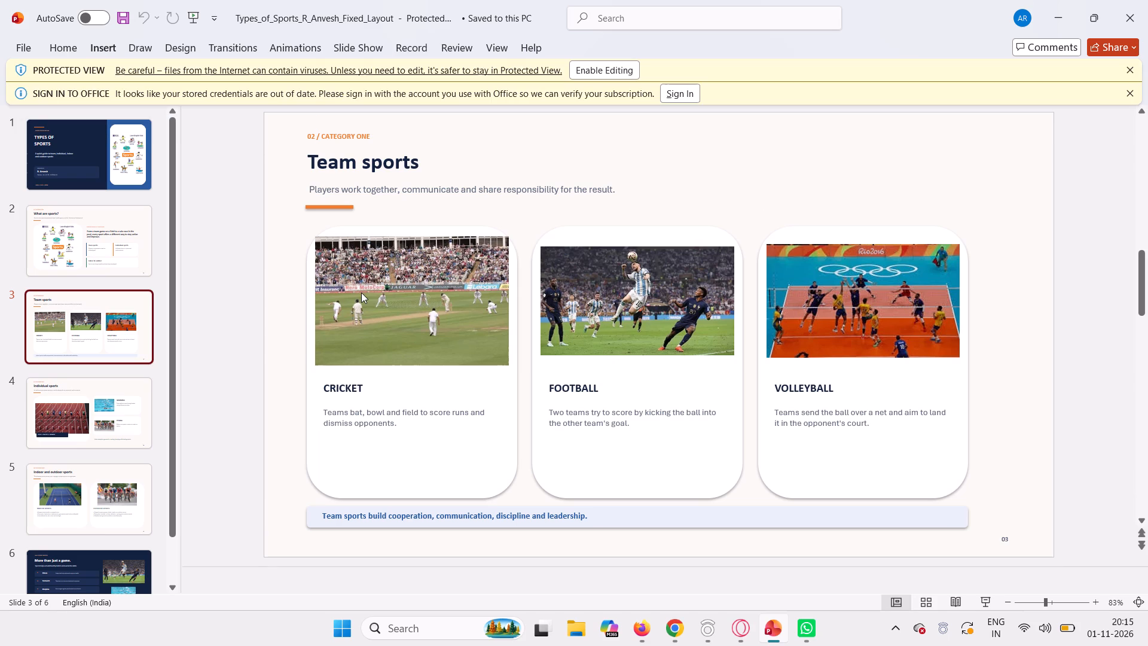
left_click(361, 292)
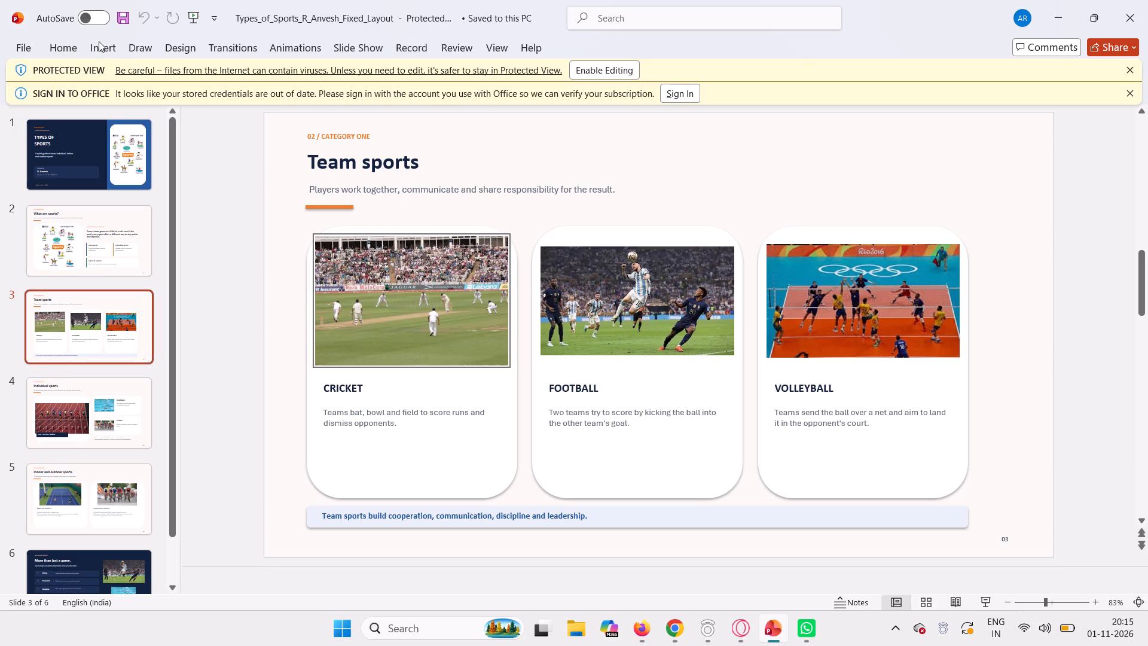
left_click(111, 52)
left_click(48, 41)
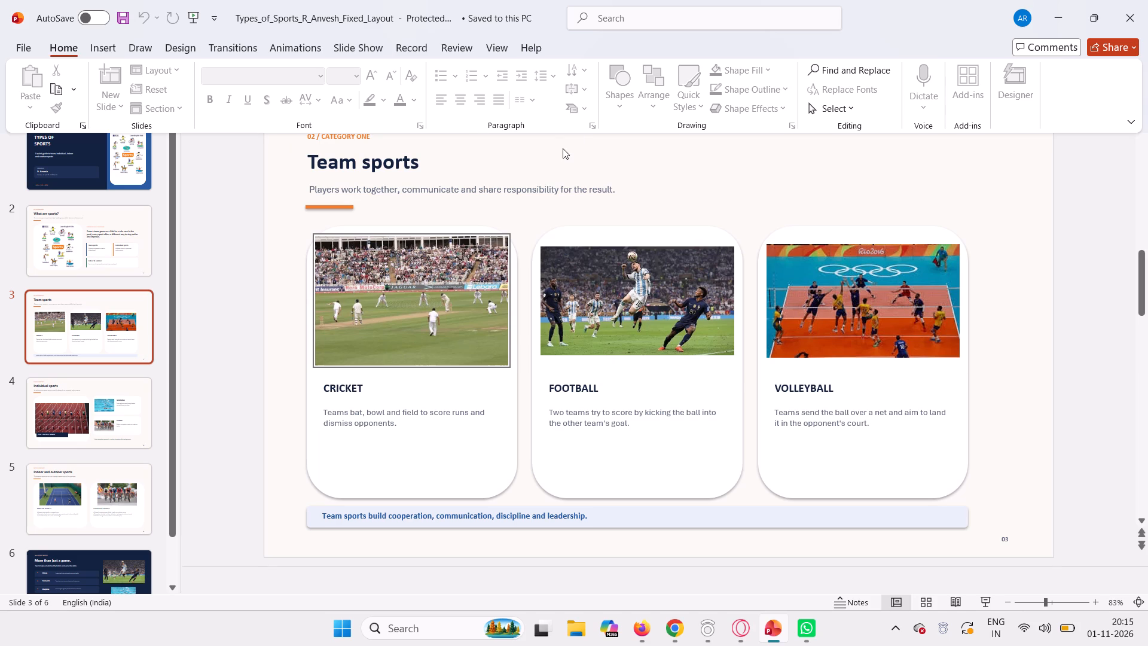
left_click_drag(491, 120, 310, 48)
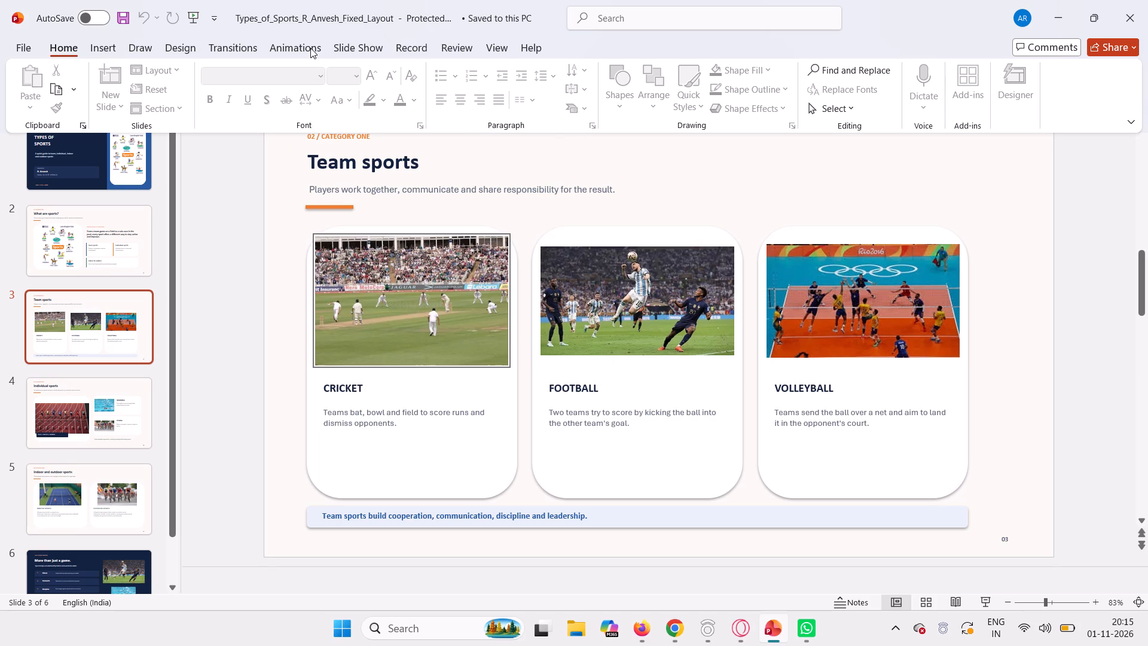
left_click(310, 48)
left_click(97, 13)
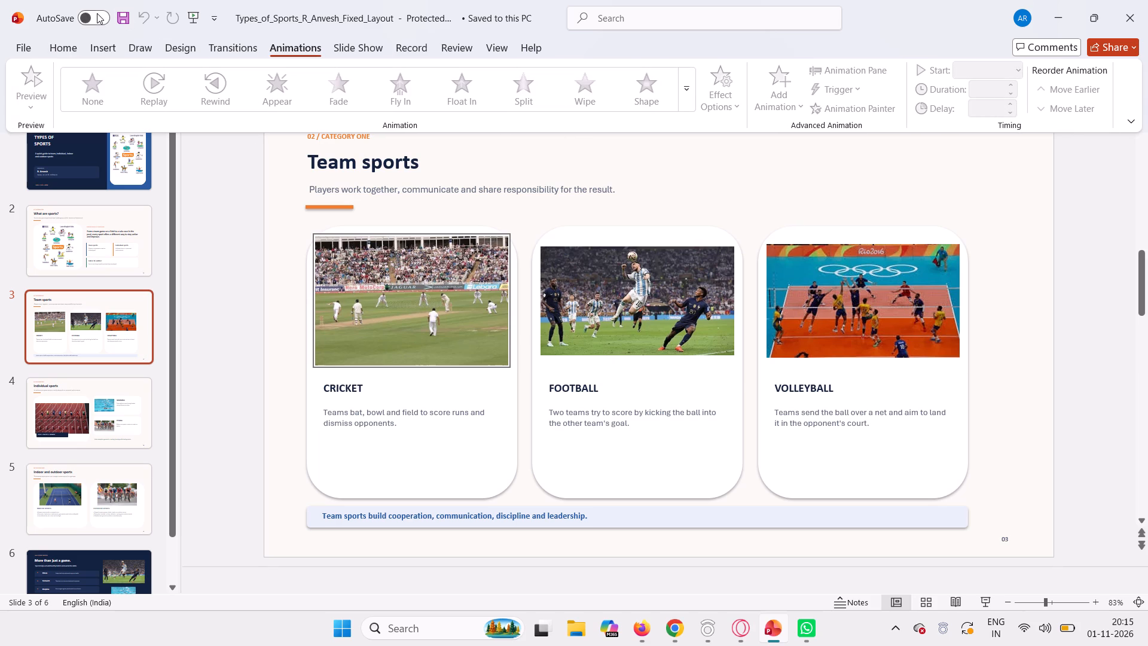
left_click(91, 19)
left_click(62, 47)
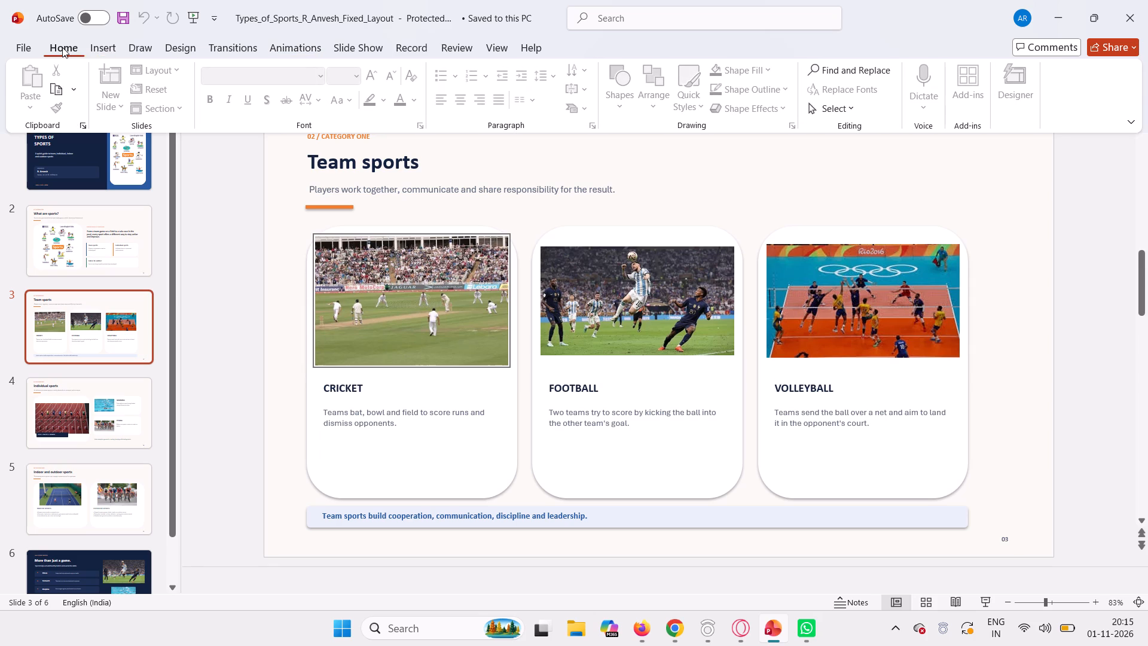
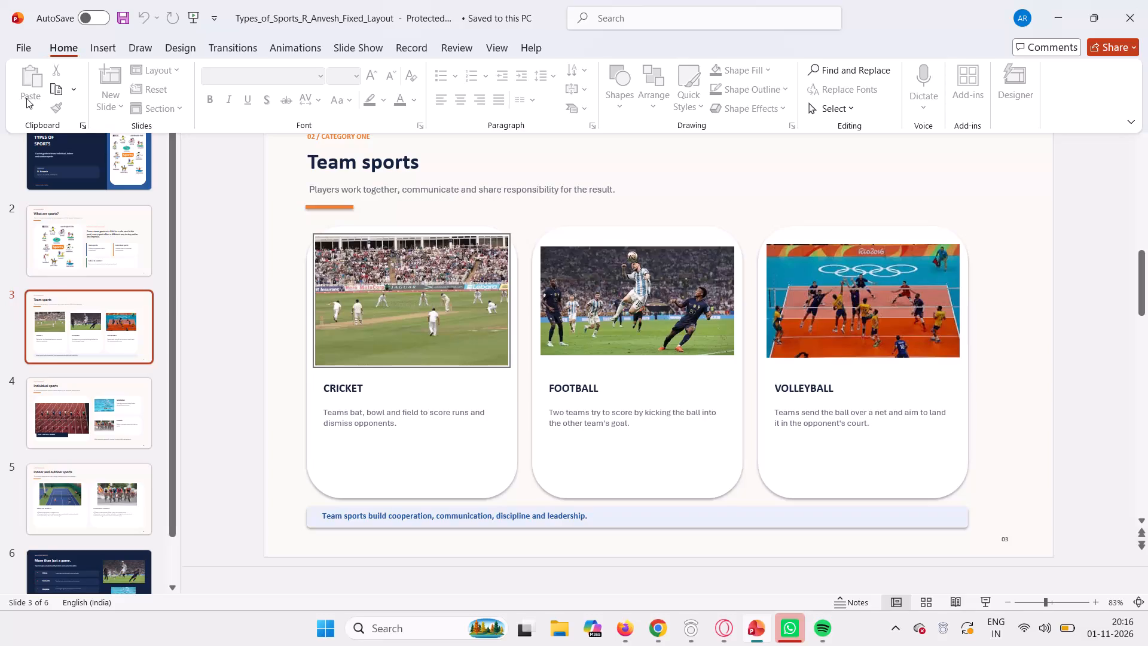
Enable saving for the Types of Sports presentation so it leaves Protected View.
left_click(26, 98)
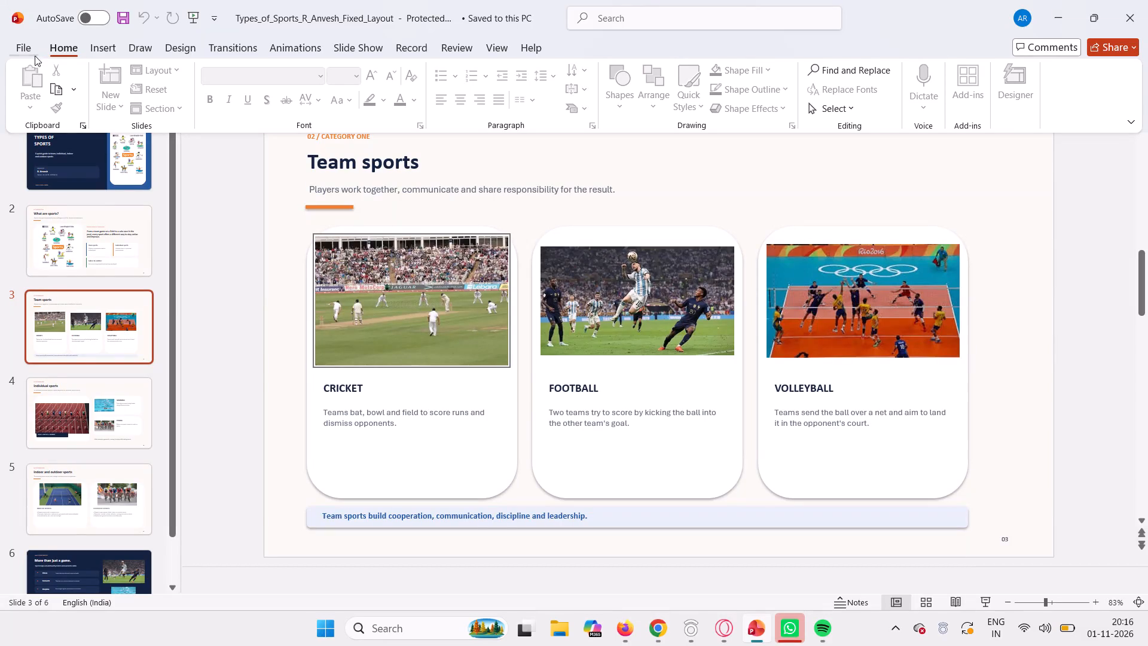
left_click(31, 51)
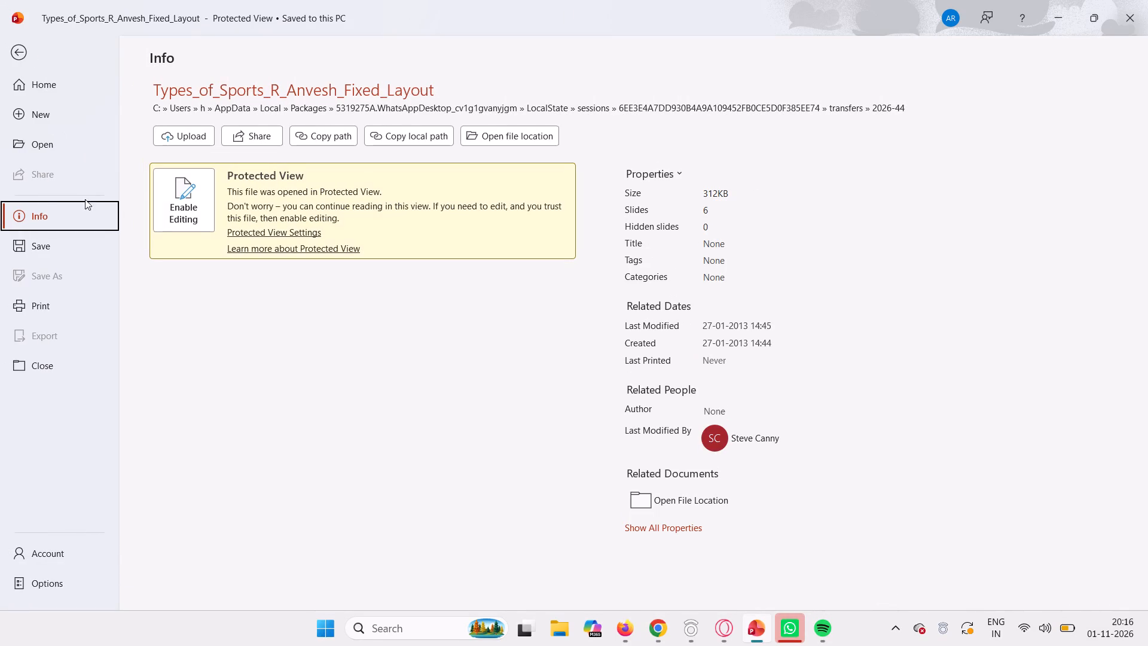
left_click(35, 246)
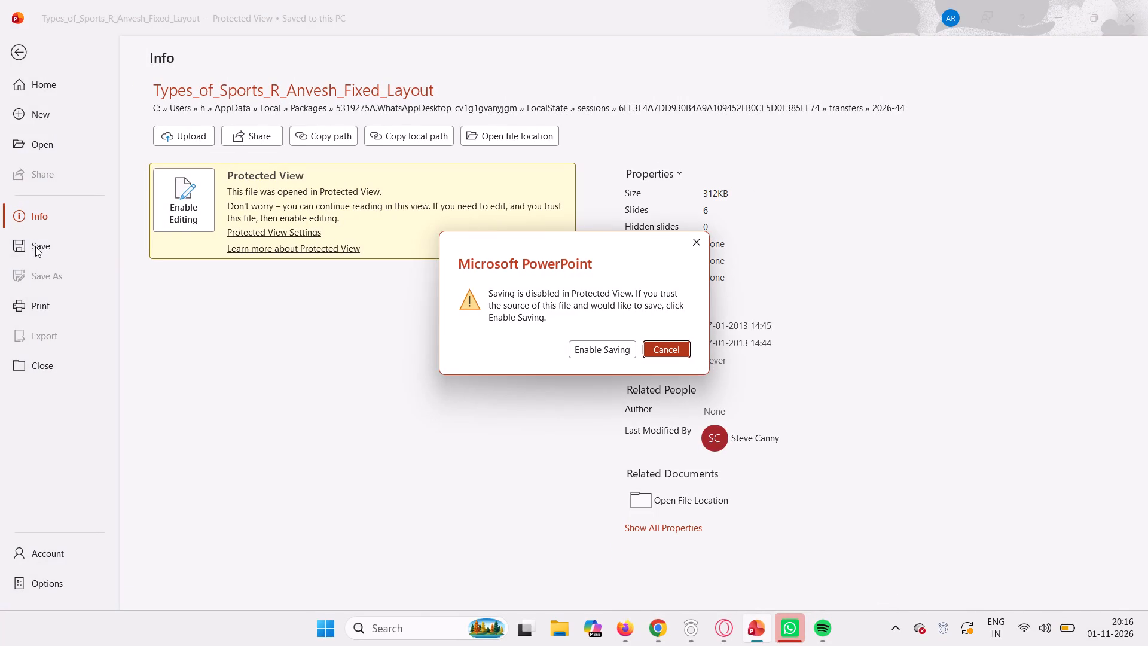
left_click(591, 349)
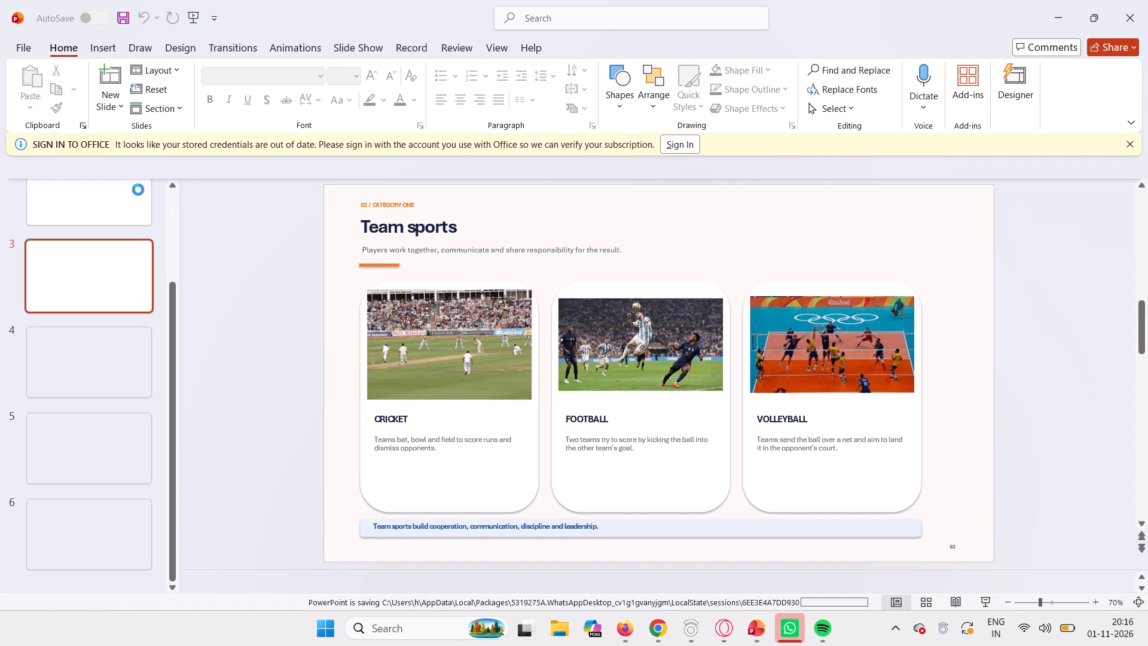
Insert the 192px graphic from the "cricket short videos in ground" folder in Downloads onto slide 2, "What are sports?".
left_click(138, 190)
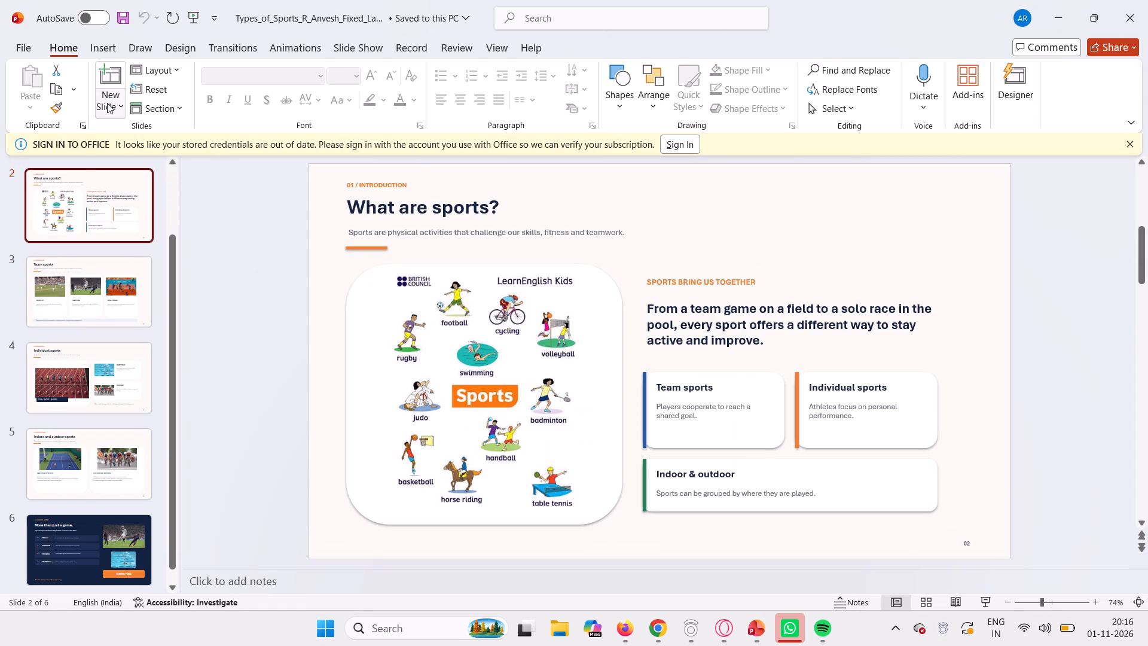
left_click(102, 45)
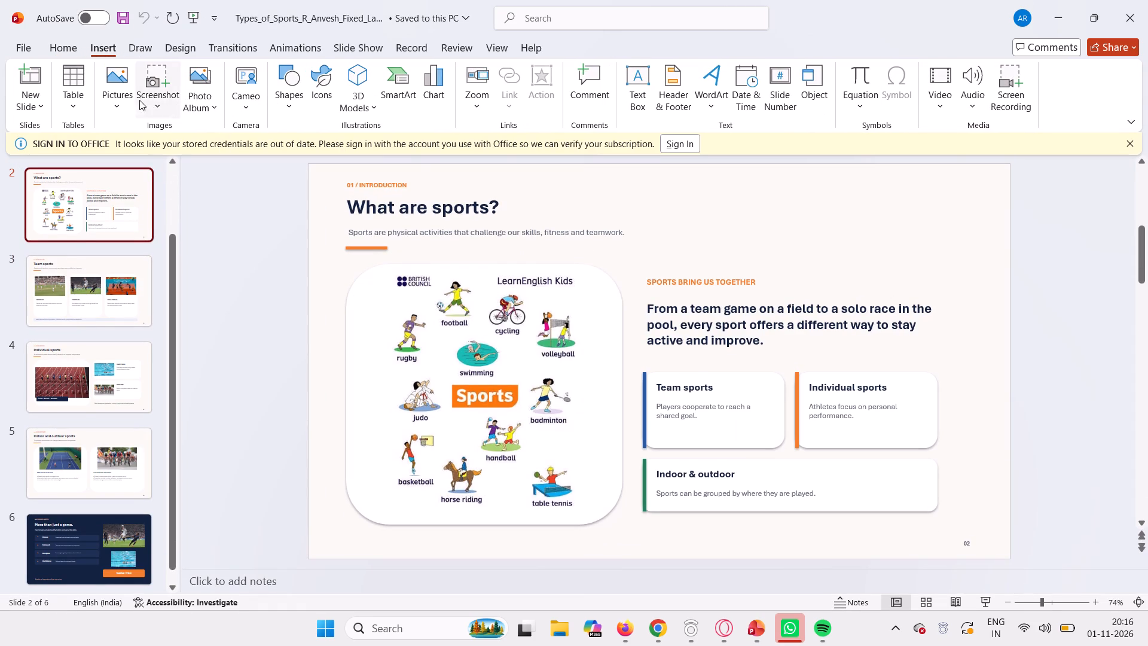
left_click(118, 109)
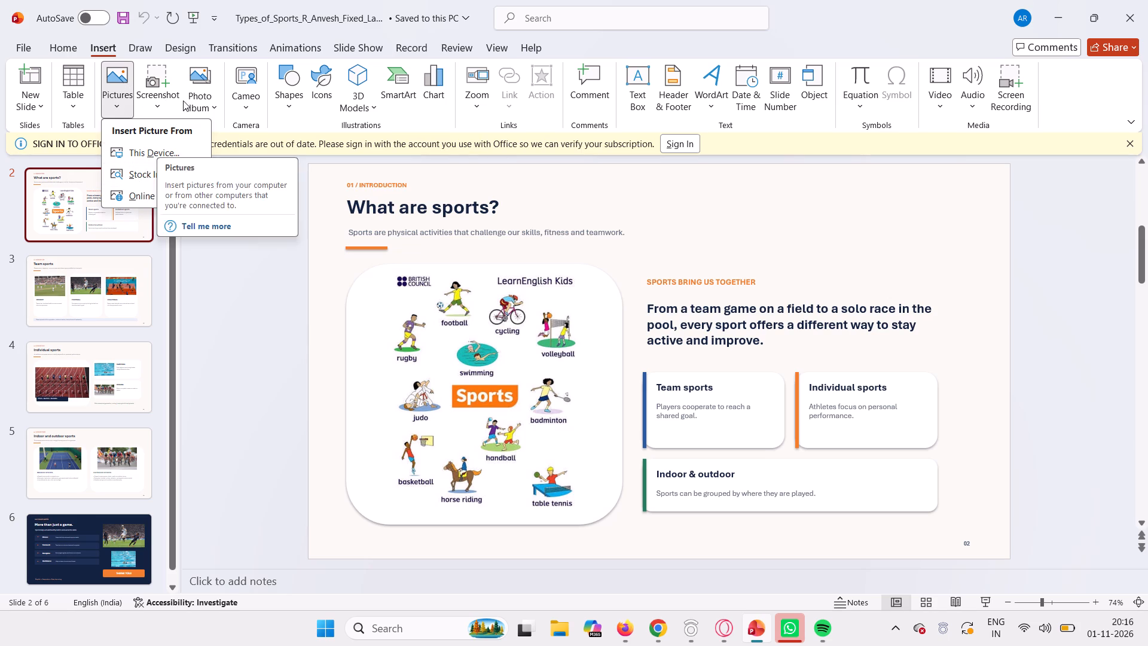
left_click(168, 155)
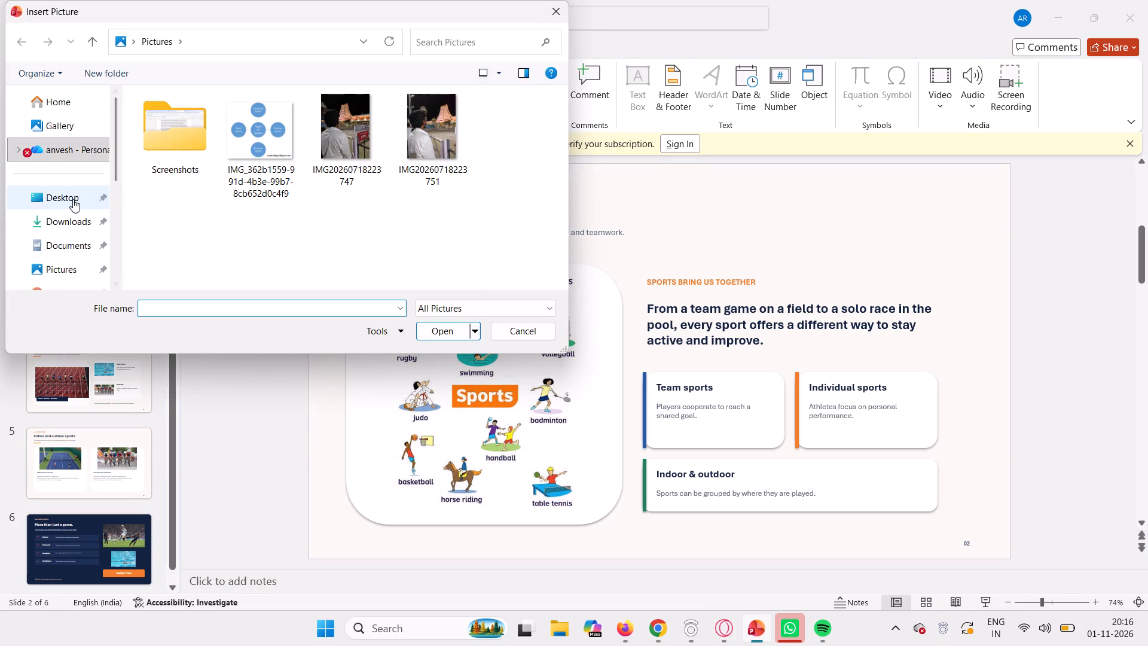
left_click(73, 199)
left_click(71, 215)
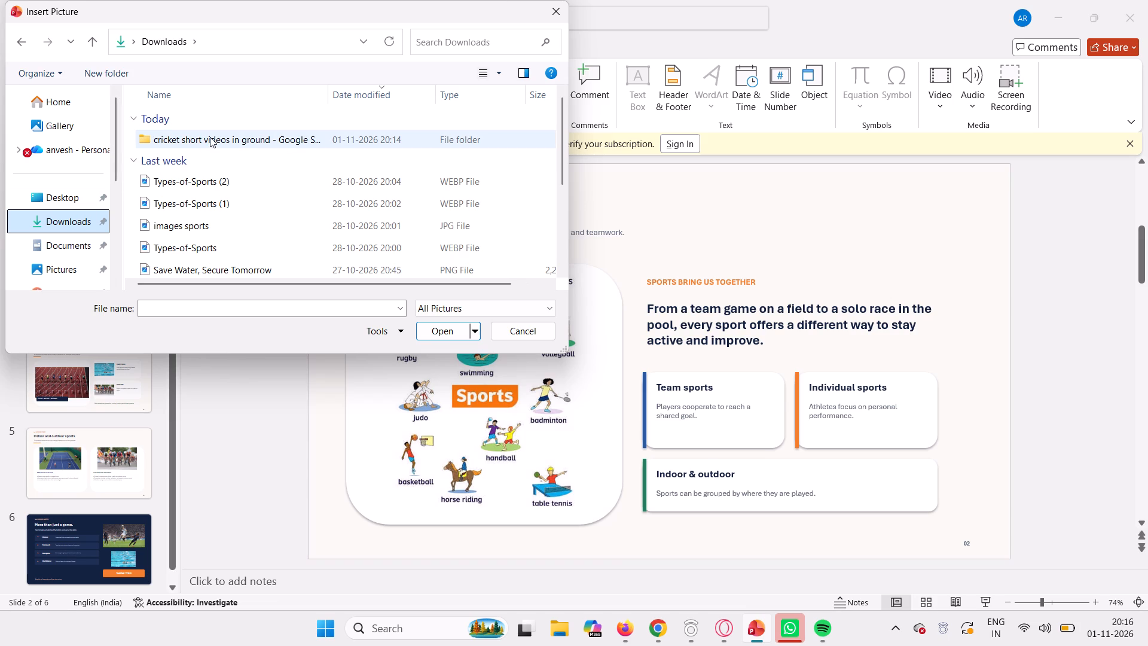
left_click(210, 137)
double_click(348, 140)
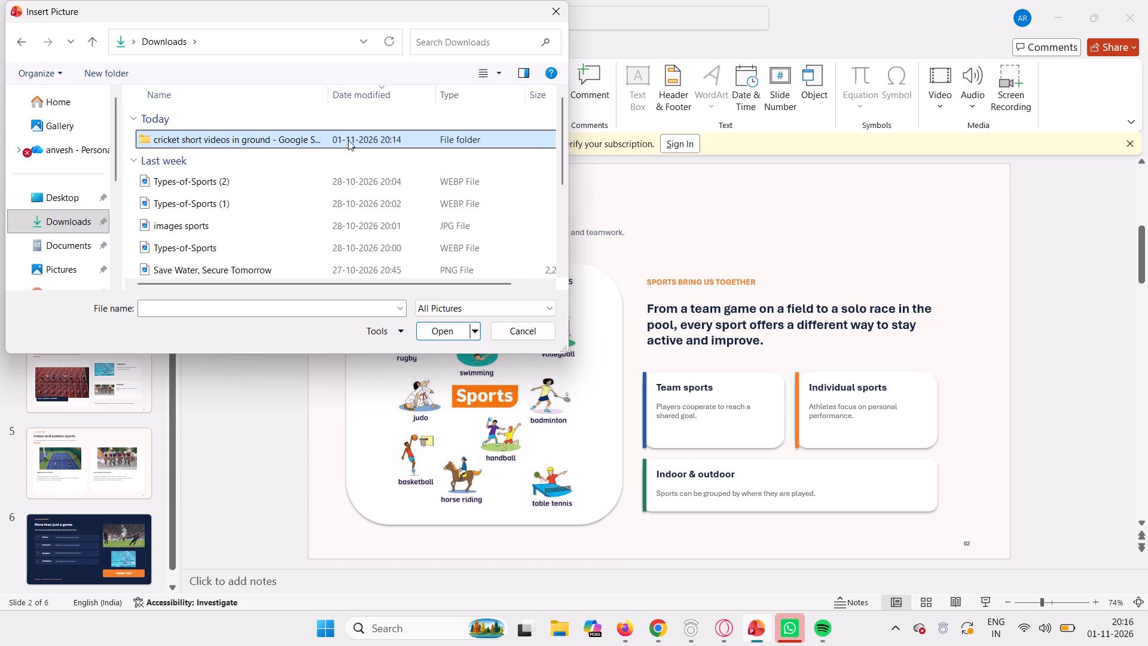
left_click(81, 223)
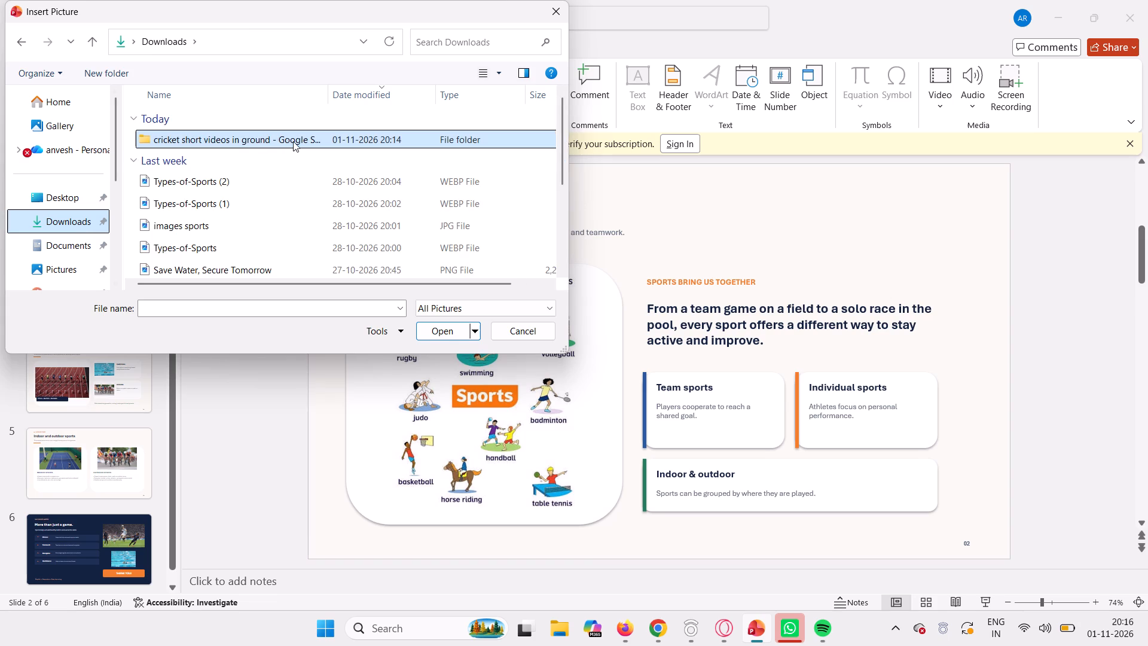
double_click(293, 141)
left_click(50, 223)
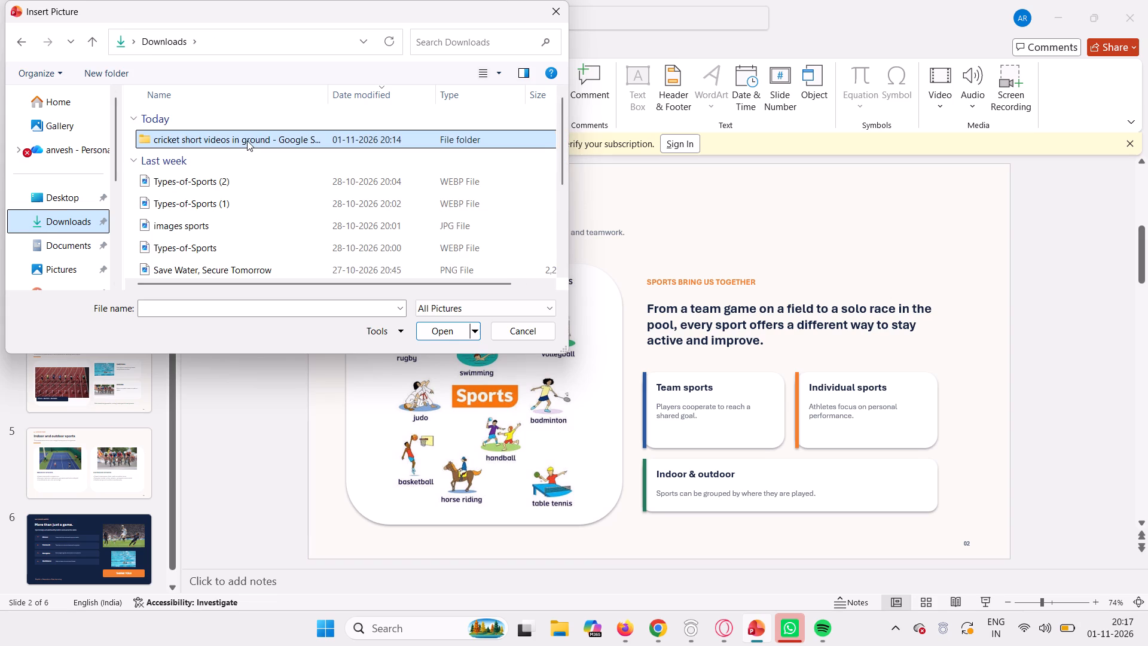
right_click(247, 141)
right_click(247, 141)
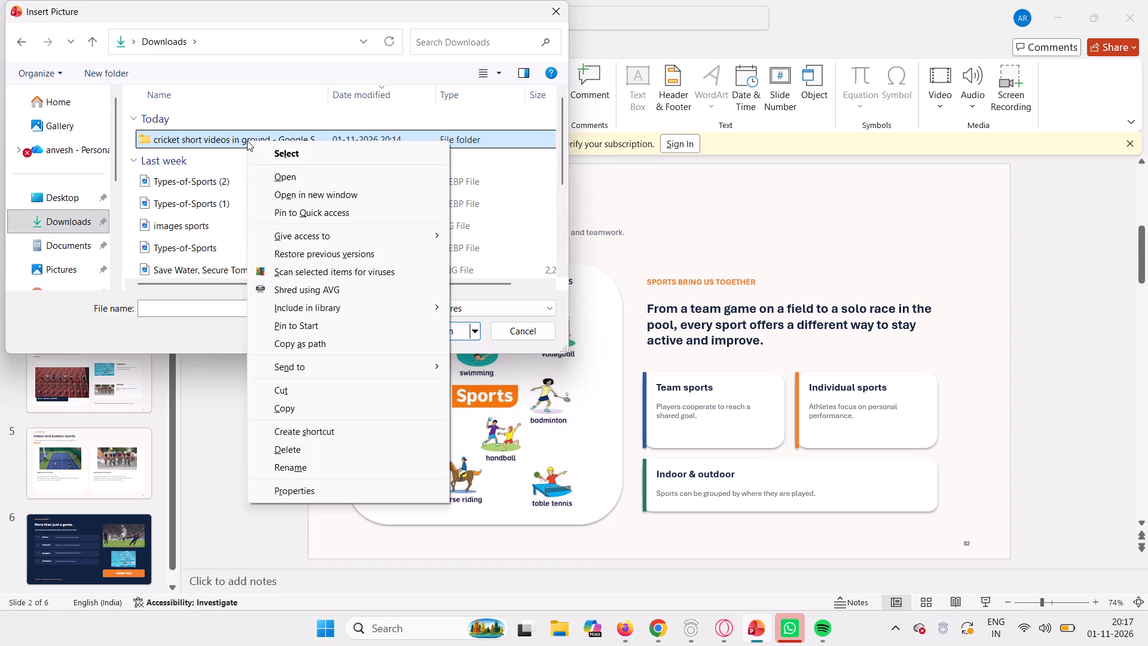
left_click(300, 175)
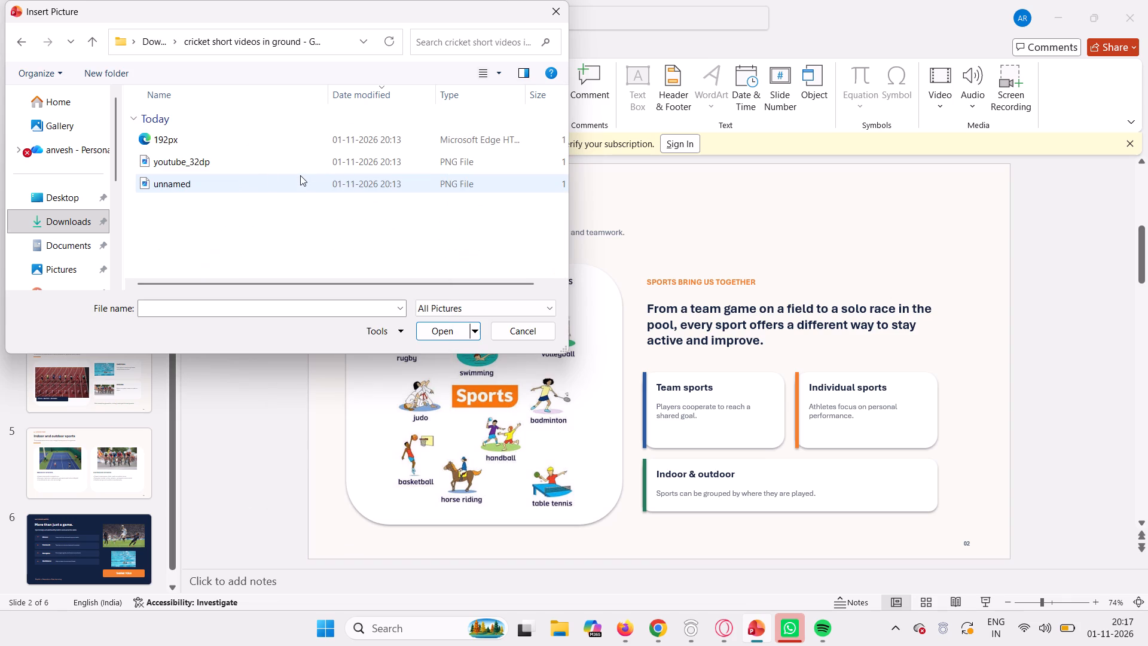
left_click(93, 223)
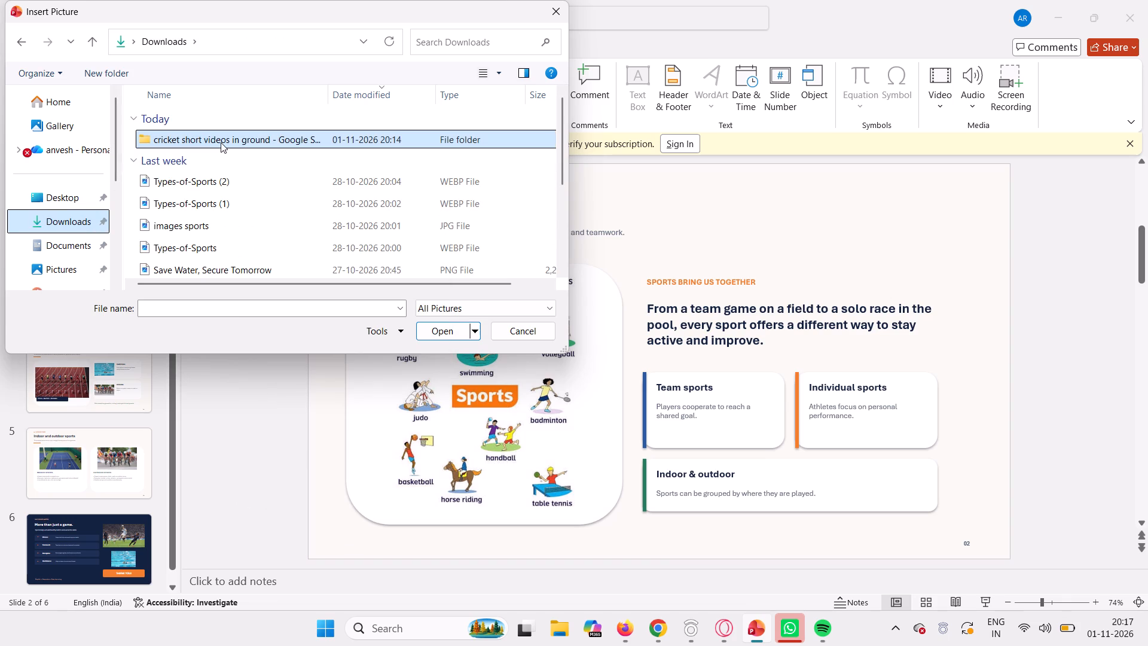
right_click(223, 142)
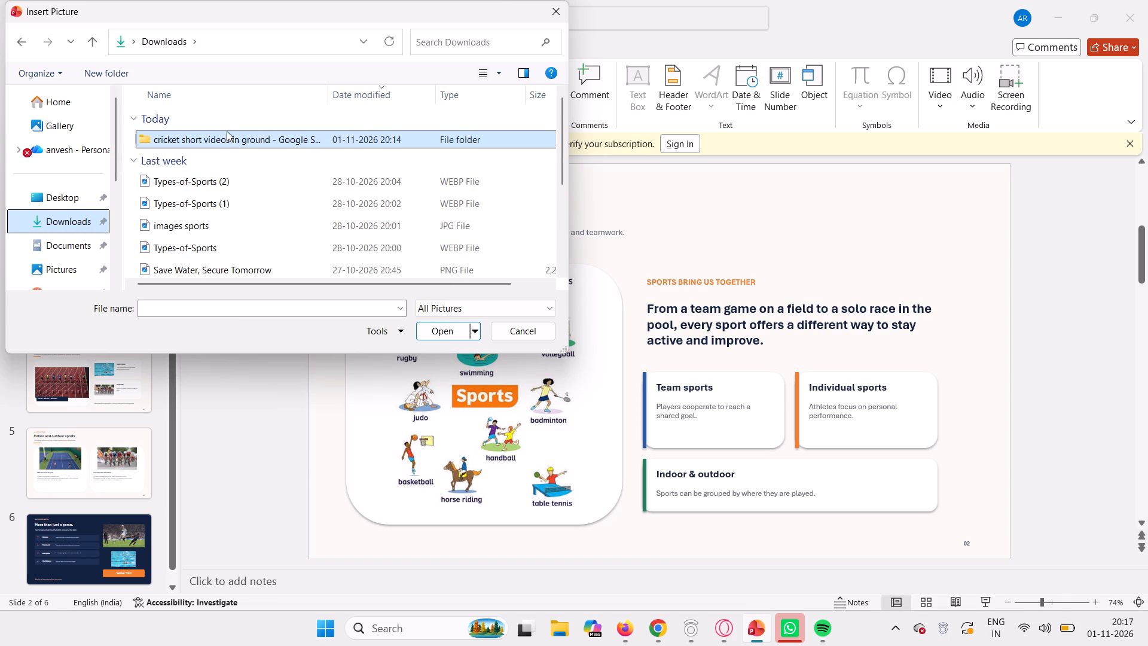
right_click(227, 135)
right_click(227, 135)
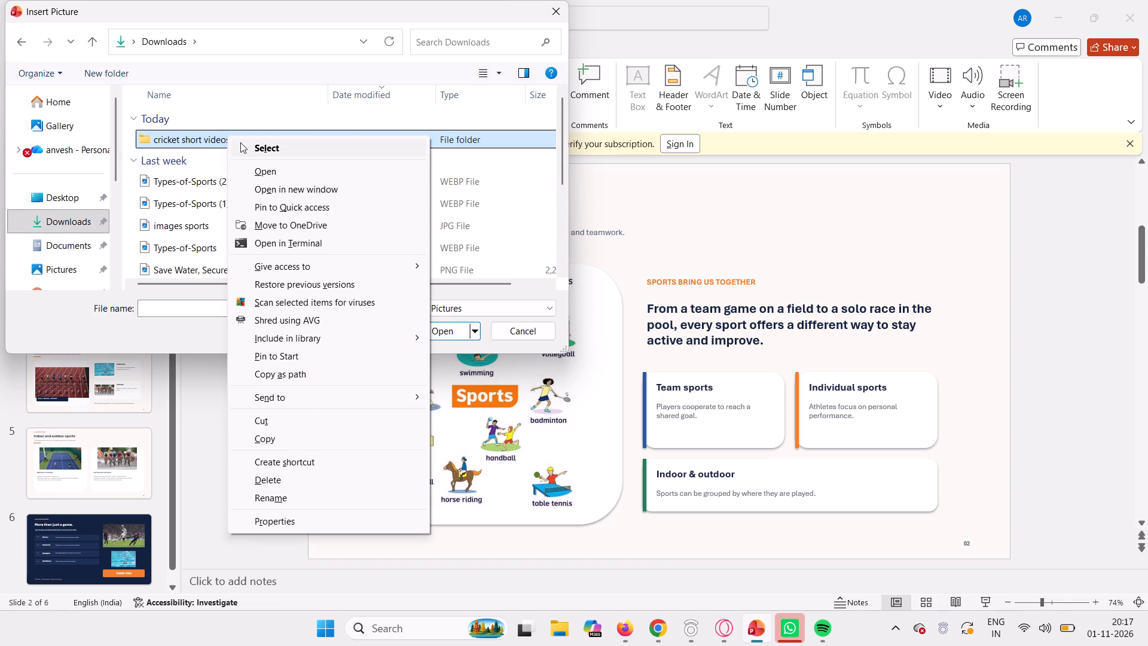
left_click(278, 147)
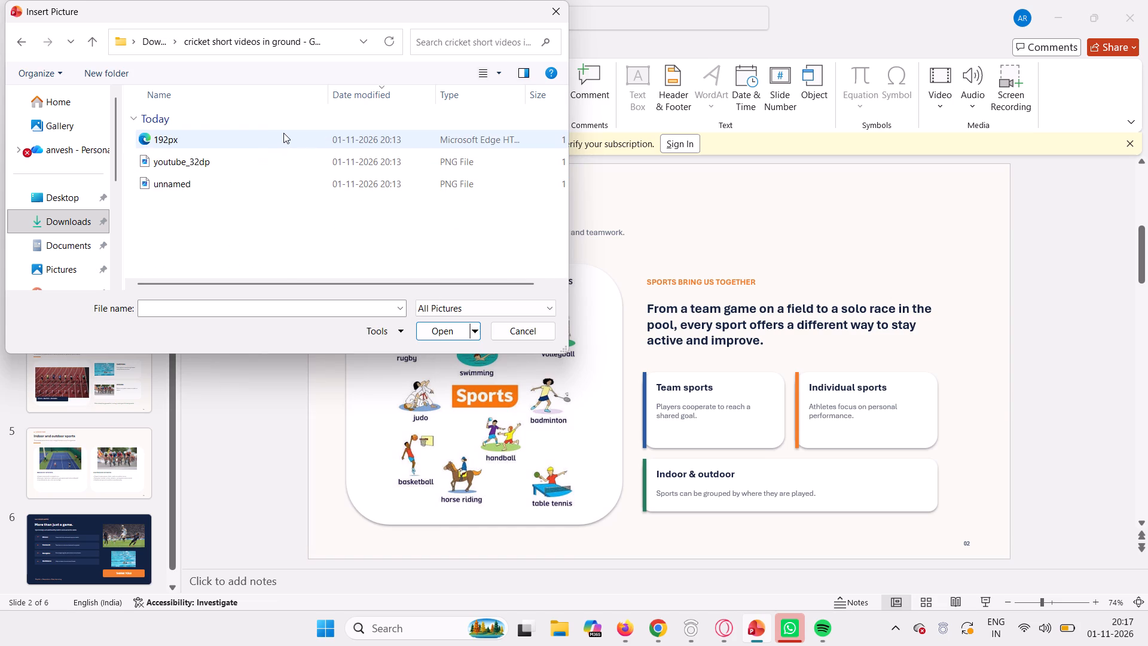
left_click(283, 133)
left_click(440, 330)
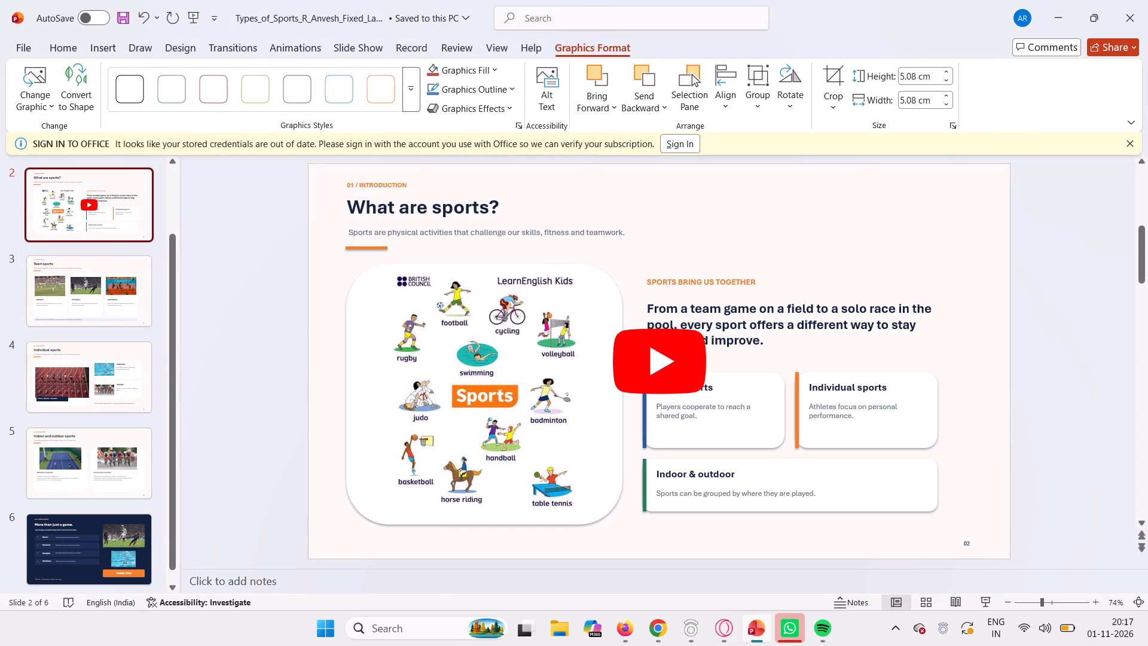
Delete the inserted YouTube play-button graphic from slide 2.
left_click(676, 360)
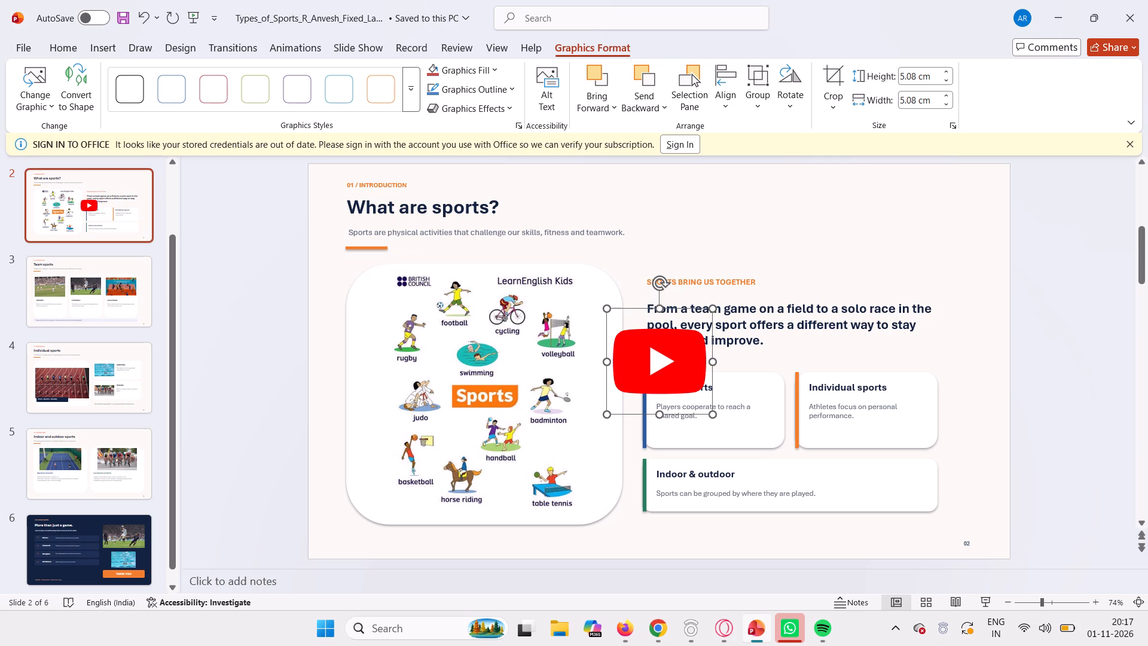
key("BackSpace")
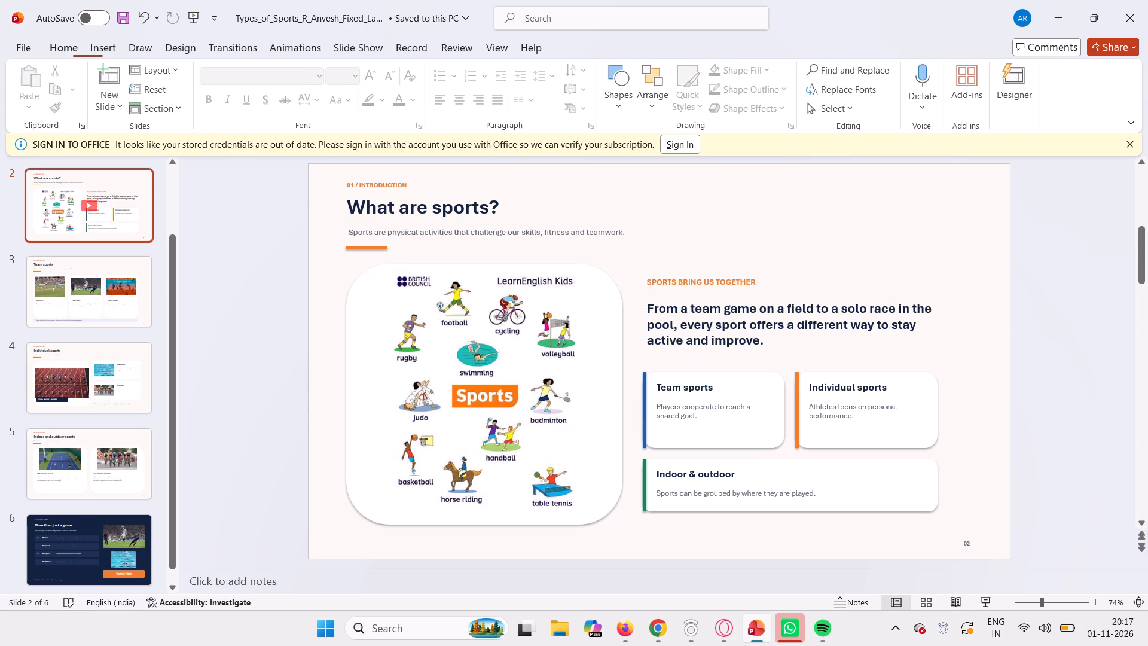
Go to slide 3, "Team sports", in the presentation.
left_click(87, 289)
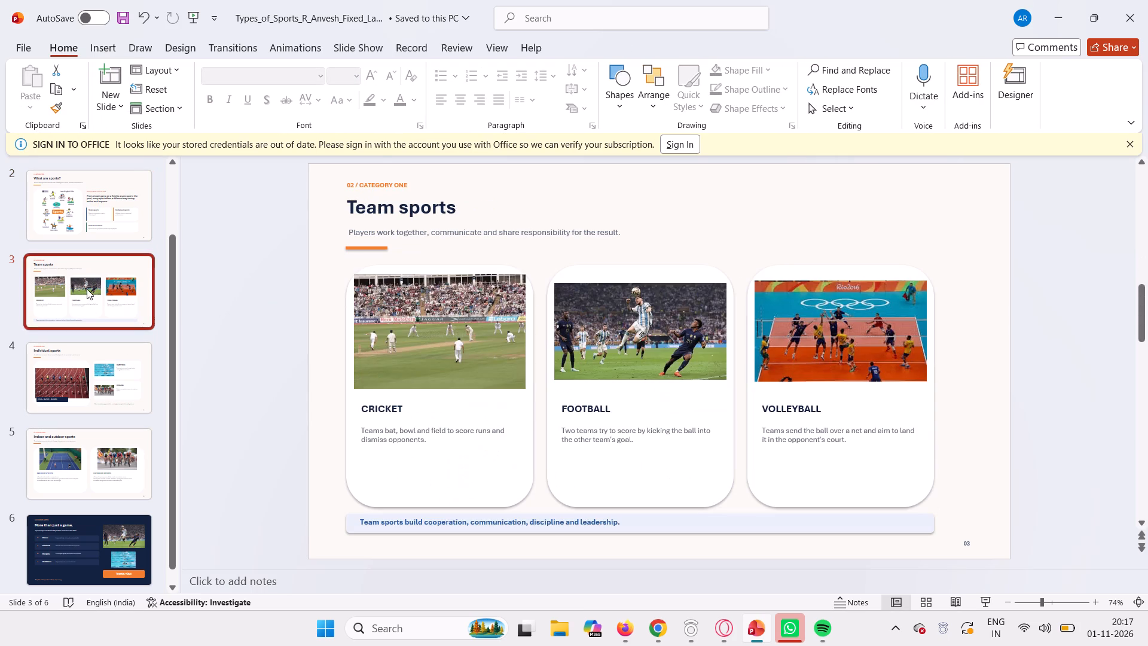
Switch to Chrome, show all results for "cricket short videos in ground", and preview the "No Better Sound" video.
left_click(652, 626)
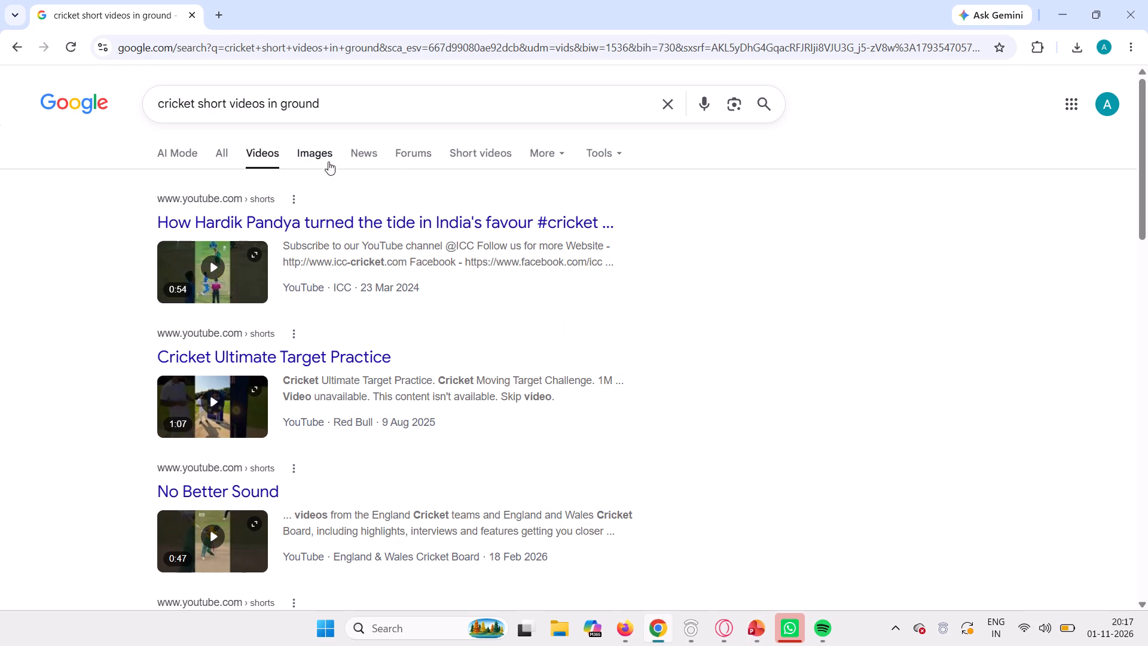
left_click(223, 152)
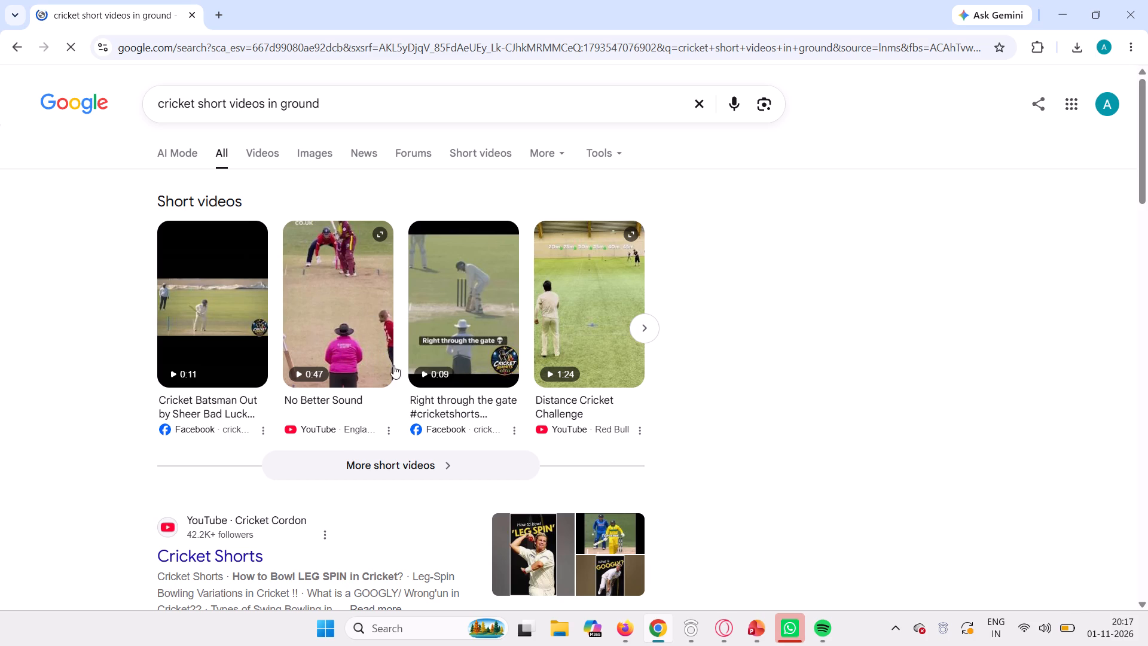
scroll(398, 410, "down", 6)
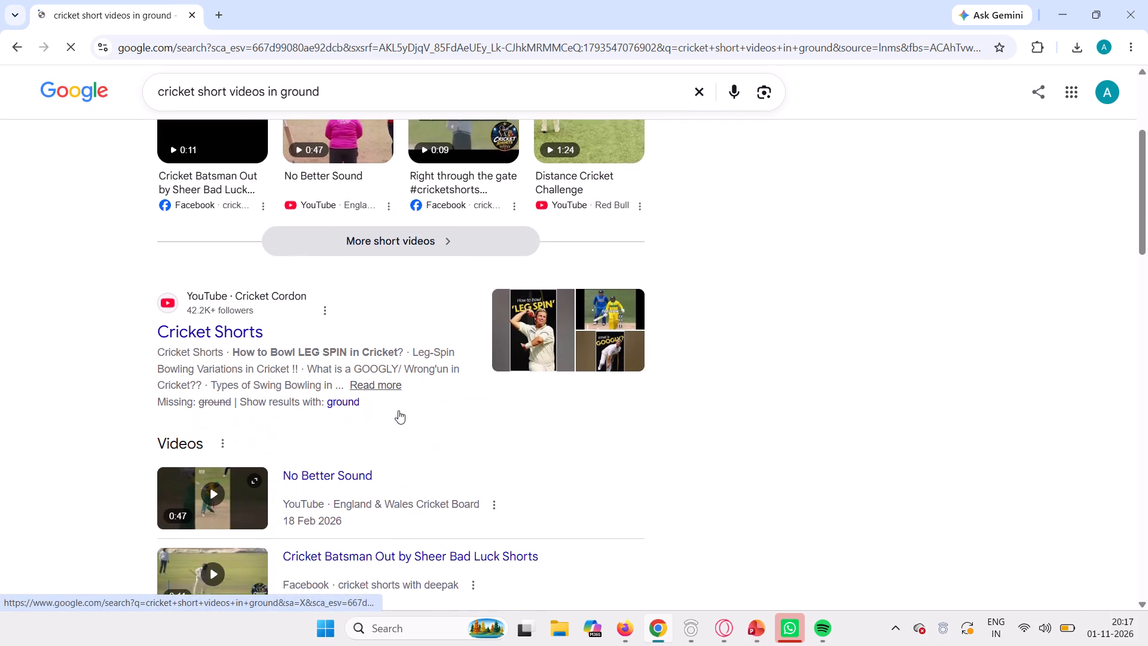
scroll(398, 410, "down", 1)
left_click(194, 367)
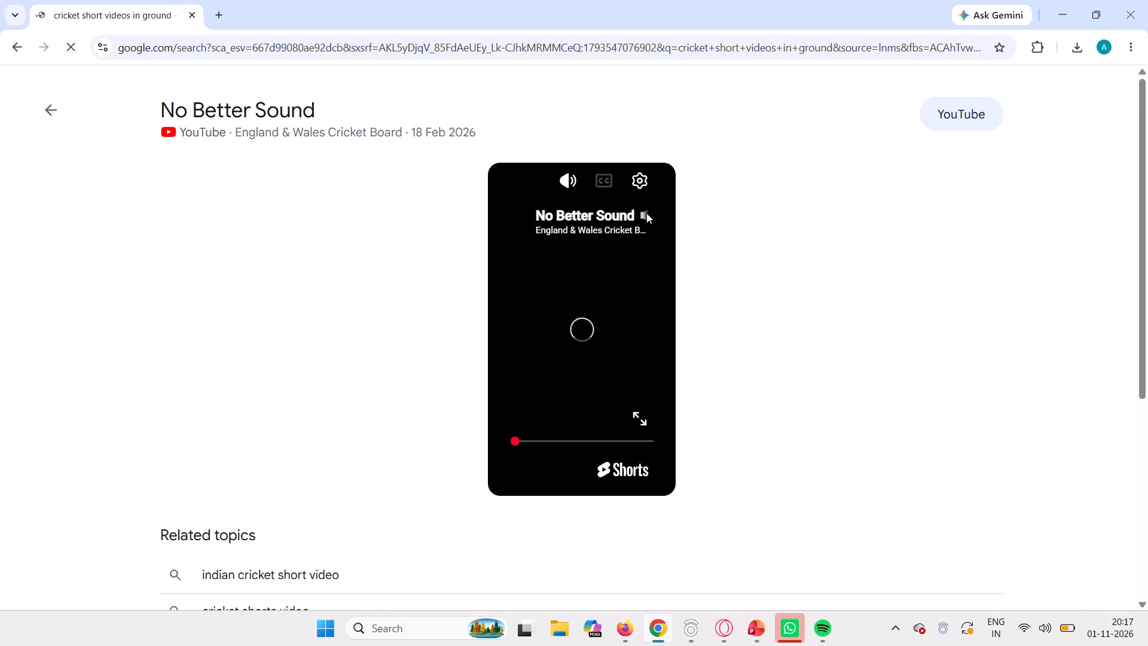
left_click(636, 177)
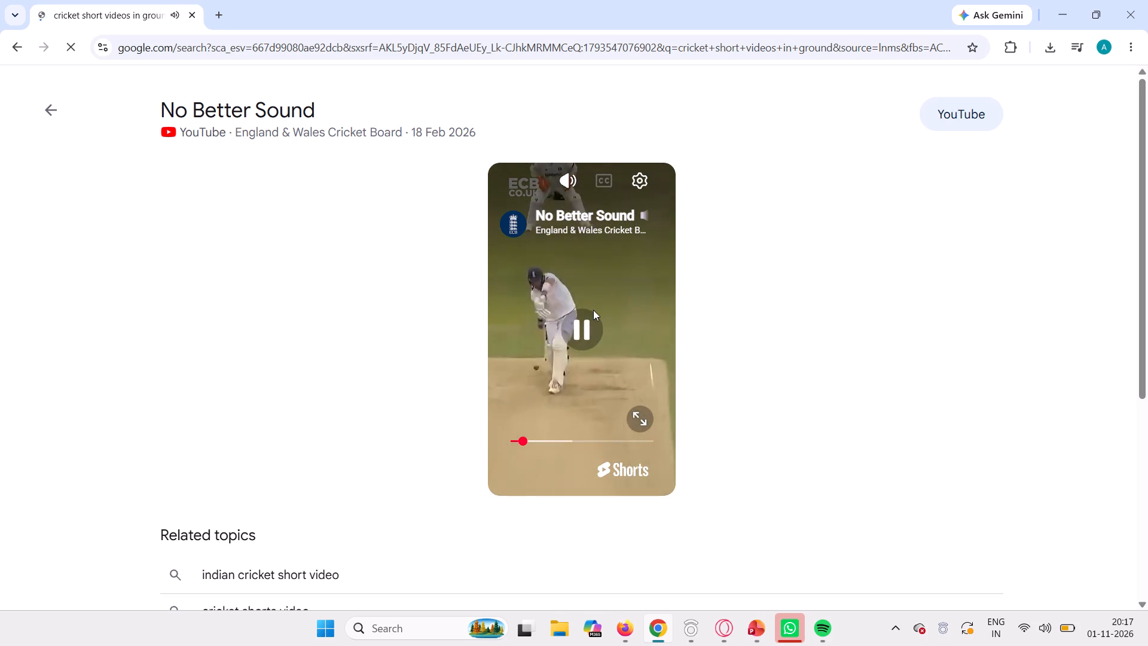
left_click(47, 120)
Check the Facebook video "Cricket Batsman Out by Sheer Bad Luck Shorts" and return to the search results.
left_click(194, 460)
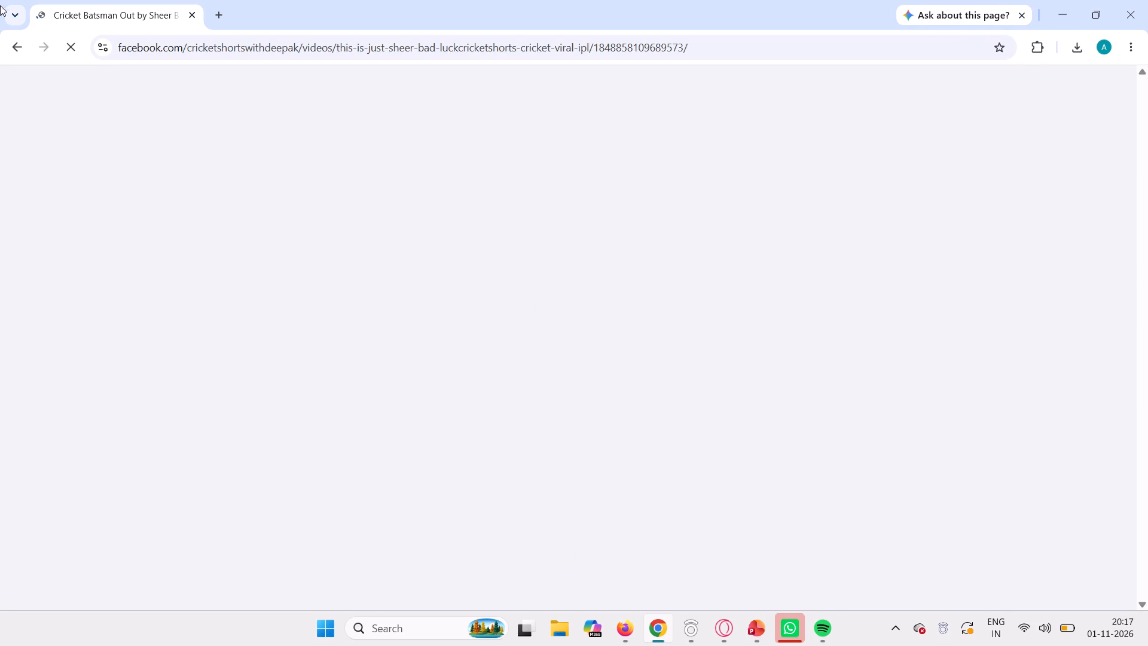
left_click(14, 48)
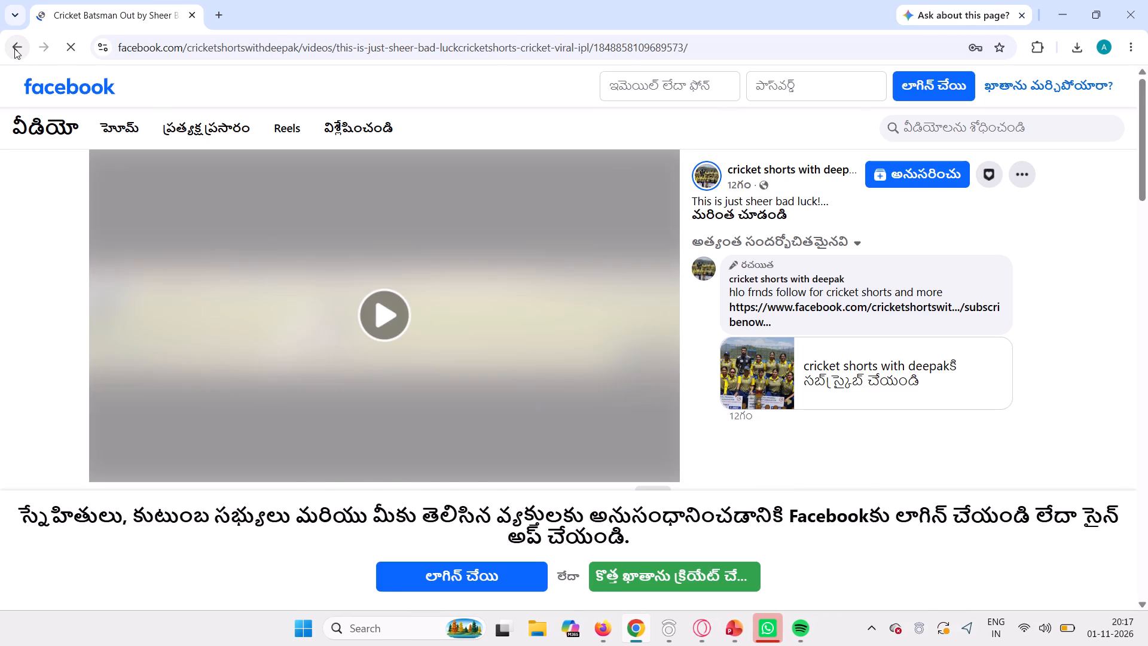
Open the Pexels "Free Cricket Videos" page from the search results.
scroll(185, 331, "down", 5)
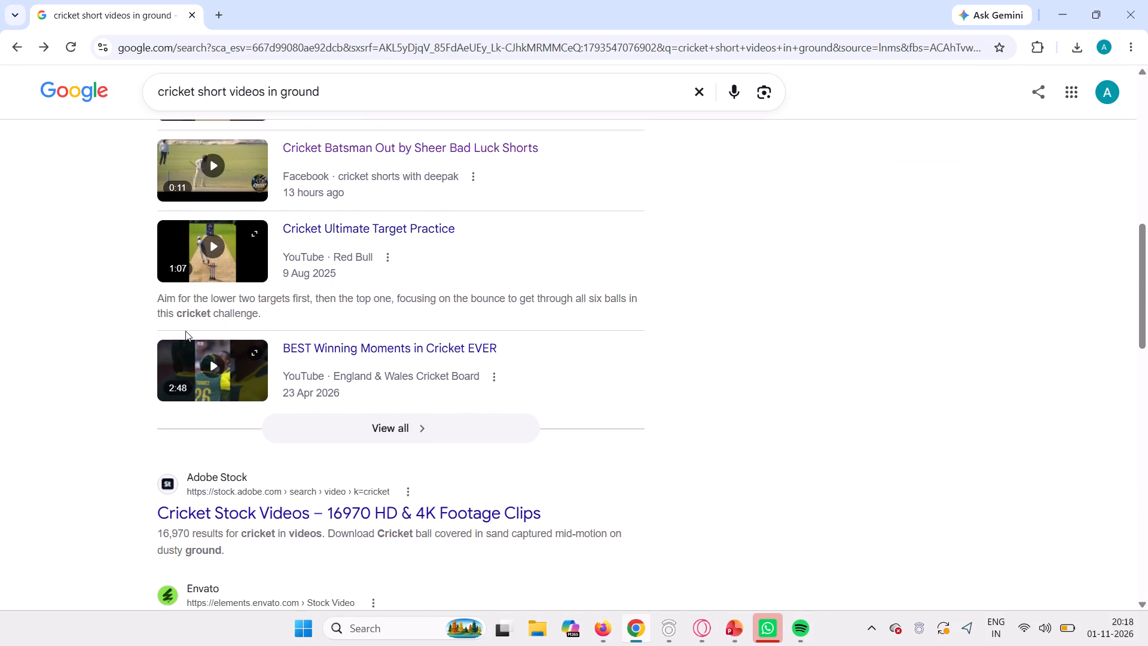
scroll(185, 331, "down", 1)
scroll(285, 486, "down", 5)
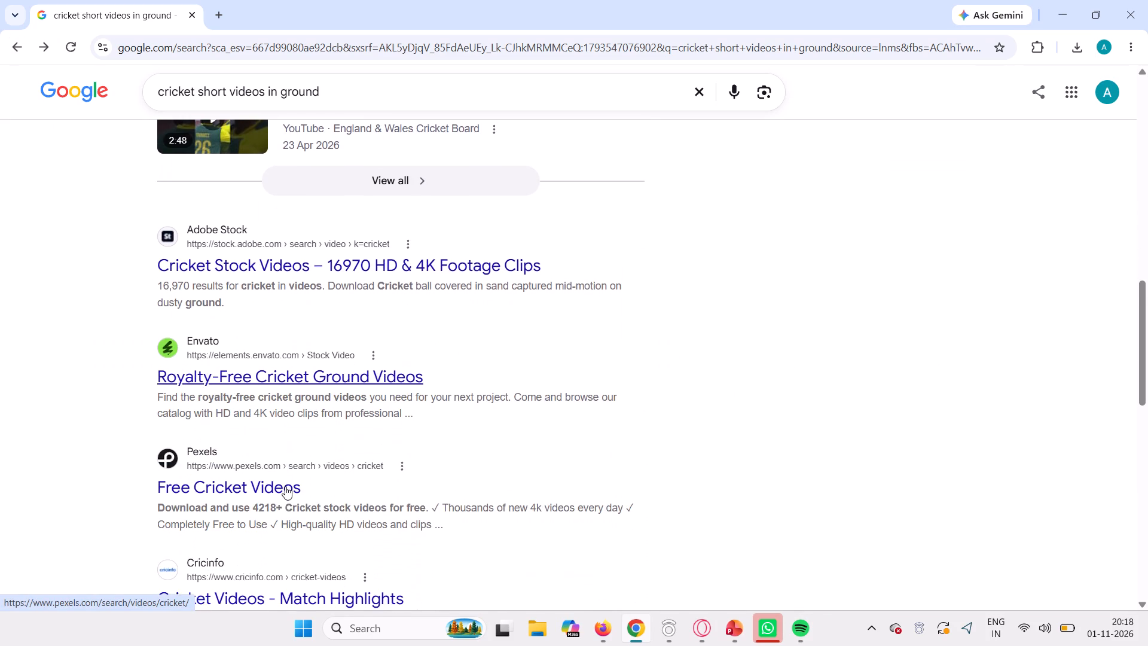
scroll(285, 486, "down", 1)
left_click(273, 468)
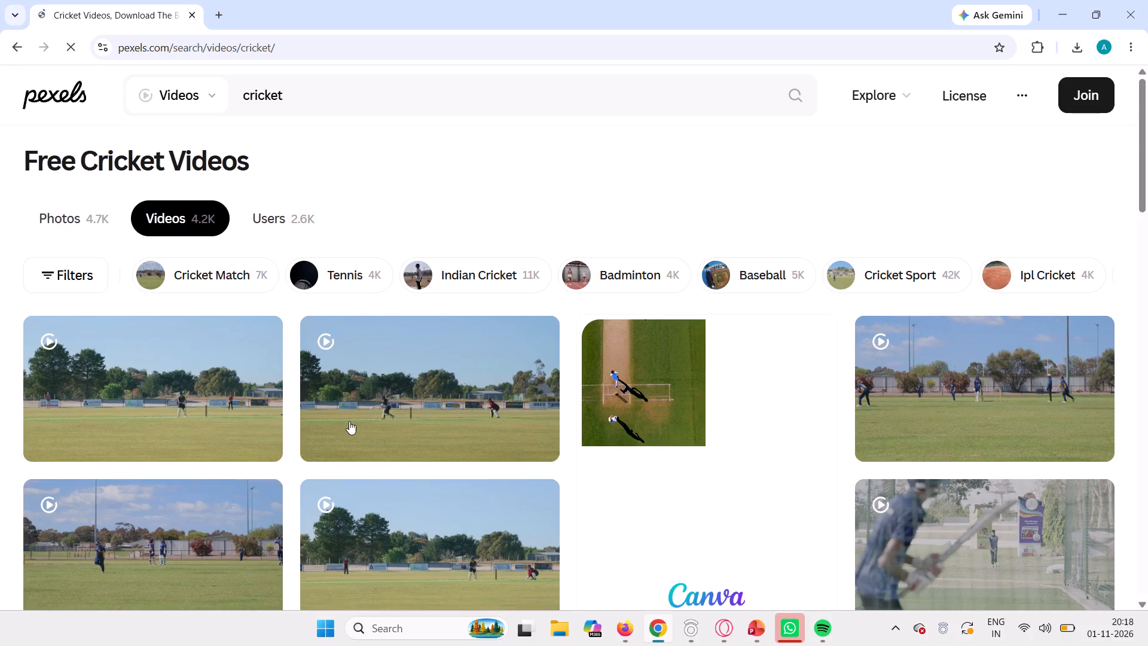
Browse the free cricket videos on Pexels for a clip suited to the Team sports slide.
scroll(194, 415, "down", 4)
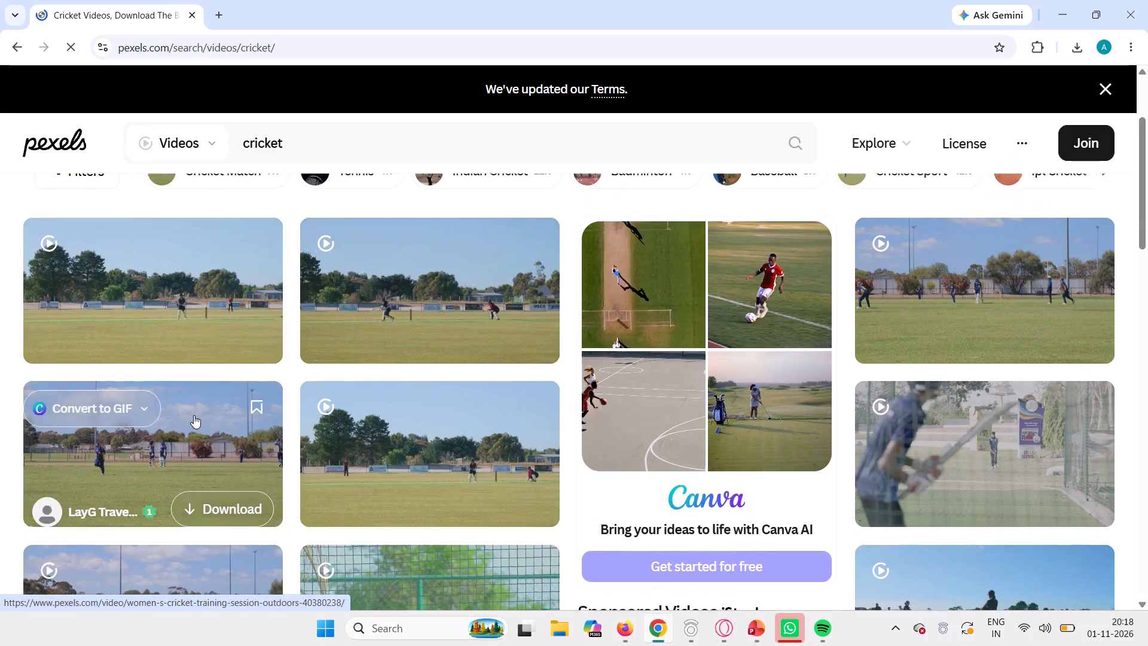
scroll(194, 415, "down", 4)
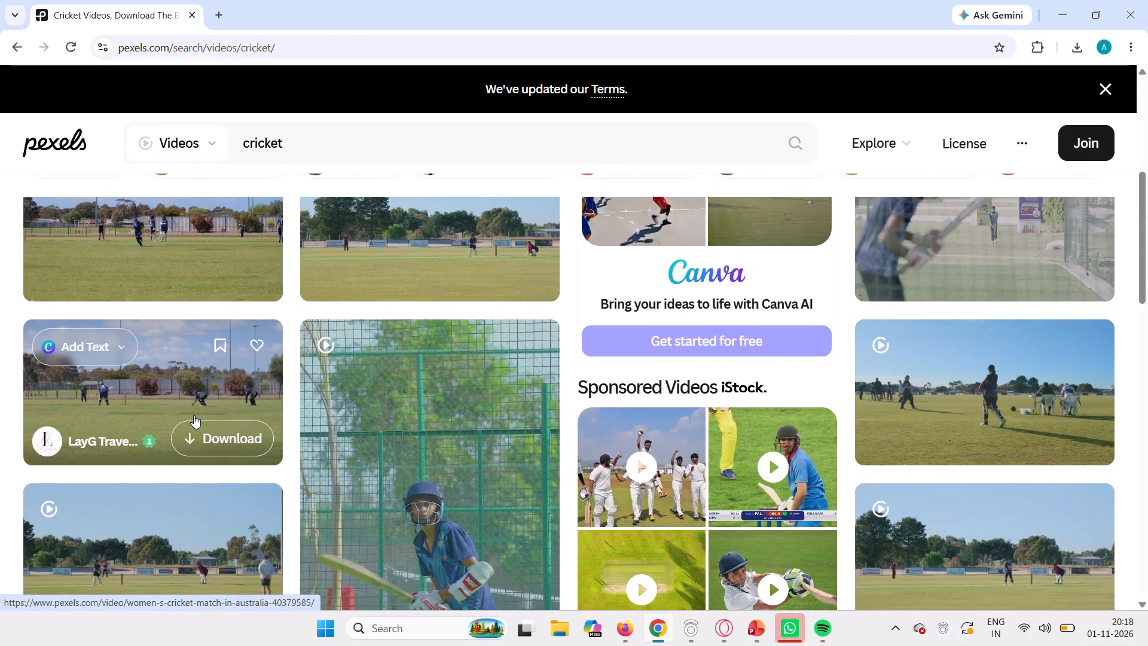
scroll(194, 415, "down", 6)
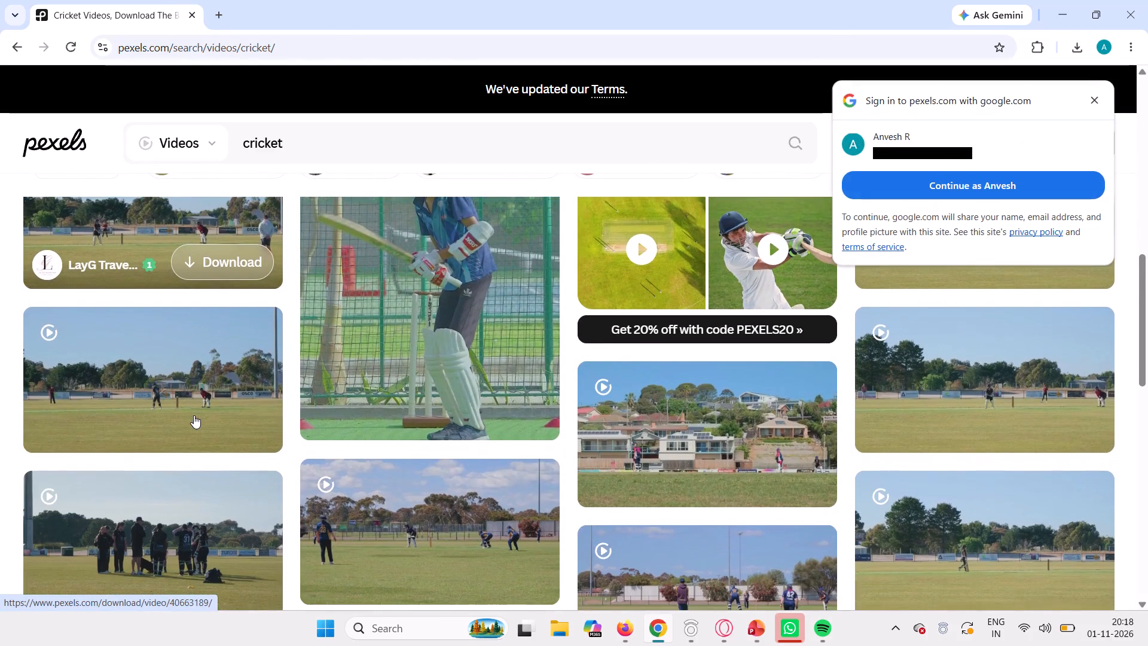
scroll(194, 415, "down", 1)
Search Pexels videos for "cricket stadium".
left_click(254, 139)
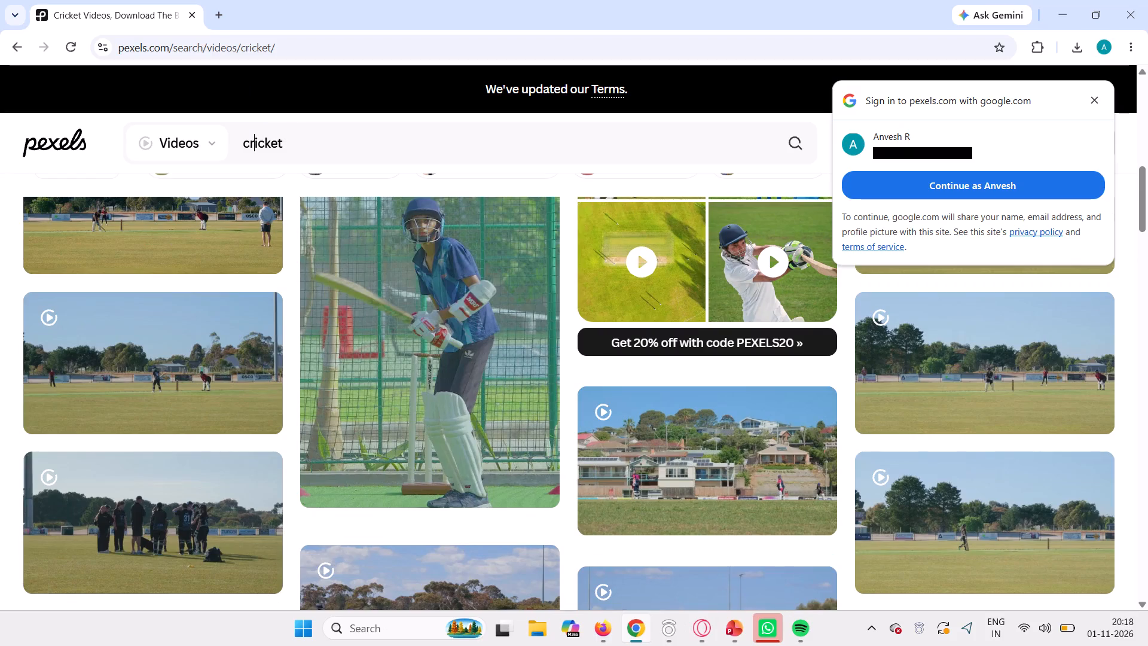
left_click(298, 141)
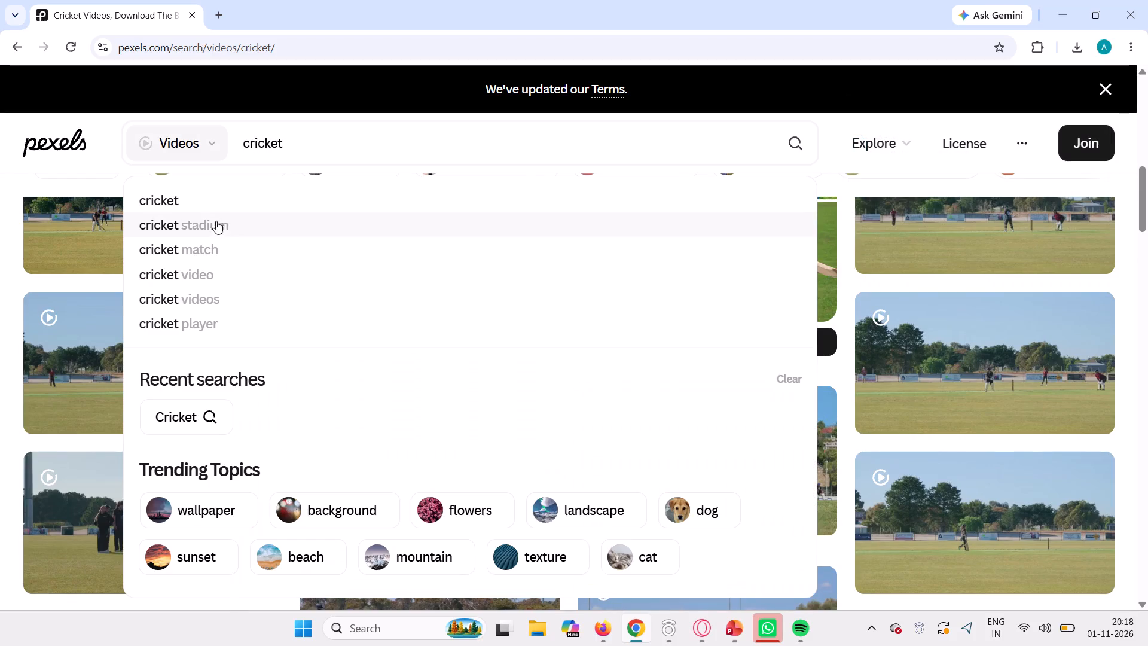
left_click(213, 227)
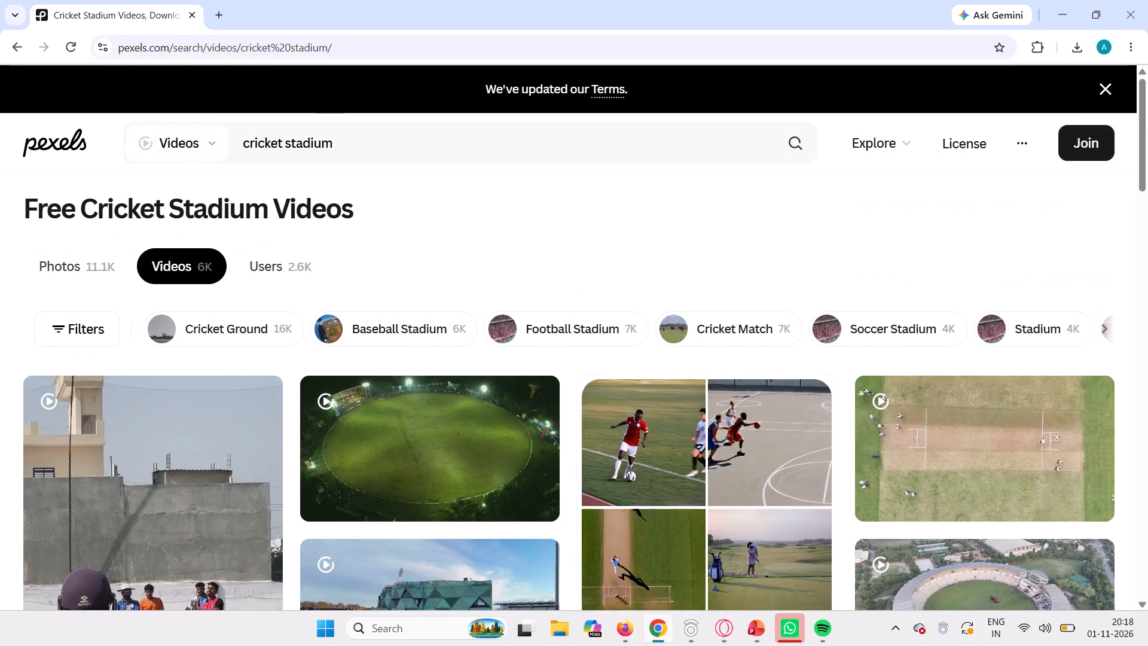
Search Pexels videos for "cricket player" and look through the clips.
left_click(358, 136)
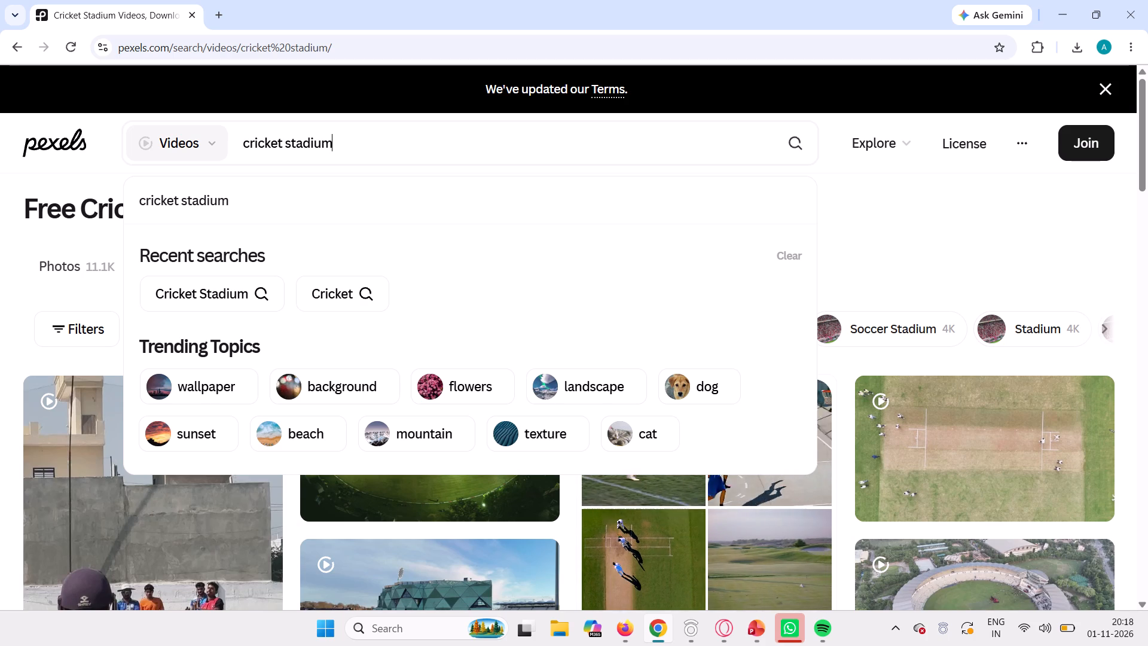
key("BackSpace")
key("BackSpace")
key("BackSpace")
key("BackSpace")
key("BackSpace")
key("BackSpace")
key("BackSpace")
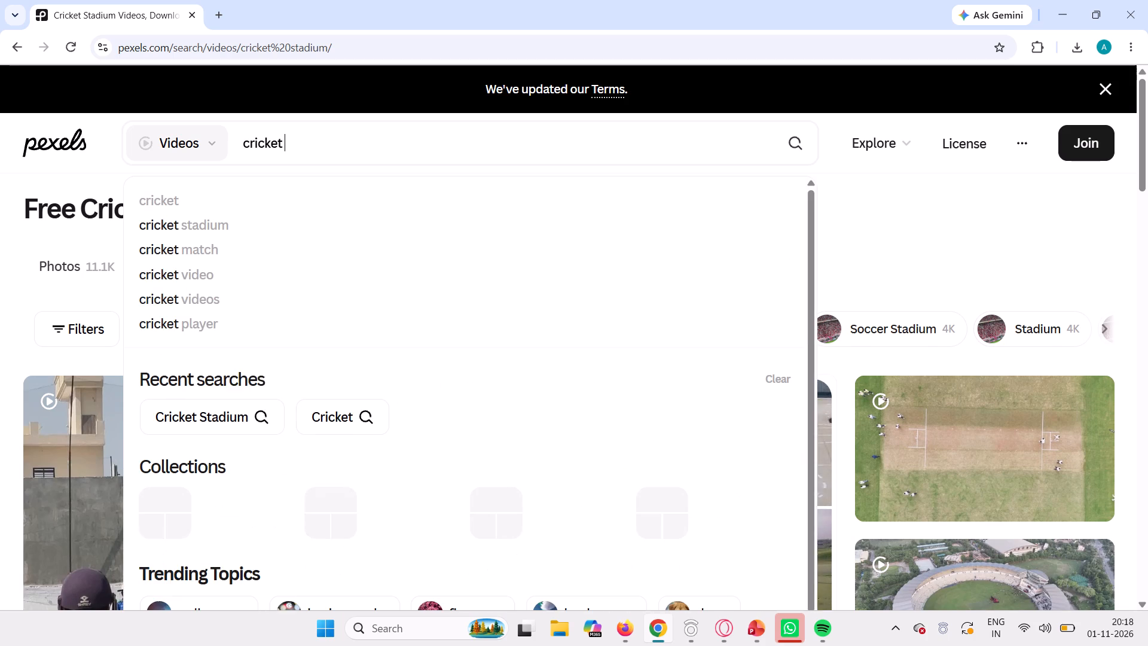
left_click(261, 333)
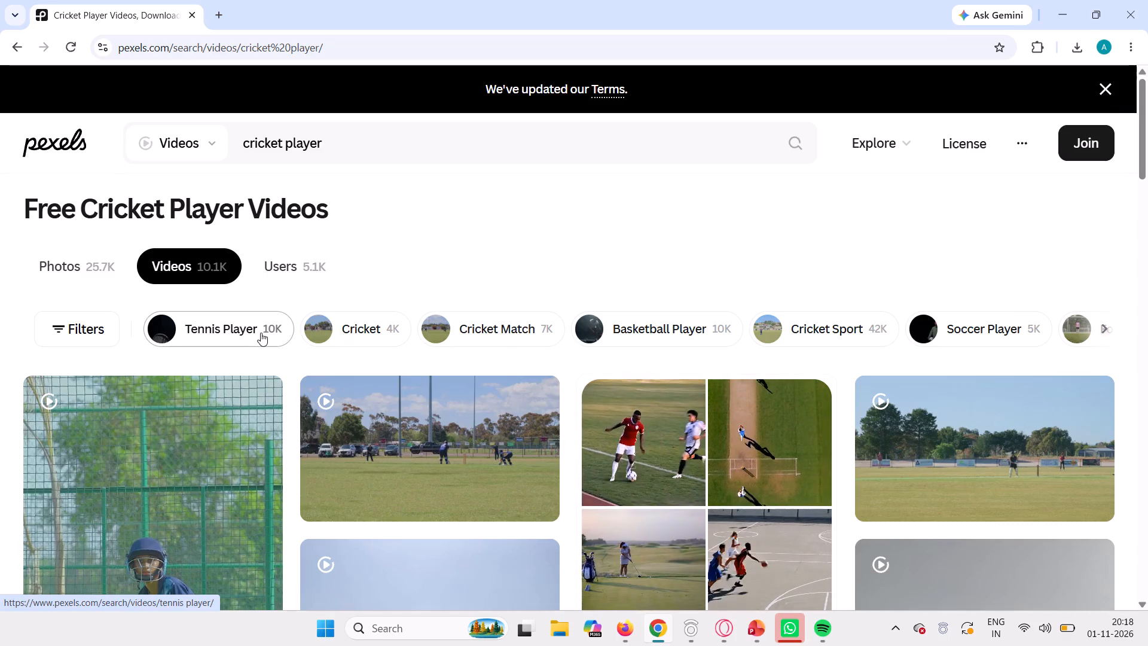
scroll(425, 427, "down", 1)
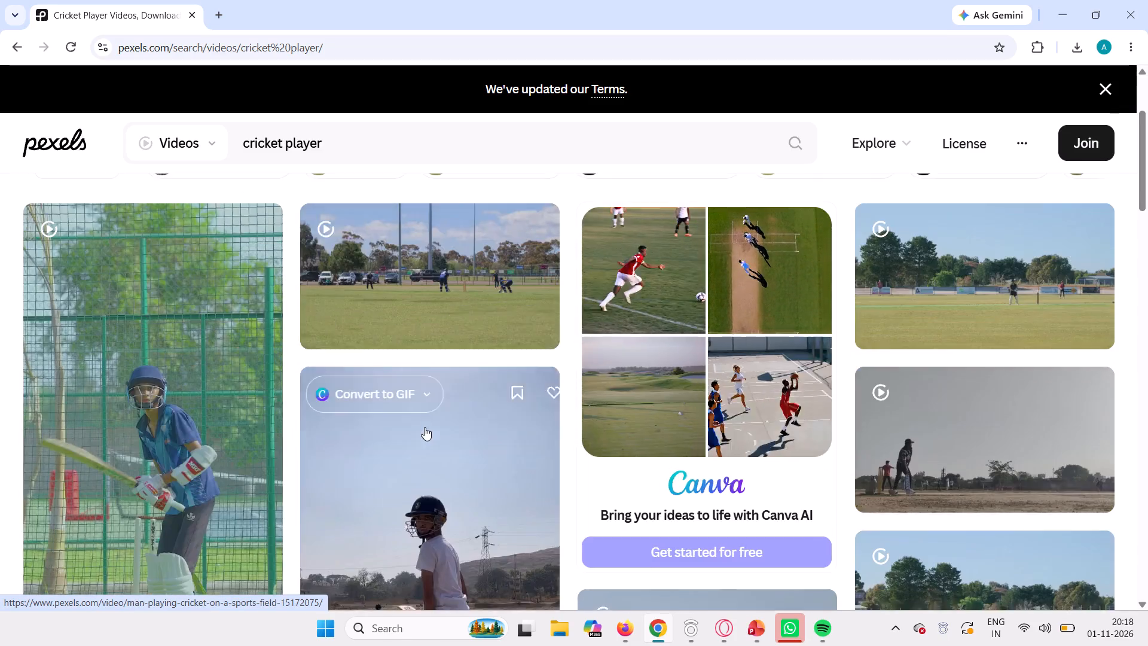
scroll(425, 427, "down", 1)
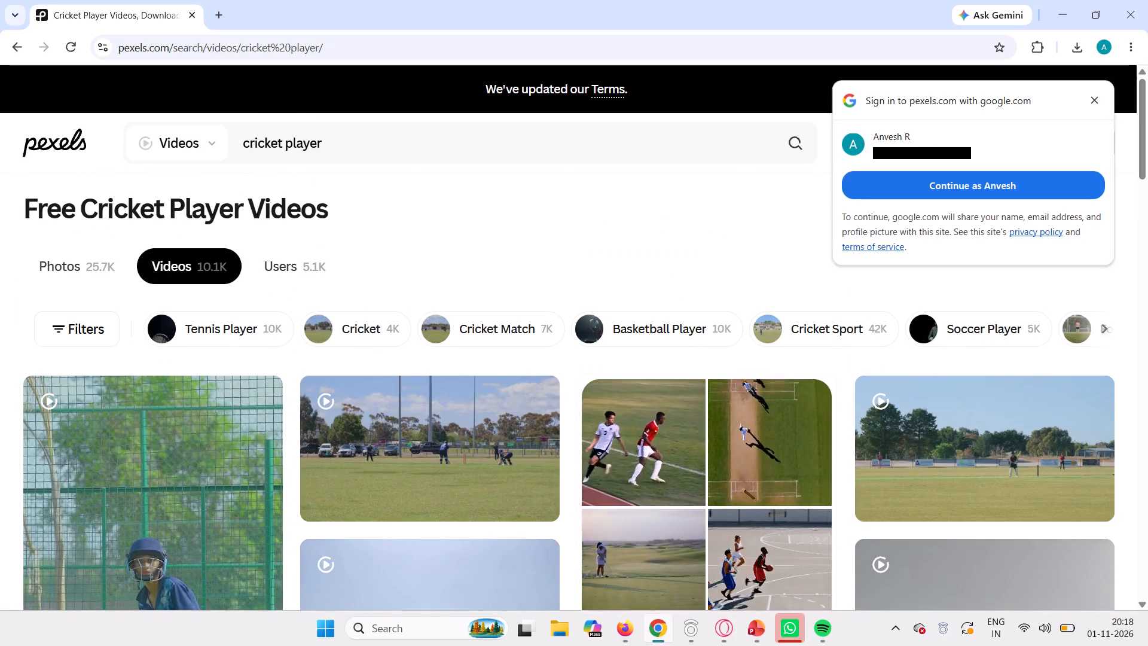
Search Pexels videos for "cricket kane player".
left_click(286, 144)
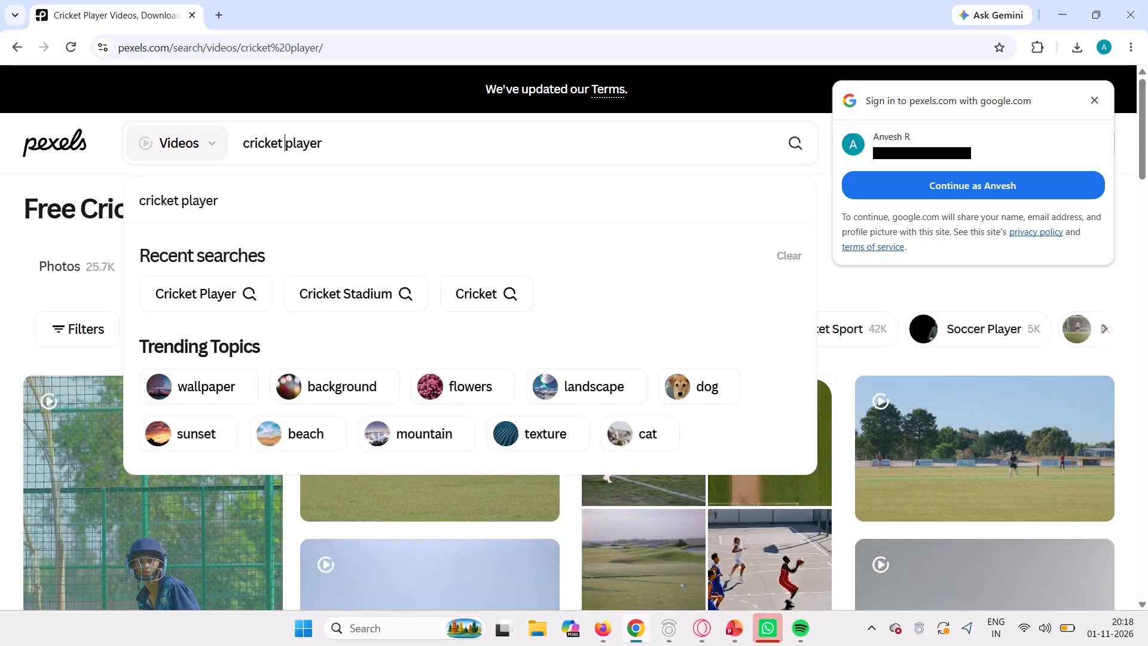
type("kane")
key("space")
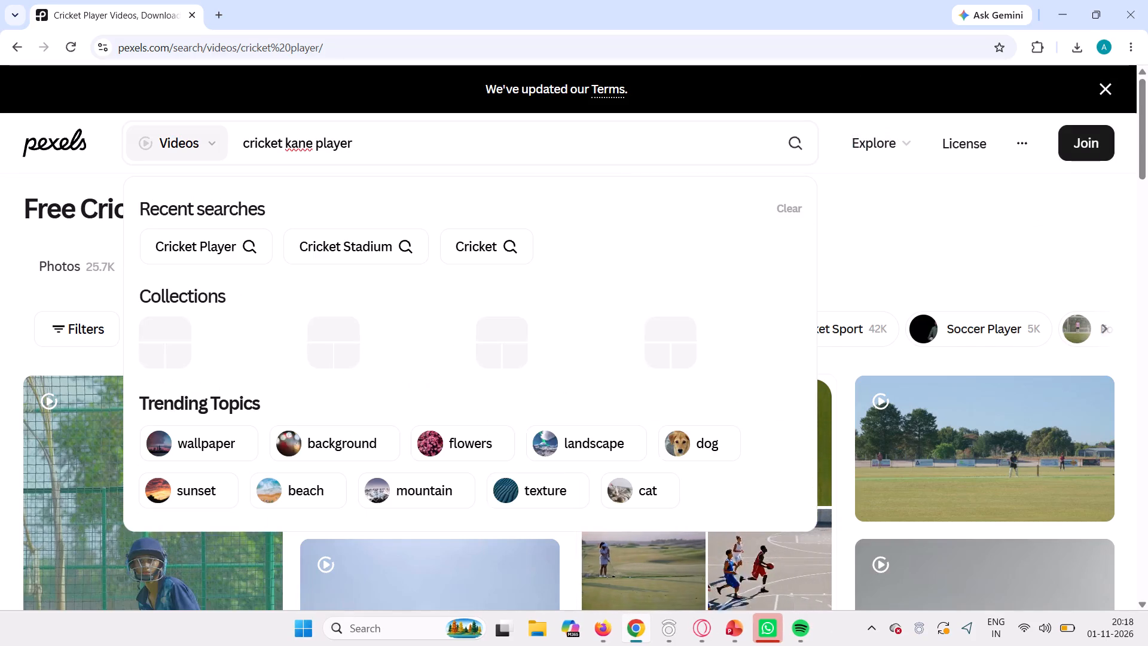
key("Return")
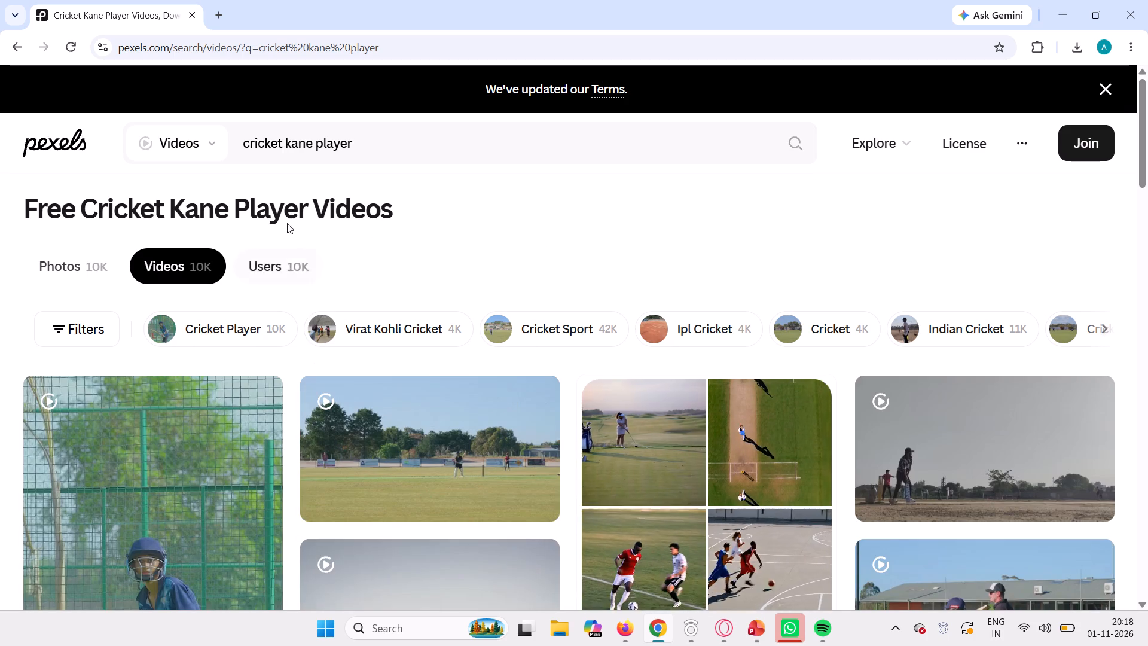
Refine the Pexels video search to "cricket kane williamson player".
left_click(312, 144)
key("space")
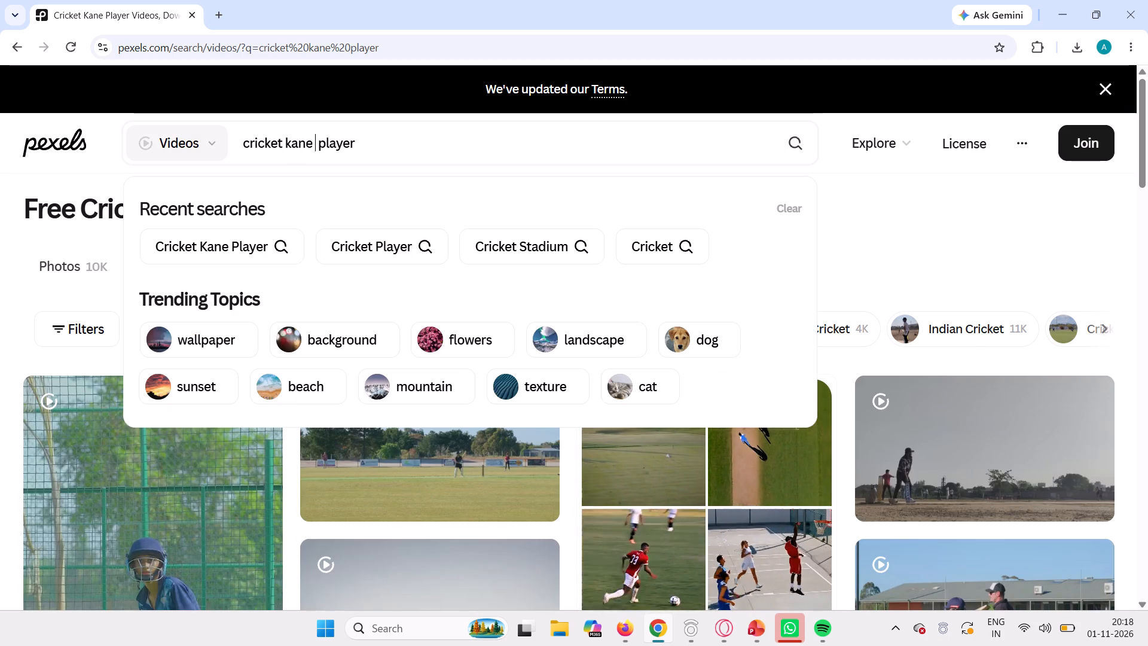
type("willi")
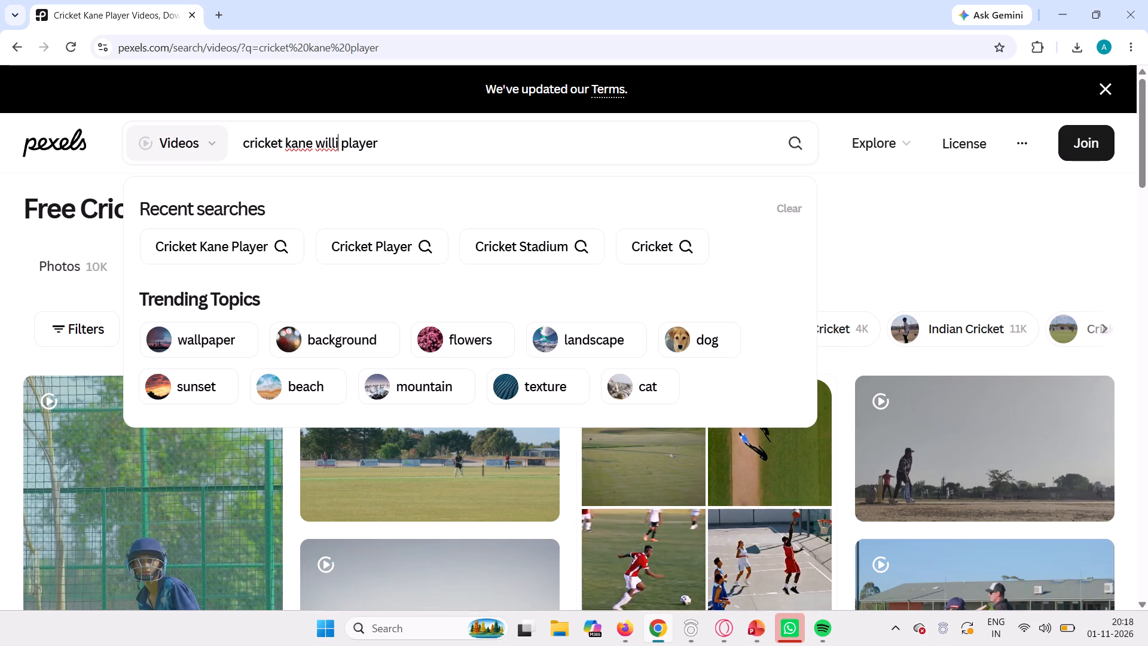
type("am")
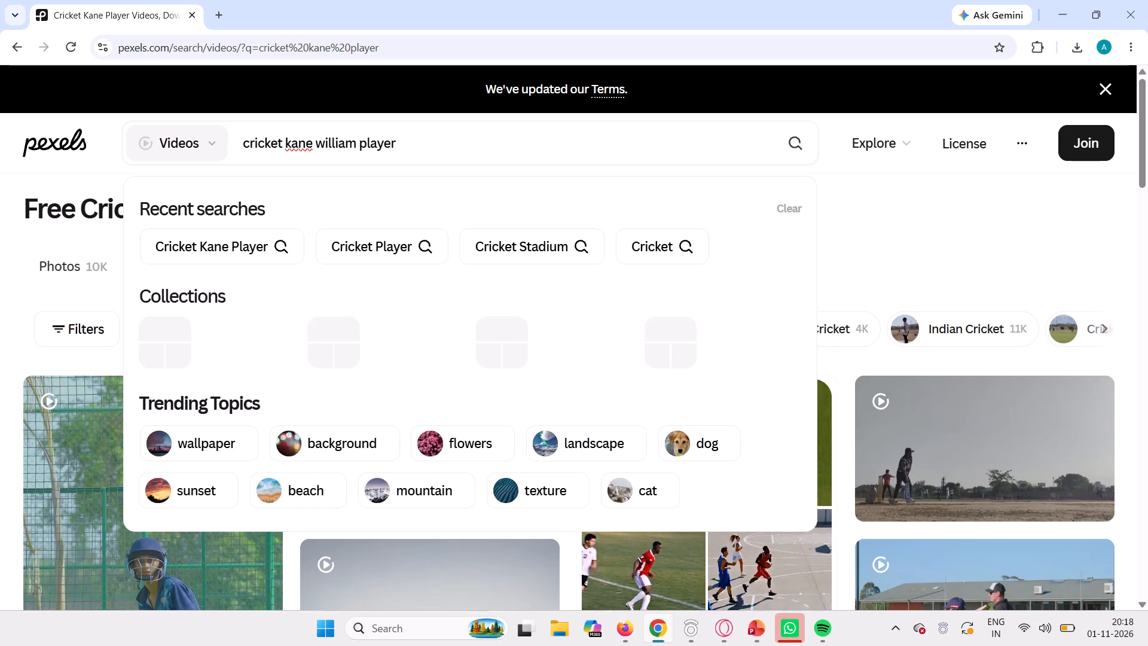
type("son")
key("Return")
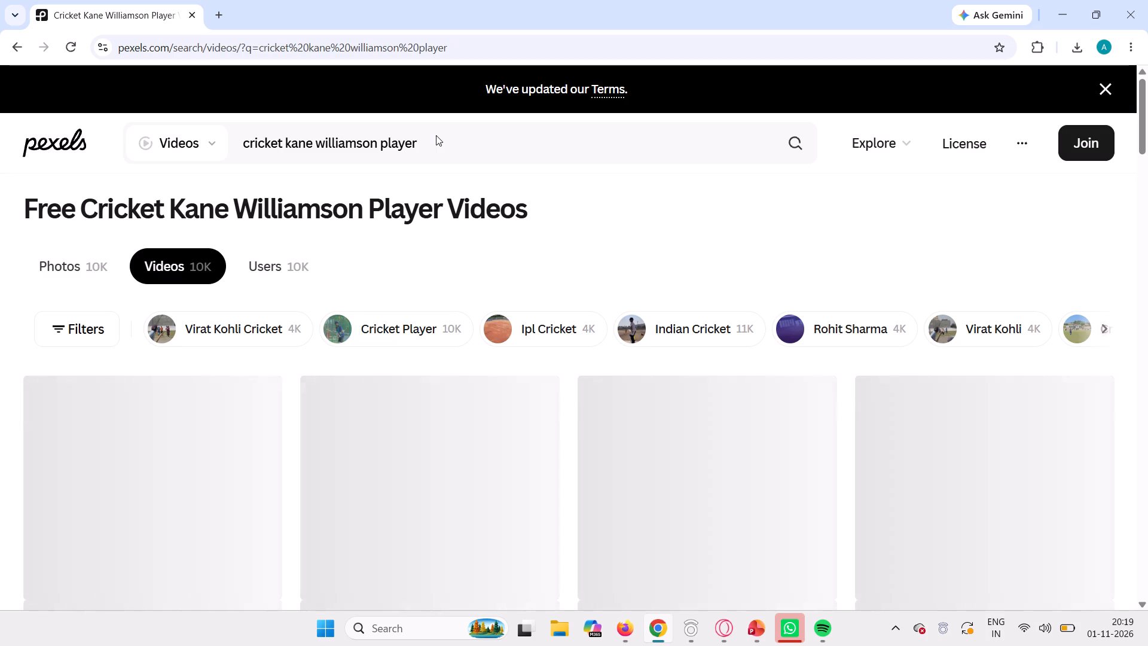
Open the related "Virat Kohli Cricket" video search and look through the clips for a suitable cricket video.
left_click(273, 319)
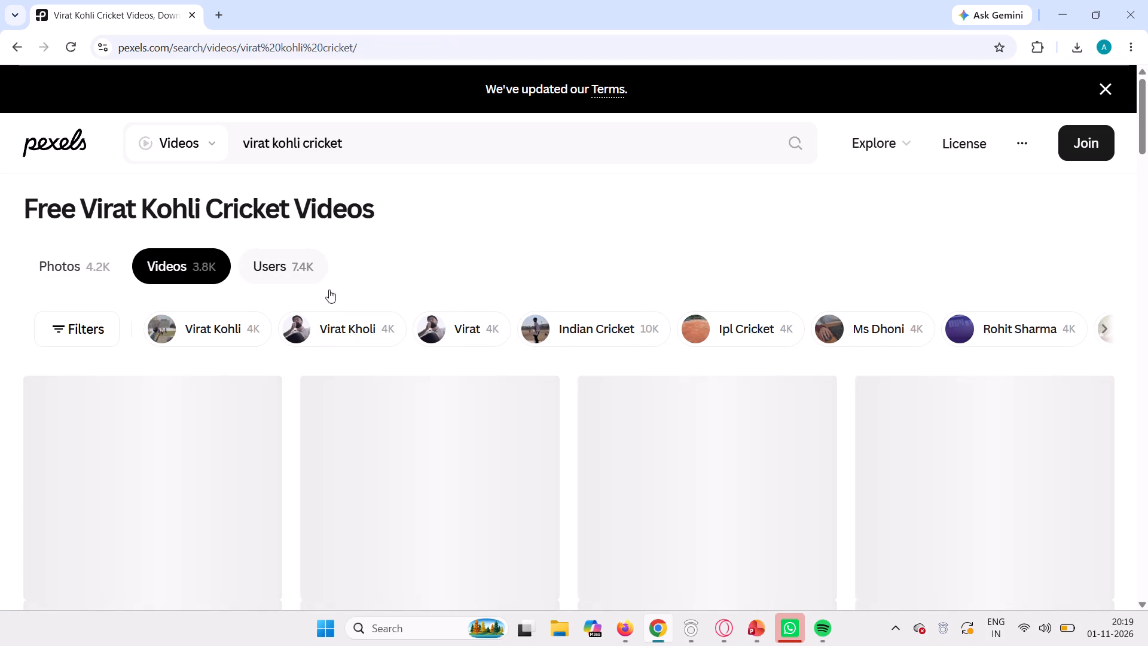
scroll(382, 258, "down", 7)
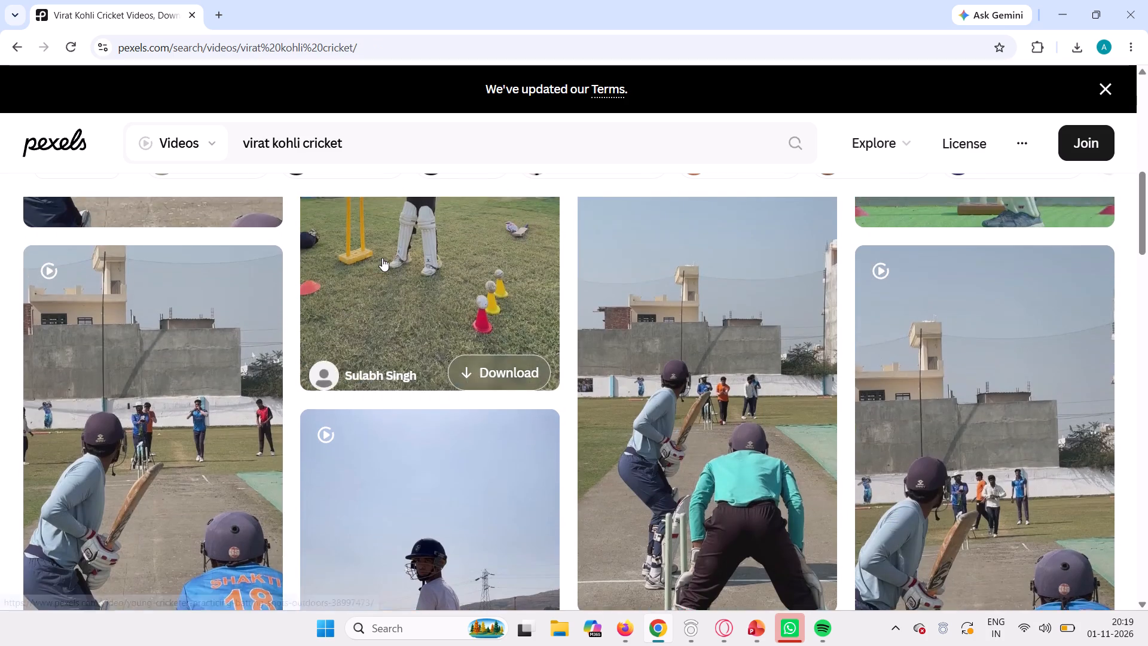
scroll(382, 258, "down", 6)
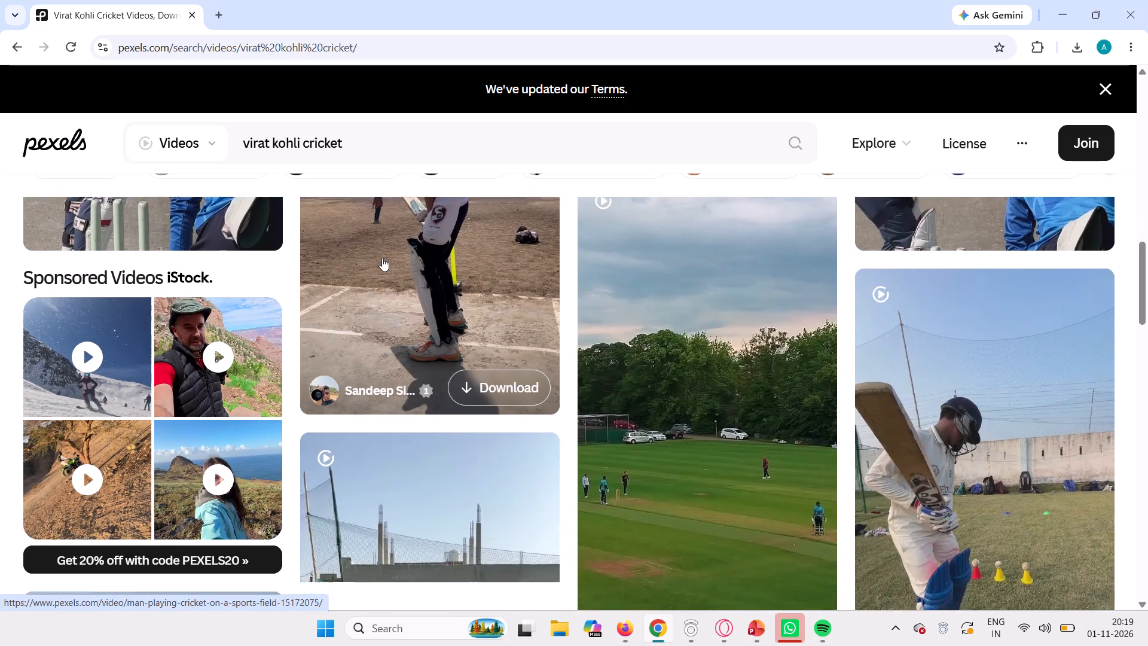
scroll(382, 258, "down", 8)
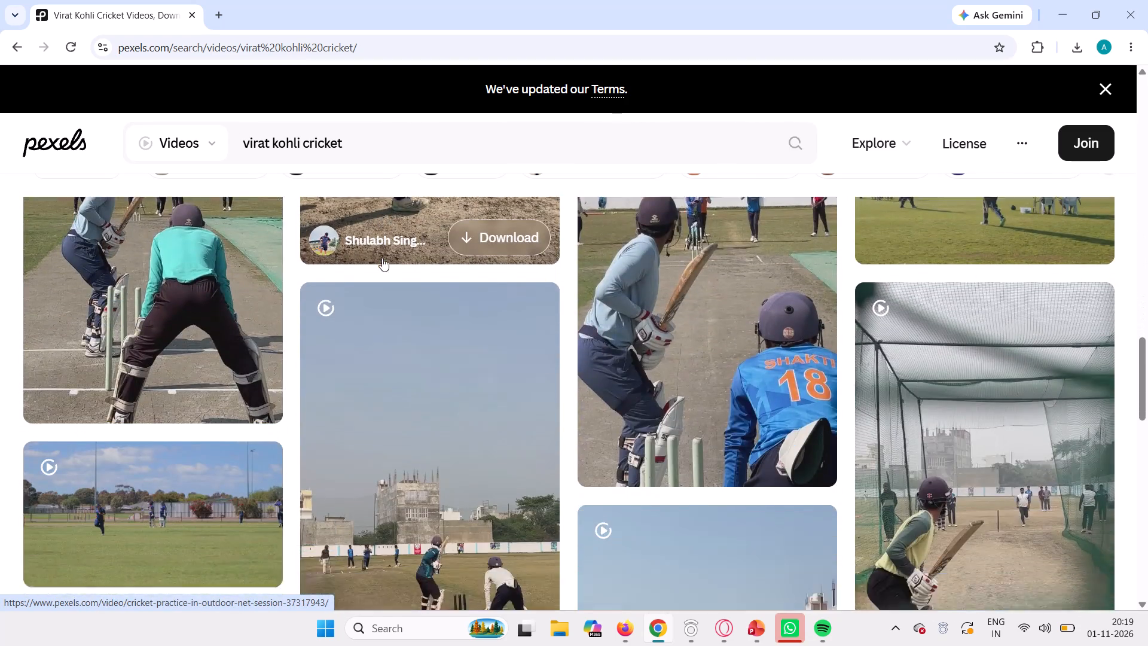
scroll(382, 258, "down", 8)
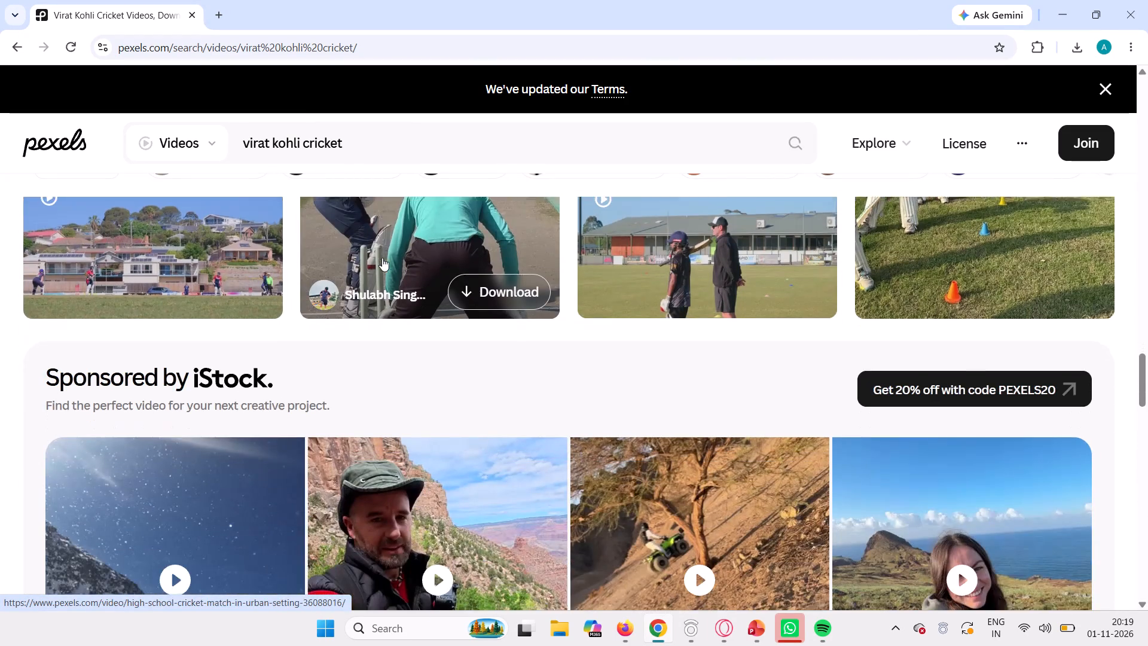
scroll(382, 258, "down", 3)
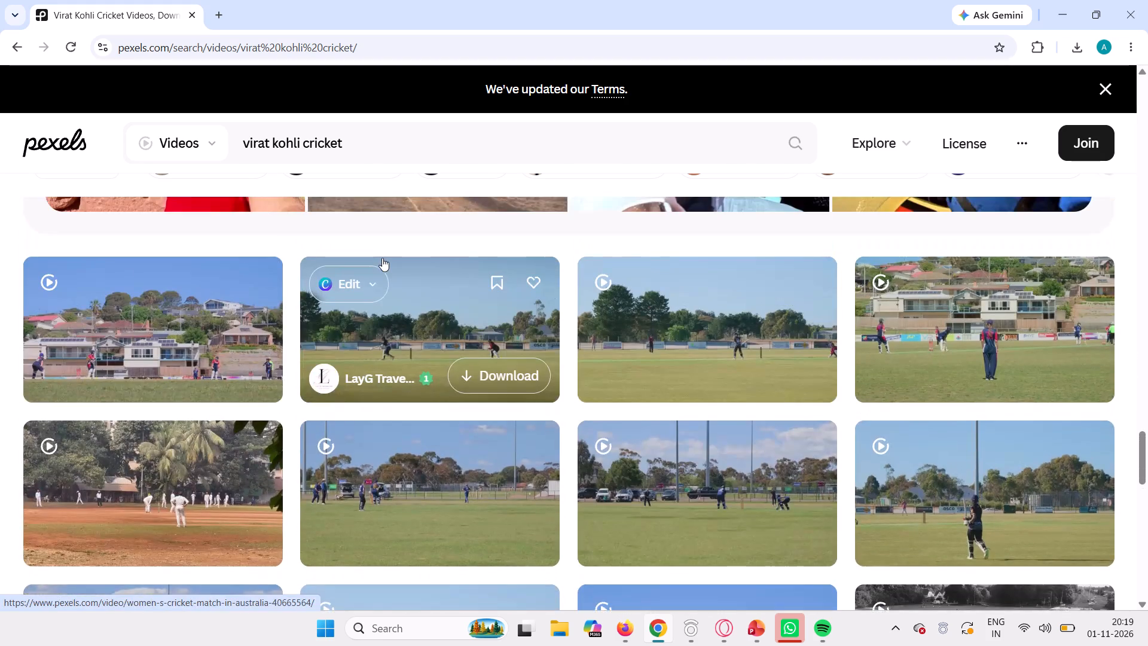
scroll(382, 258, "down", 2)
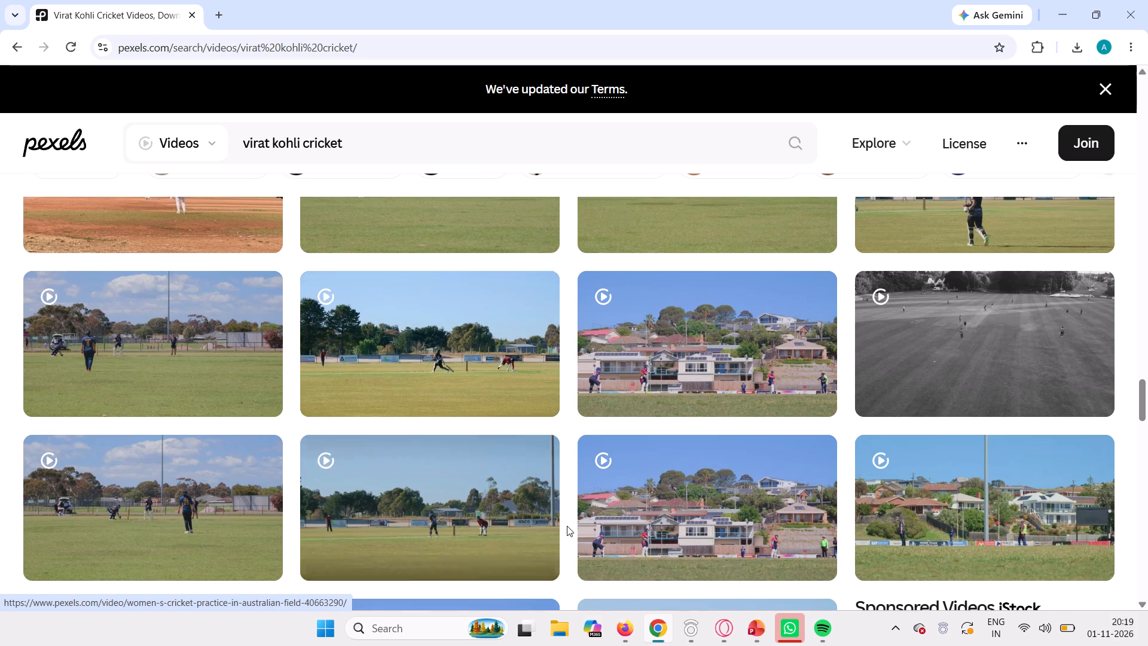
scroll(567, 526, "down", 4)
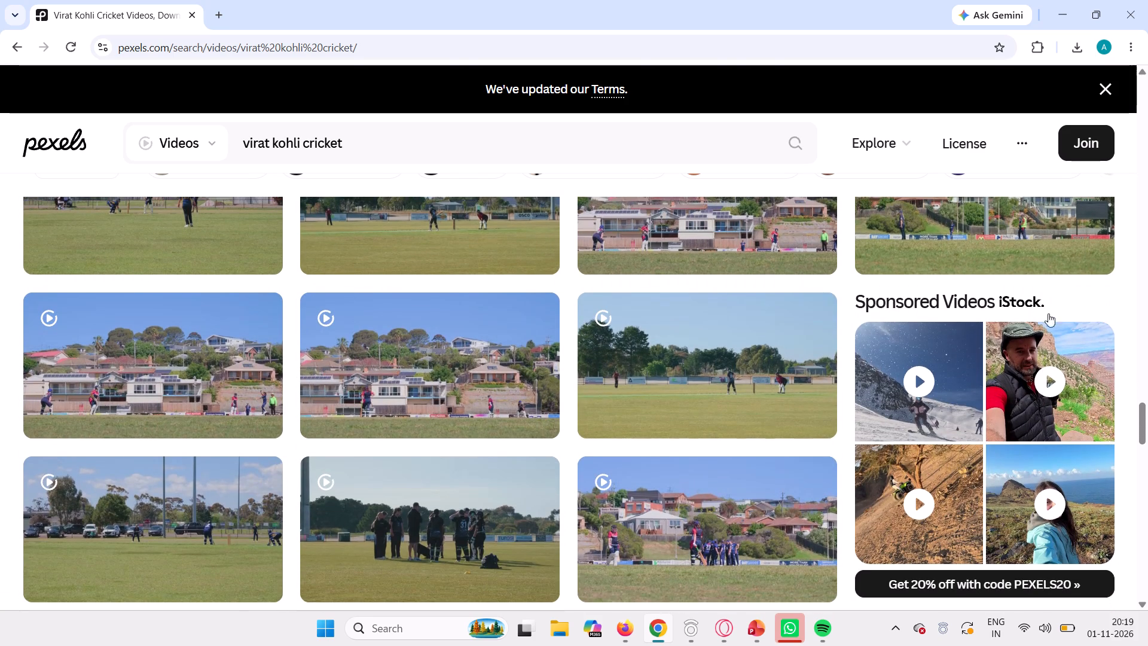
left_click(1134, 264)
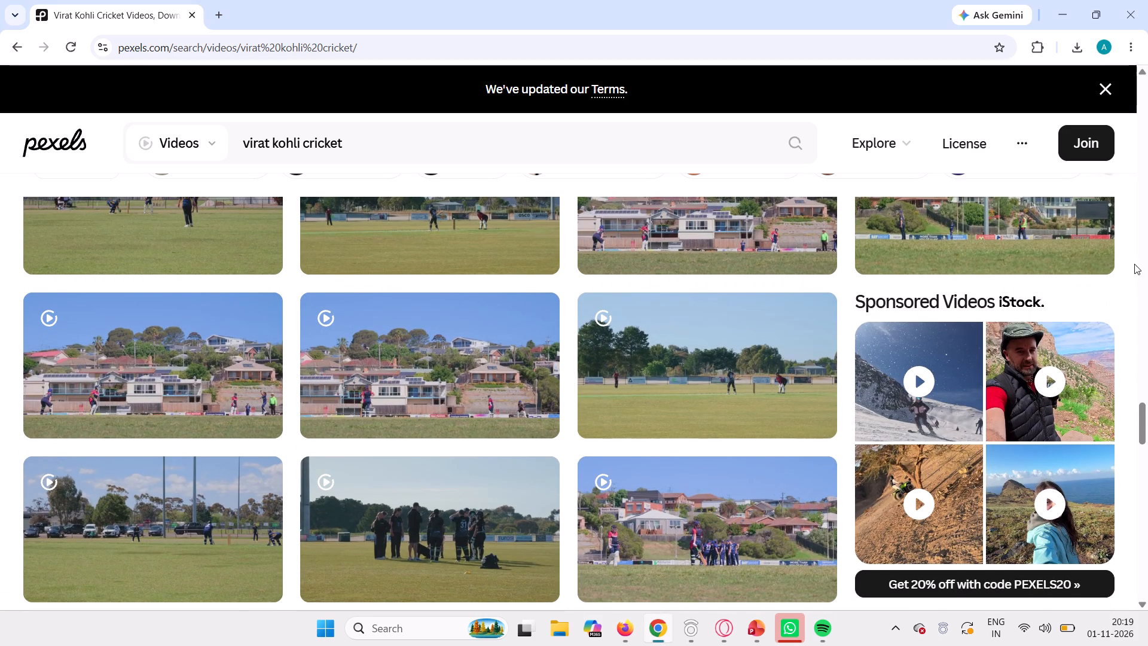
scroll(736, 414, "down", 4)
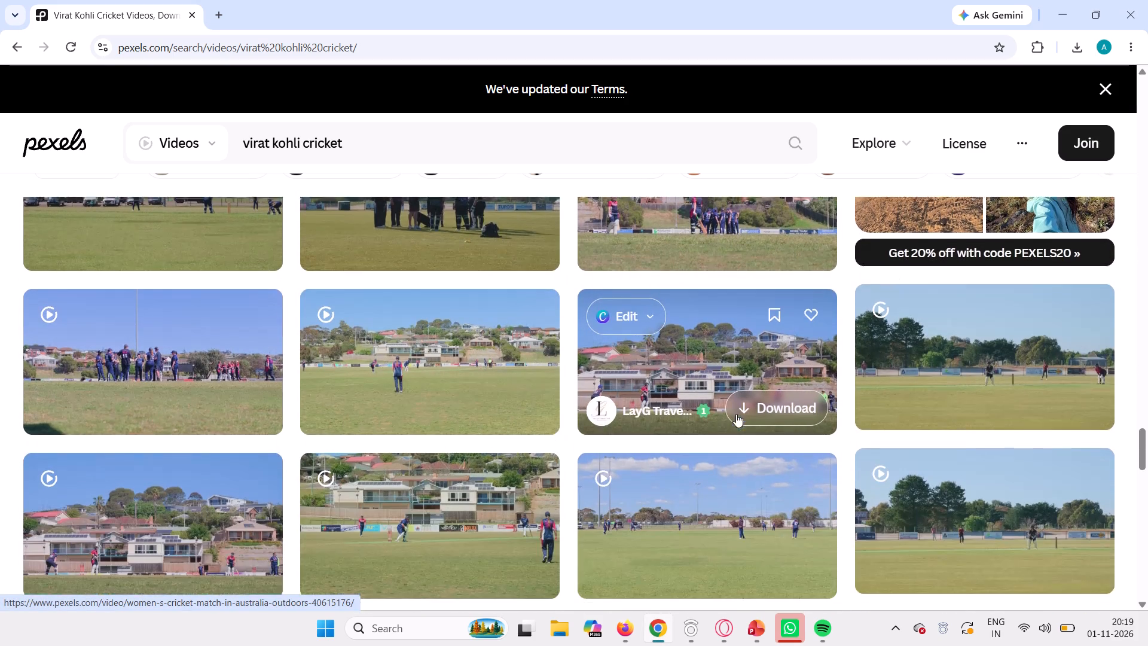
scroll(736, 414, "down", 6)
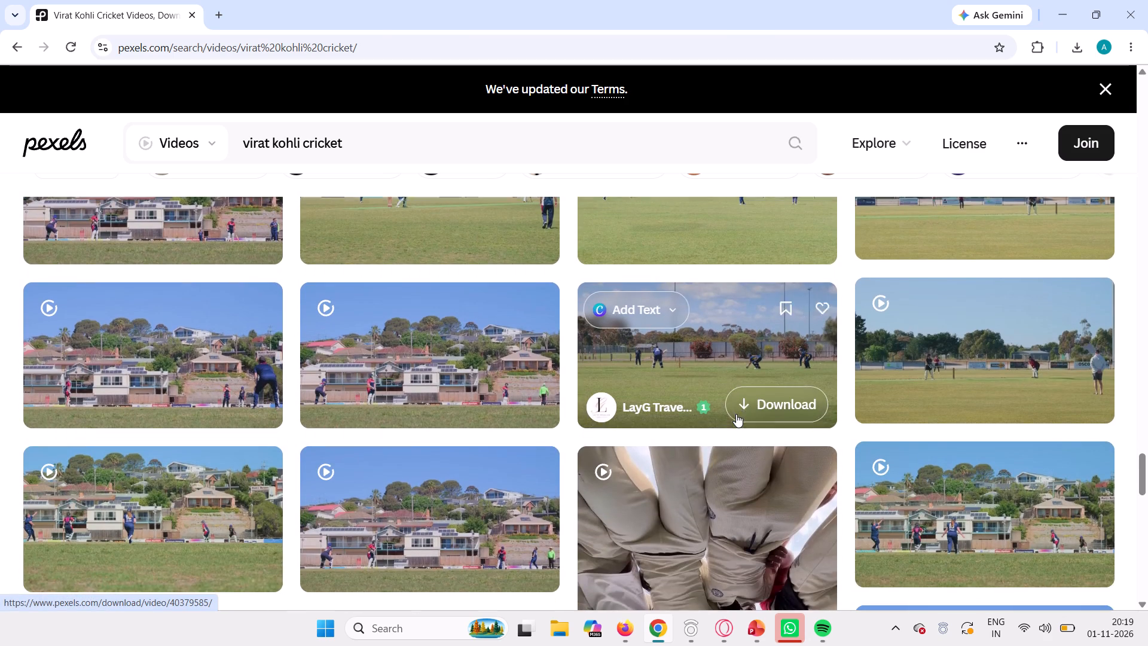
scroll(733, 471, "down", 2)
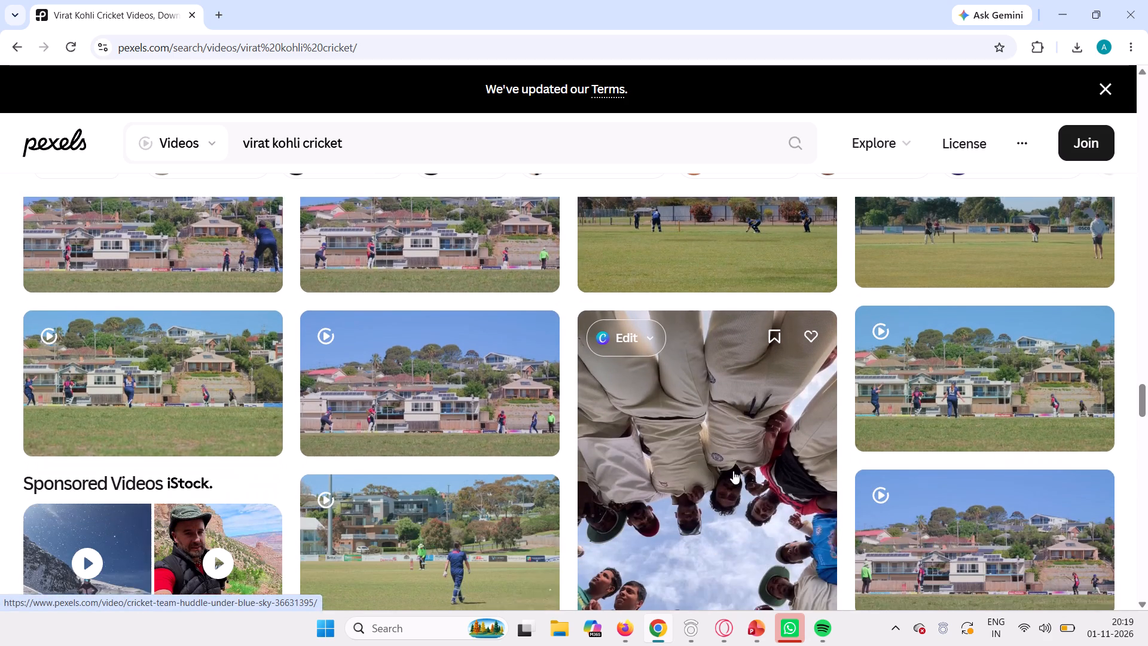
scroll(733, 471, "down", 7)
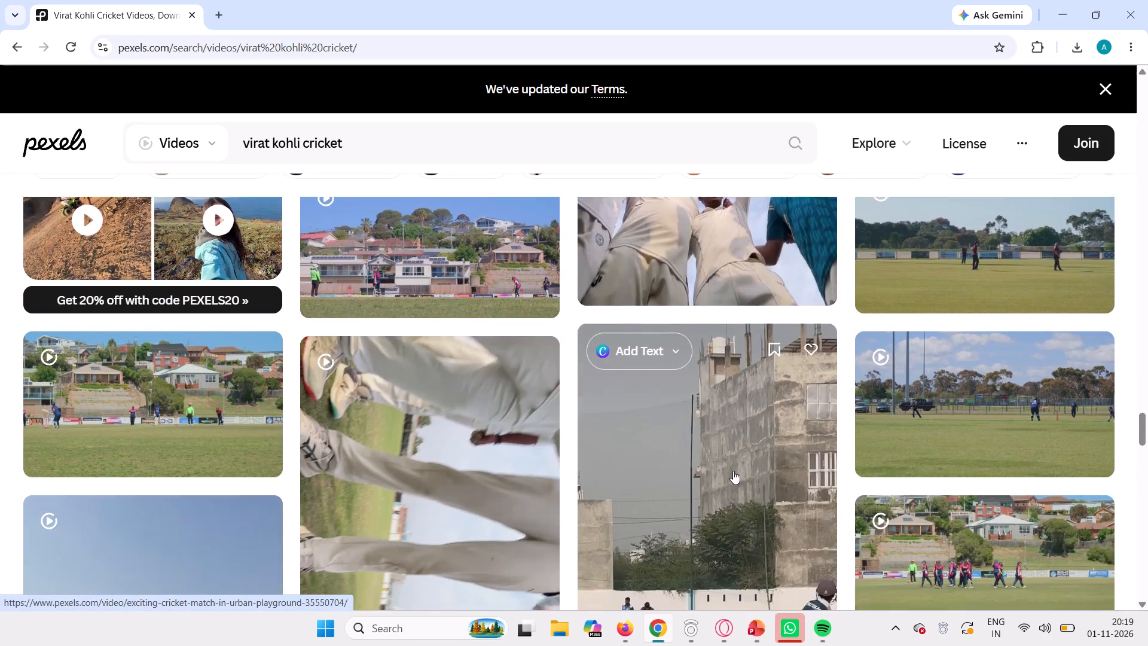
scroll(733, 471, "down", 6)
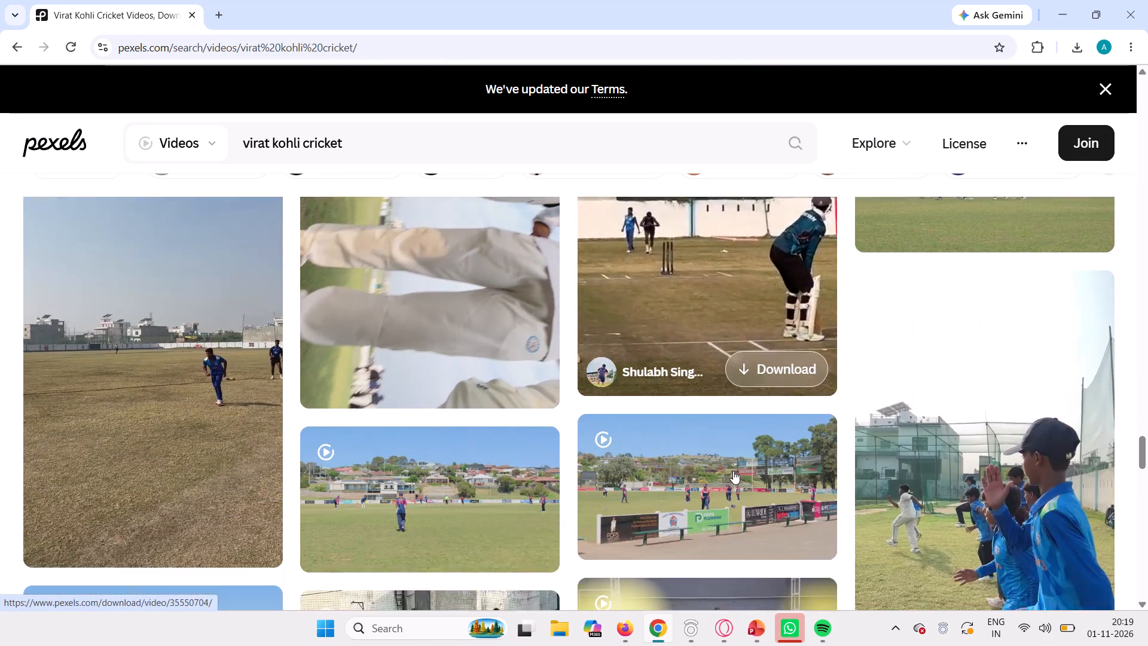
scroll(733, 471, "down", 1)
Go back up the results, download LayG Traveller's clip of a cricket match on a tree-lined field, and dismiss the thank-you dialog.
scroll(733, 471, "up", 11)
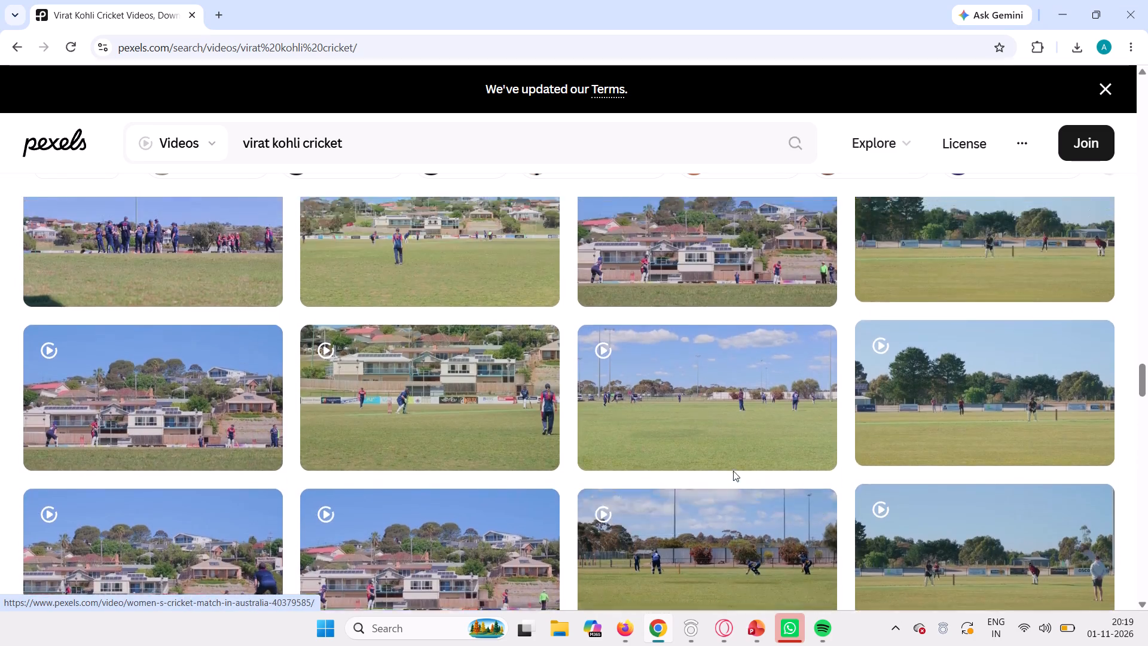
scroll(733, 471, "up", 1)
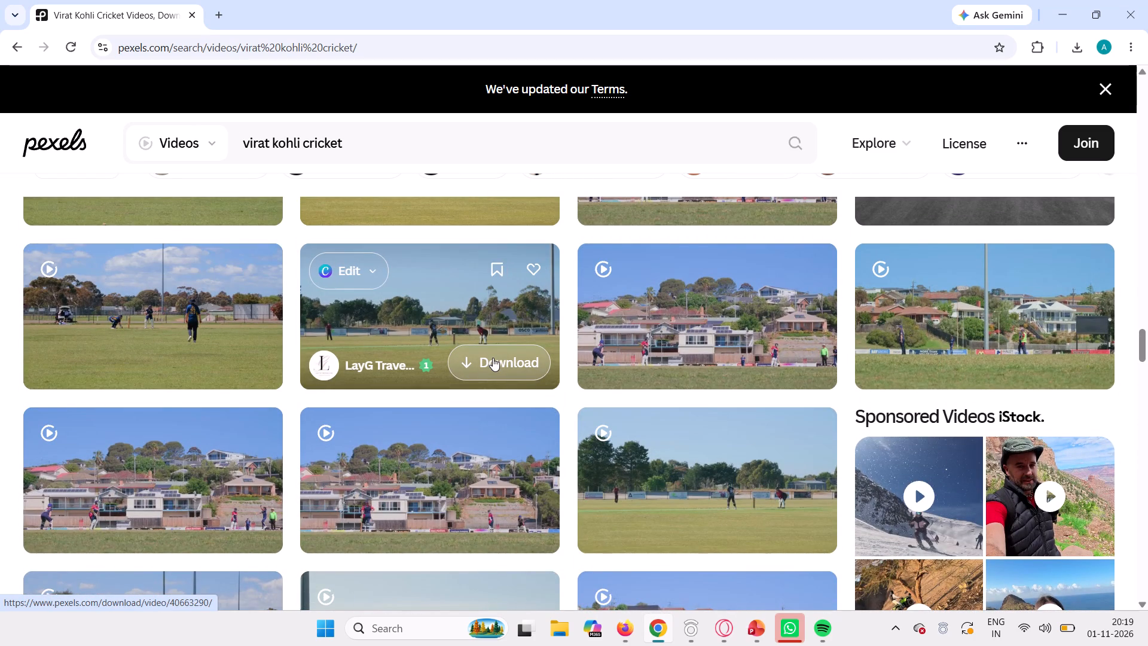
left_click(493, 358)
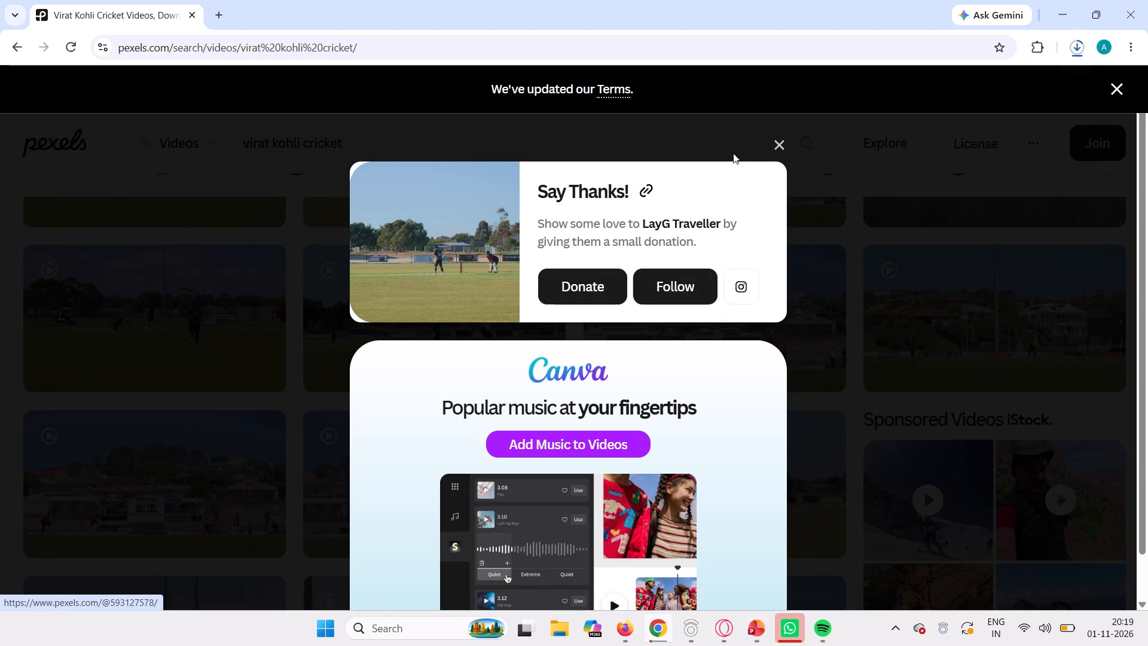
left_click(778, 141)
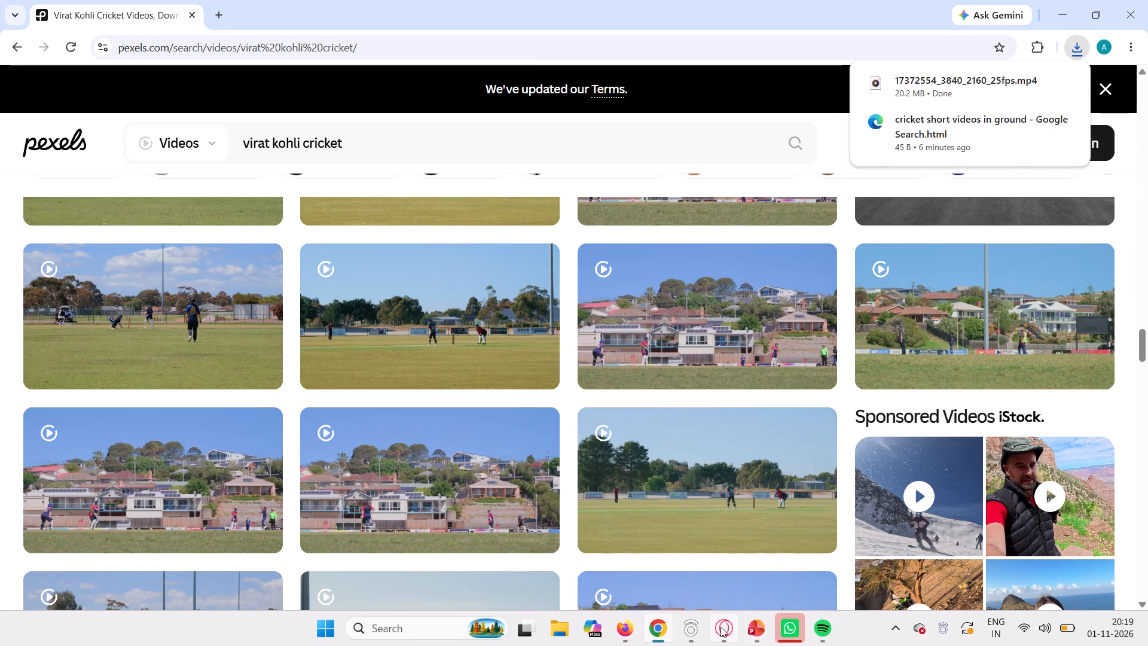
Switch to PowerPoint and browse Downloads, Gallery, Documents and Pictures for the clip through picture insertion on the "Team sports" slide.
left_click(758, 630)
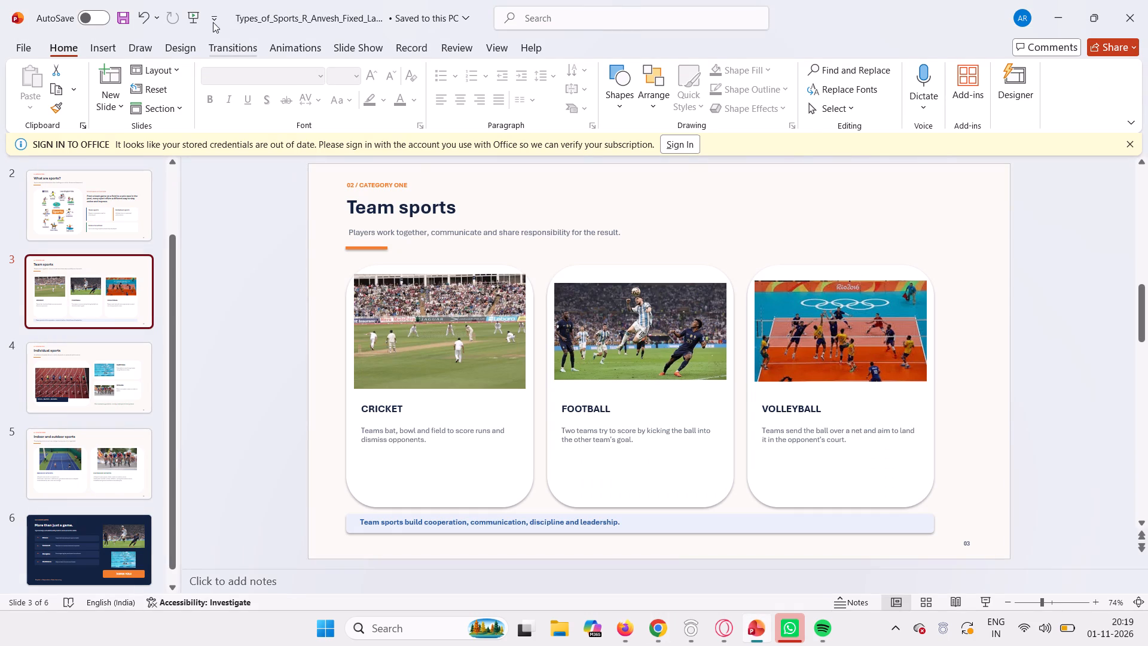
left_click(108, 50)
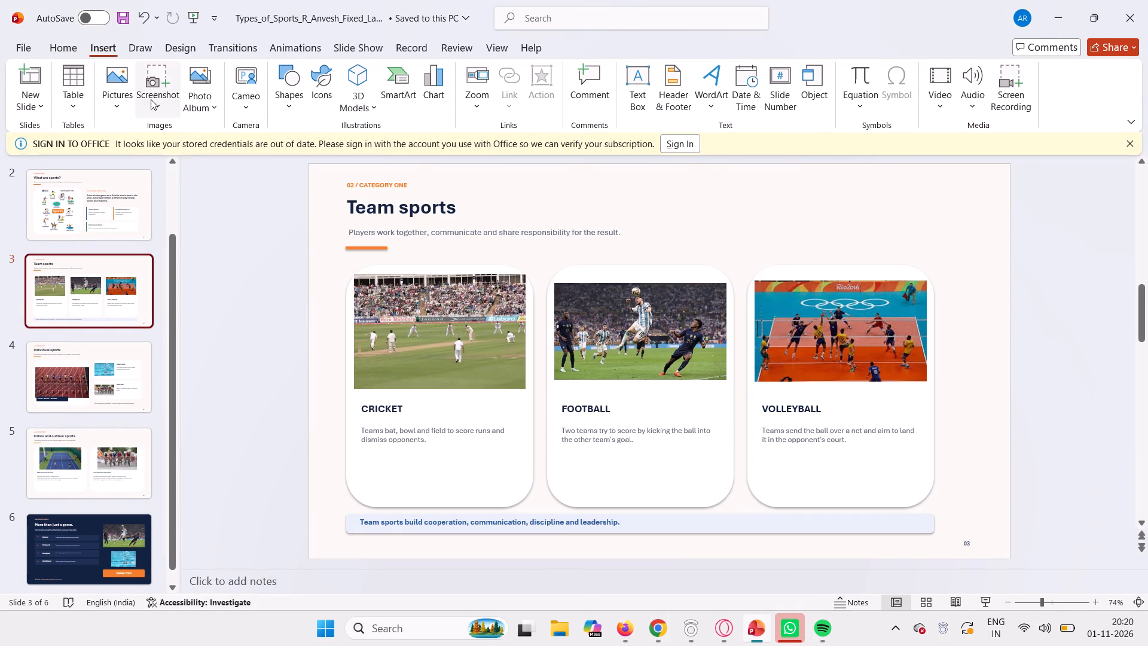
left_click(120, 99)
double_click(149, 158)
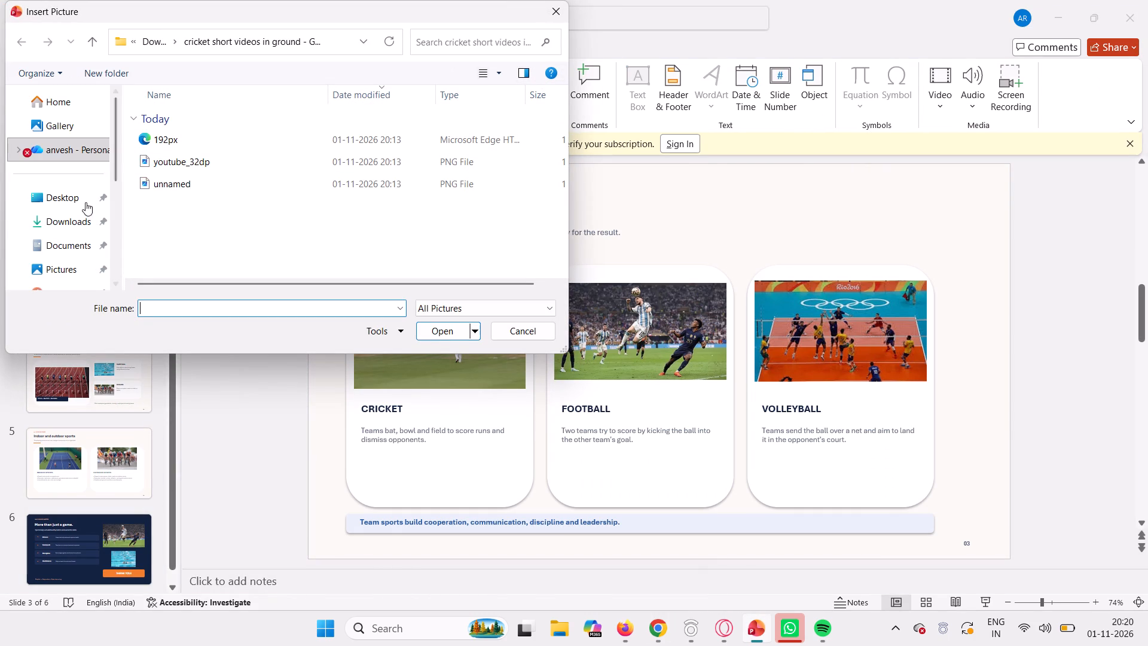
left_click(66, 200)
left_click(66, 221)
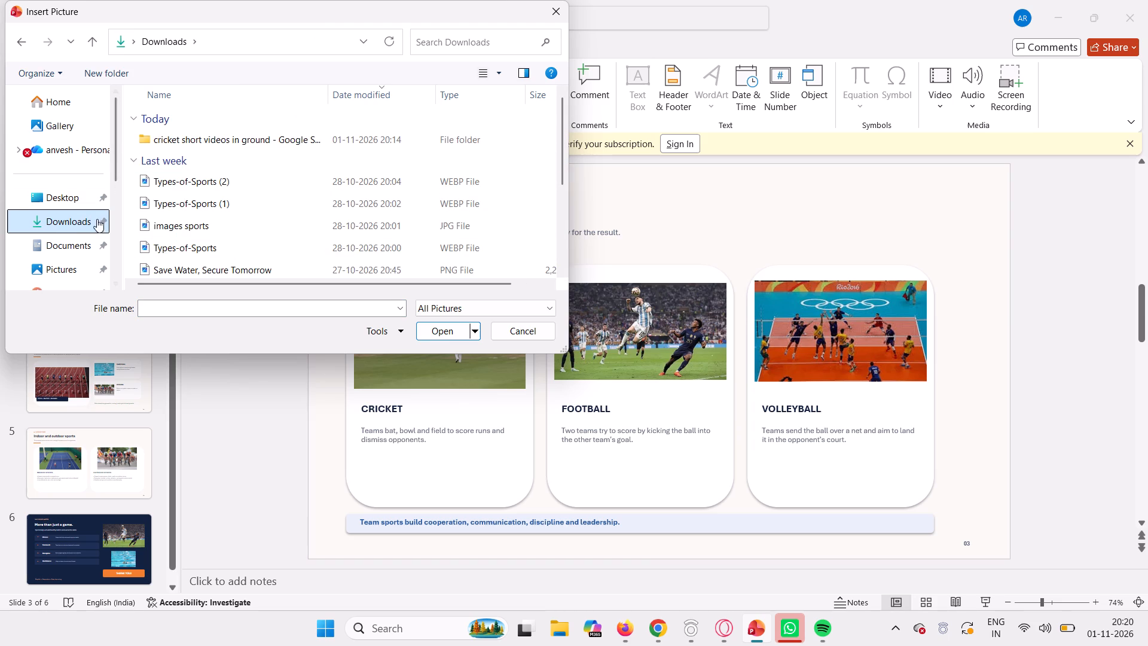
left_click(63, 129)
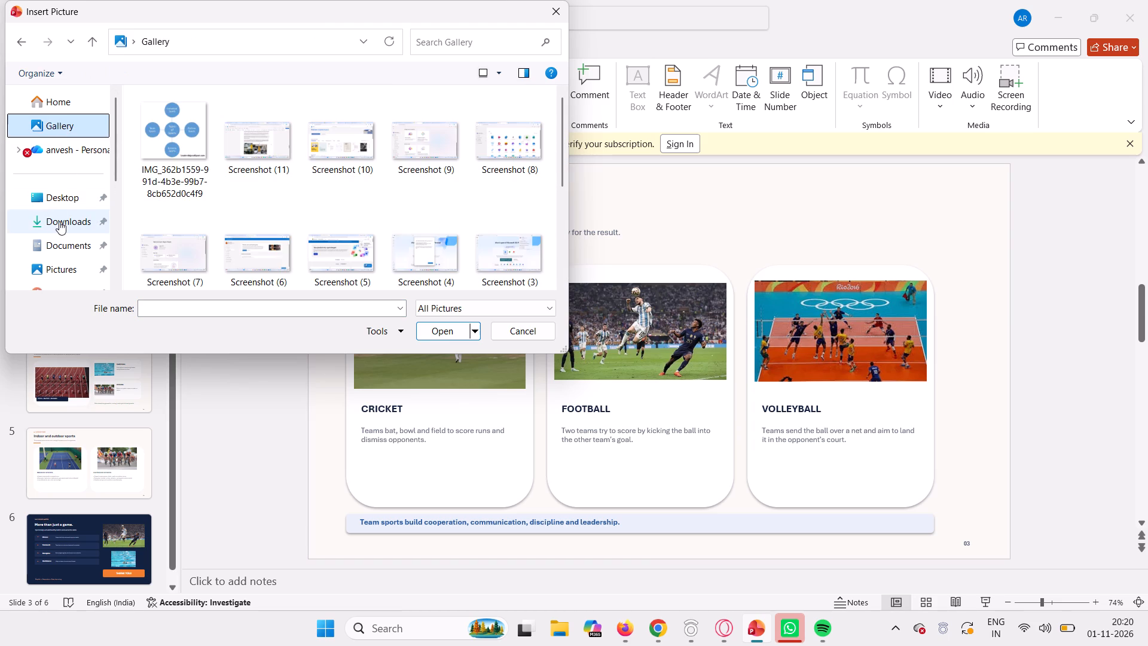
left_click(63, 224)
left_click(69, 248)
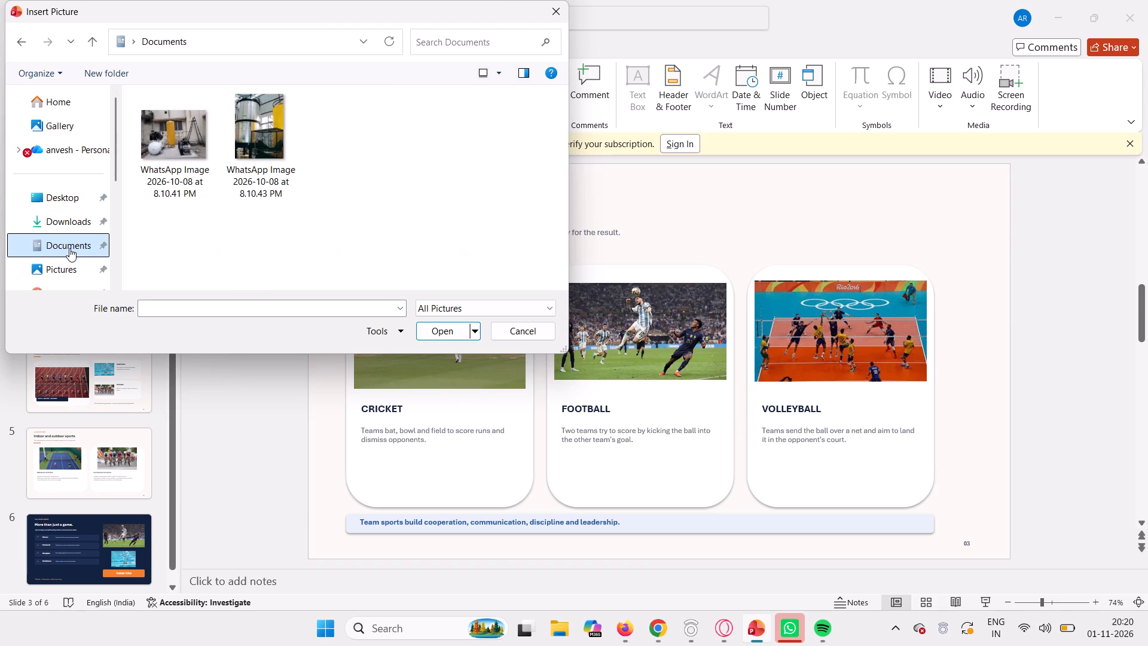
left_click(72, 273)
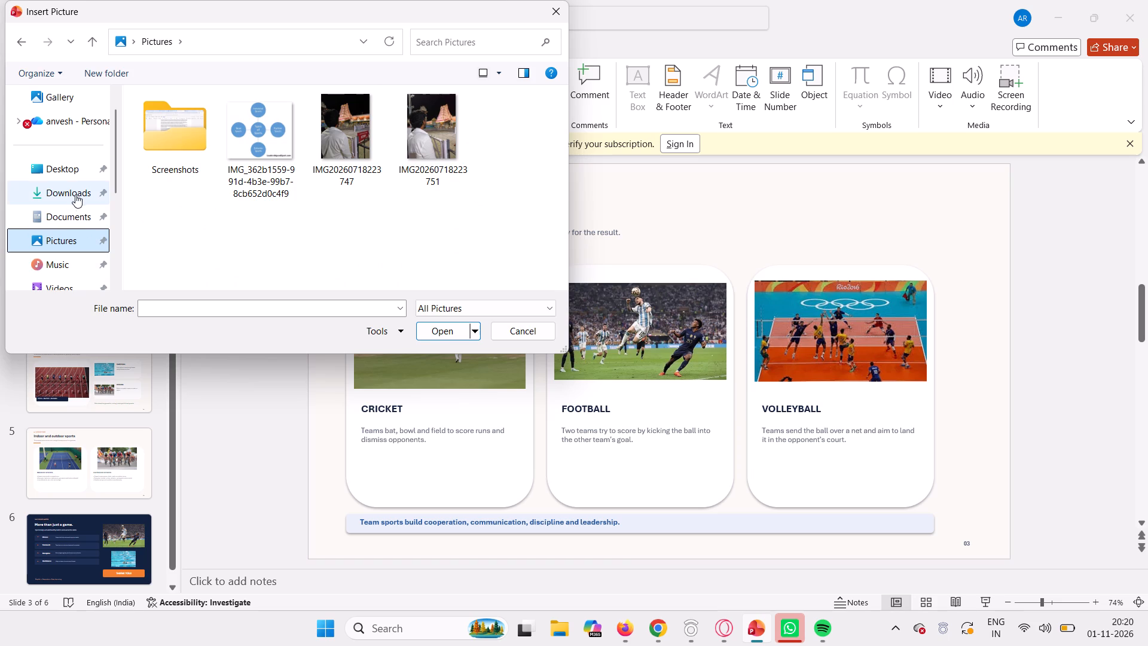
left_click(74, 193)
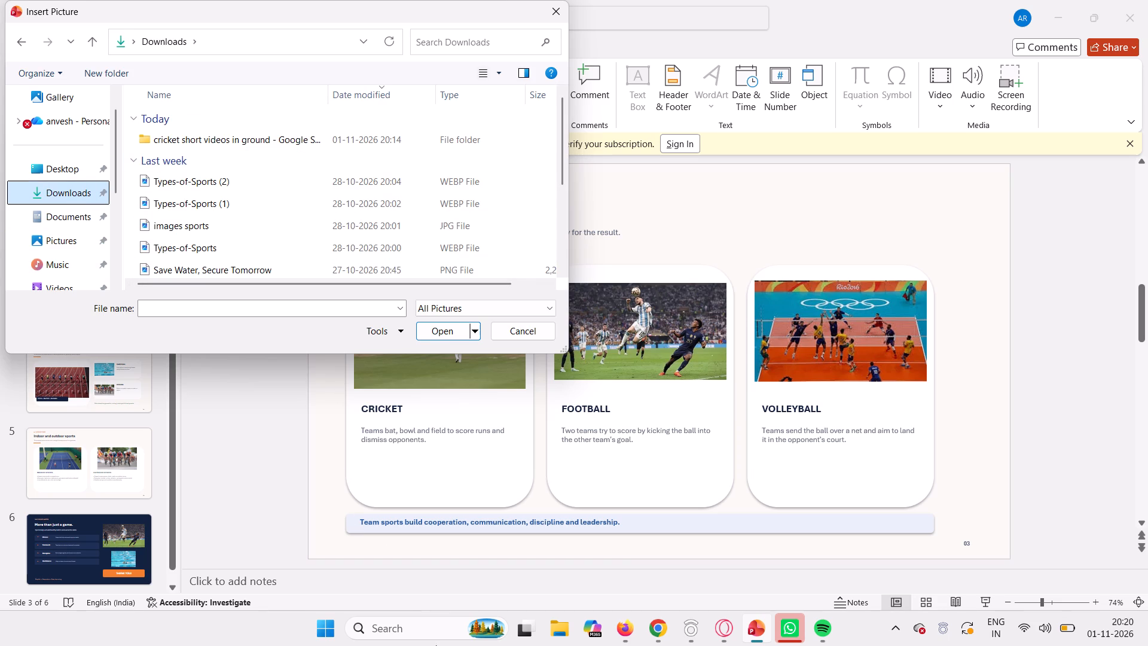
Switch back to Chrome, download LayG Traveller's tree-lined field cricket clip again, and dismiss the thank-you dialog.
left_click(664, 624)
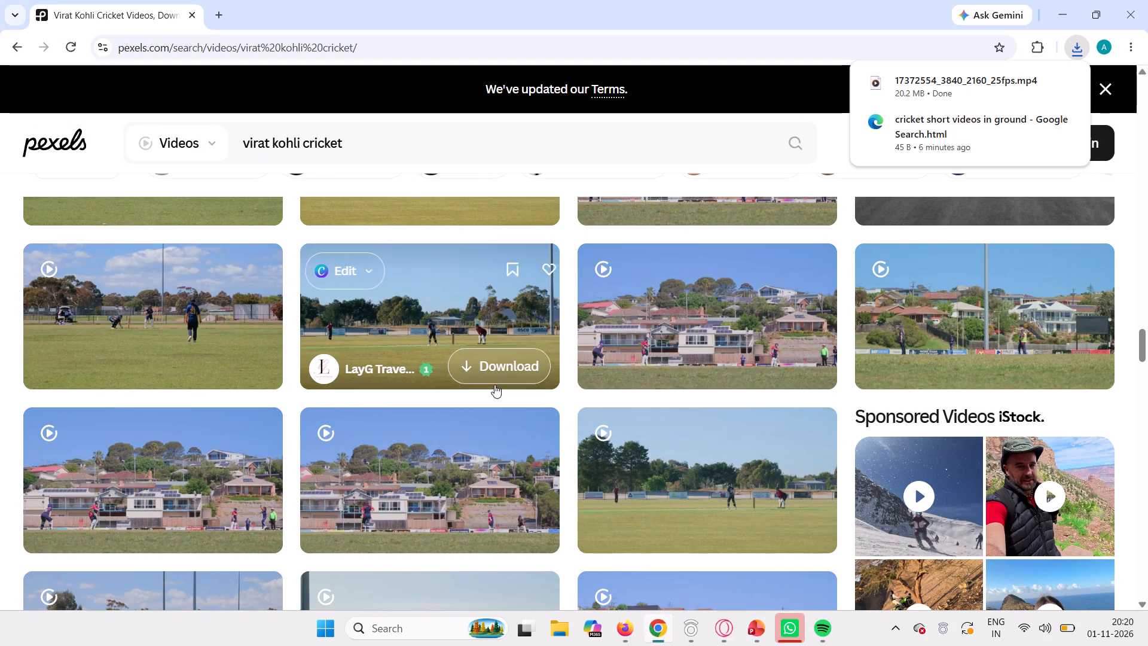
left_click(494, 368)
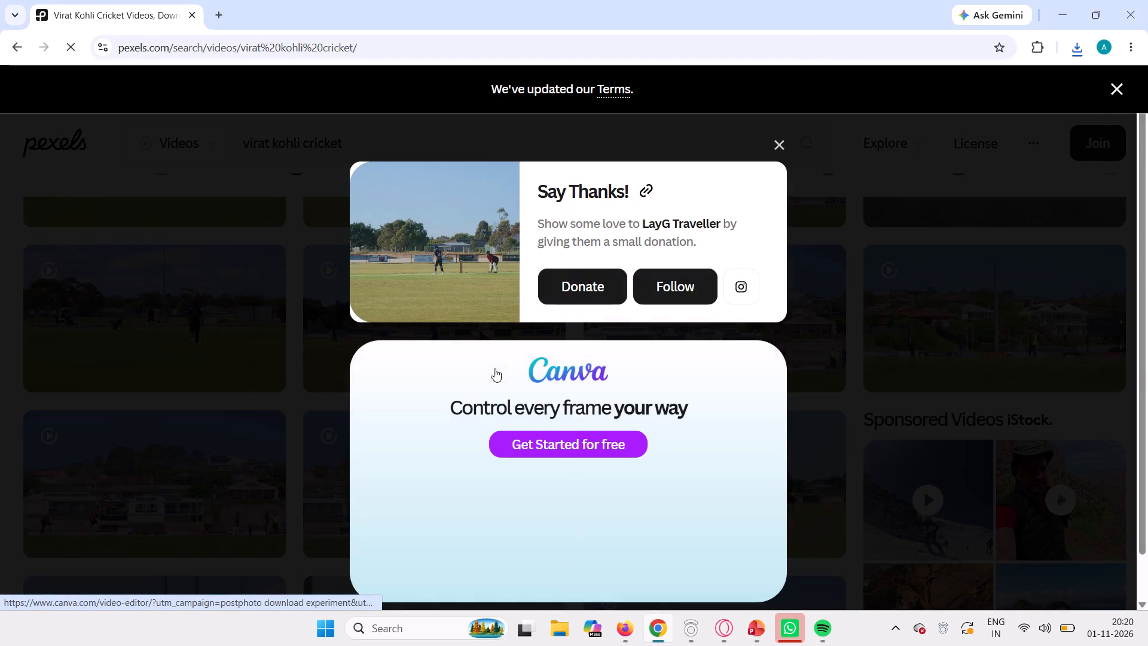
left_click(780, 134)
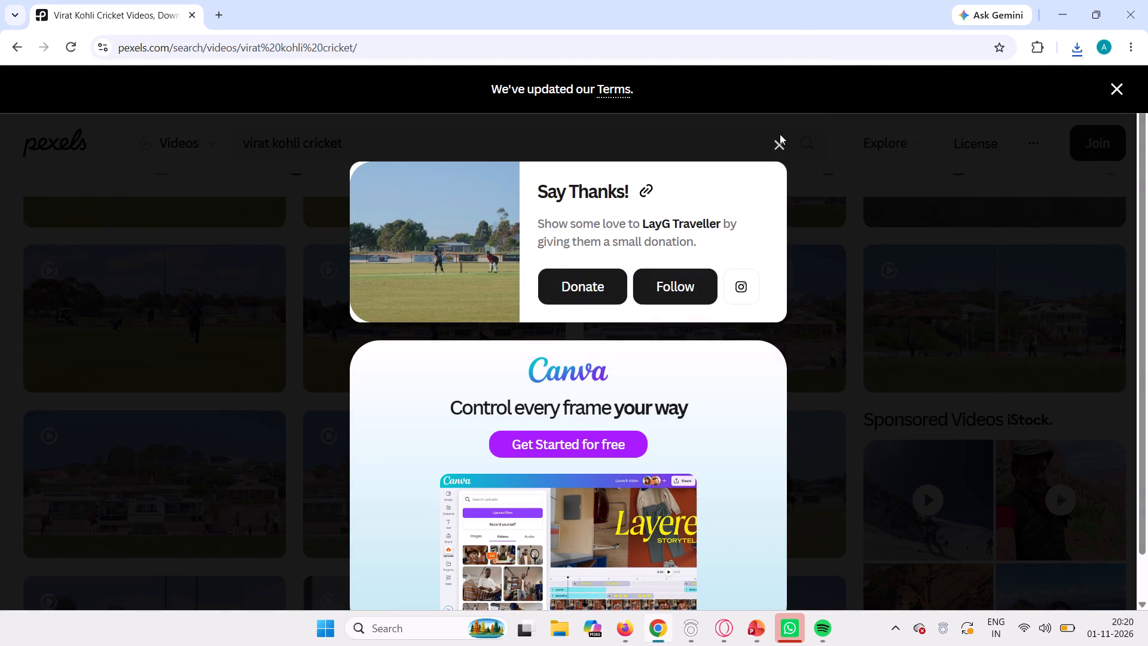
left_click(777, 145)
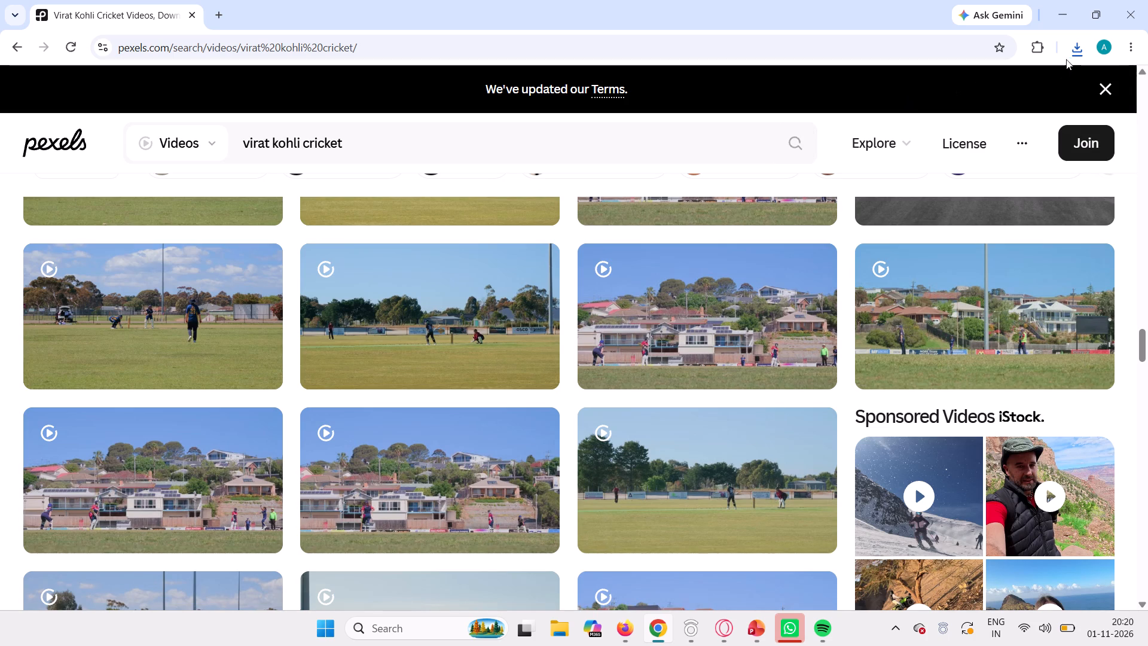
Open the newest downloaded clip, 17372554_3840_2160_25fps (1), from the recent download history, watch it, and exit full screen.
left_click(1071, 53)
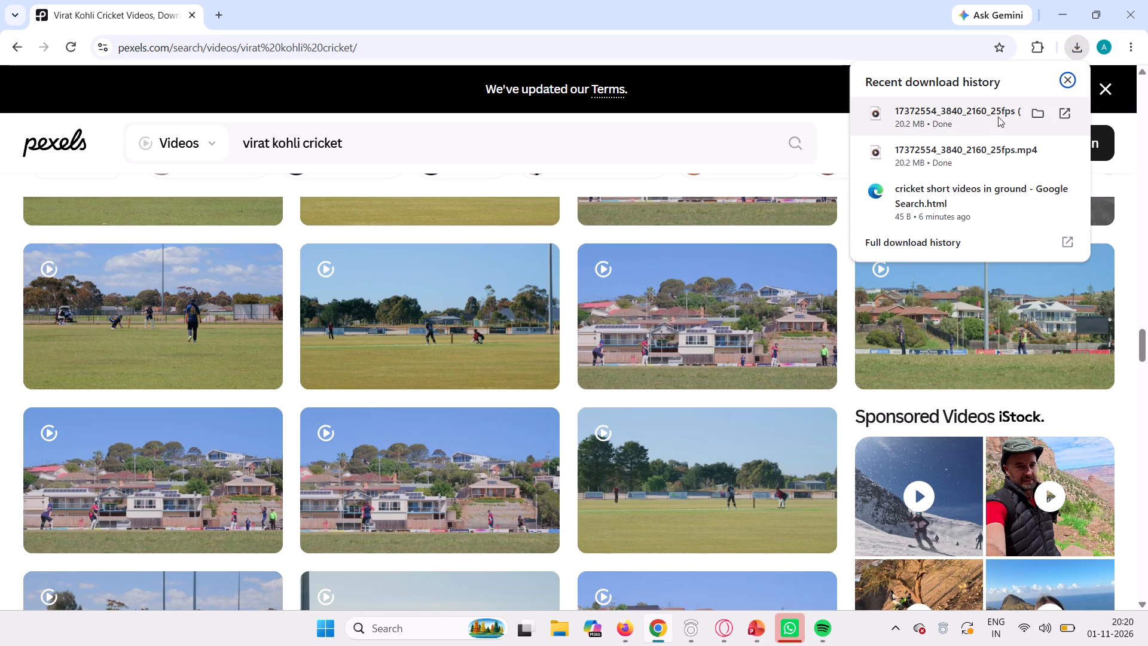
double_click(1013, 111)
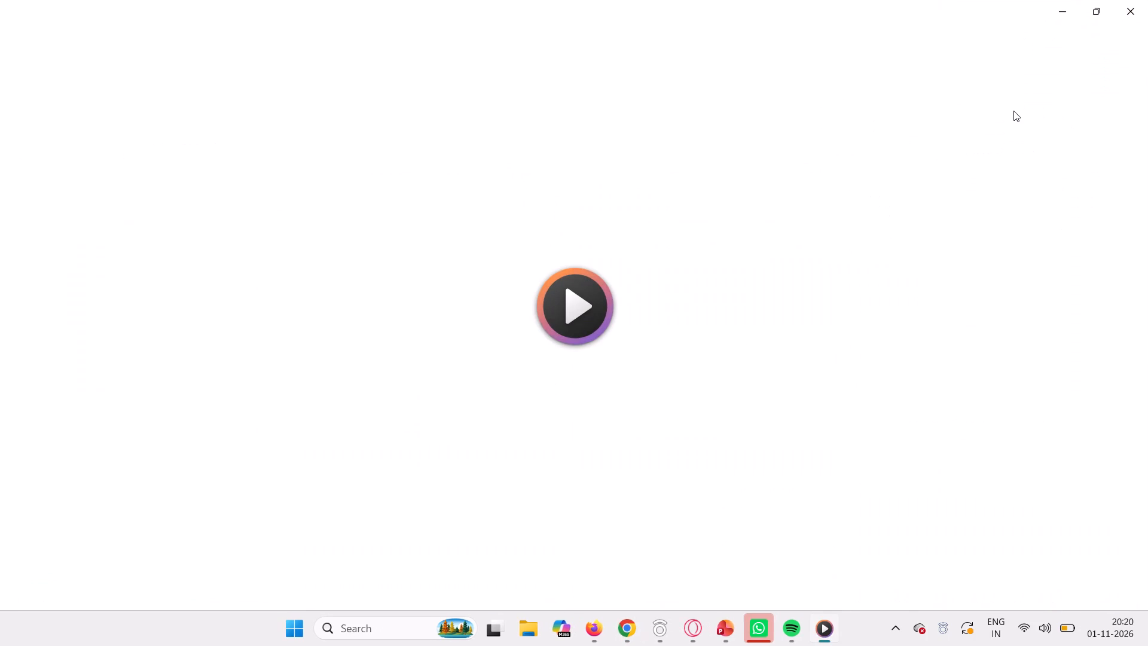
double_click(575, 297)
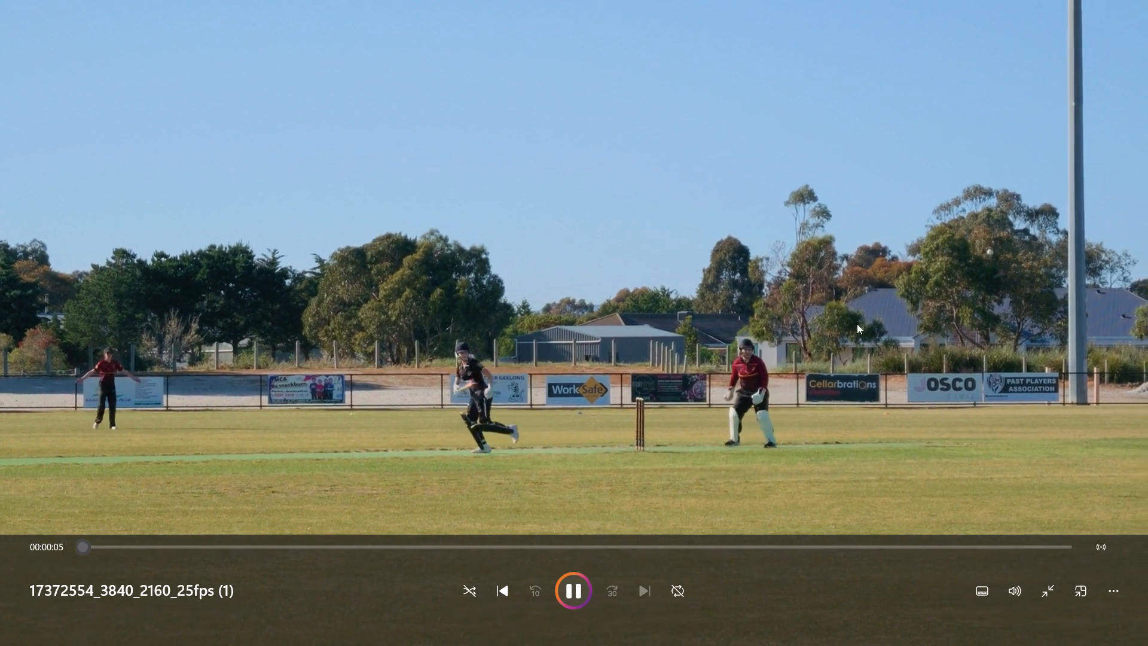
left_click(1041, 590)
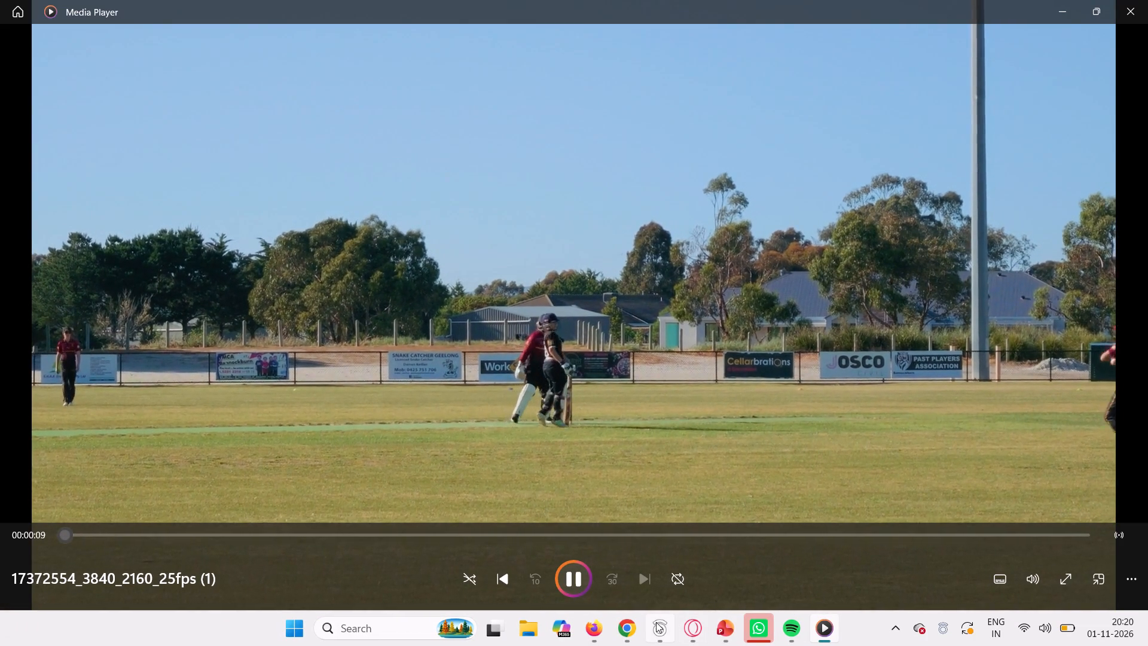
Return to Chrome, replace the Pexels video search with "messi football", and look through the clips for a suitable football video.
left_click(625, 622)
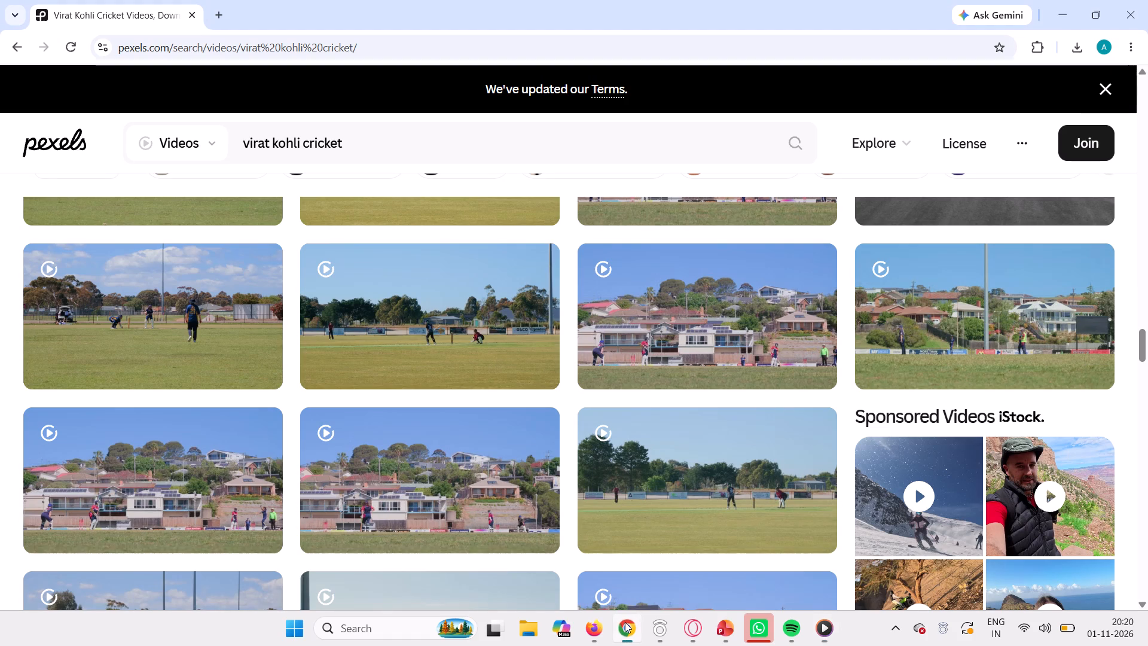
left_click(282, 159)
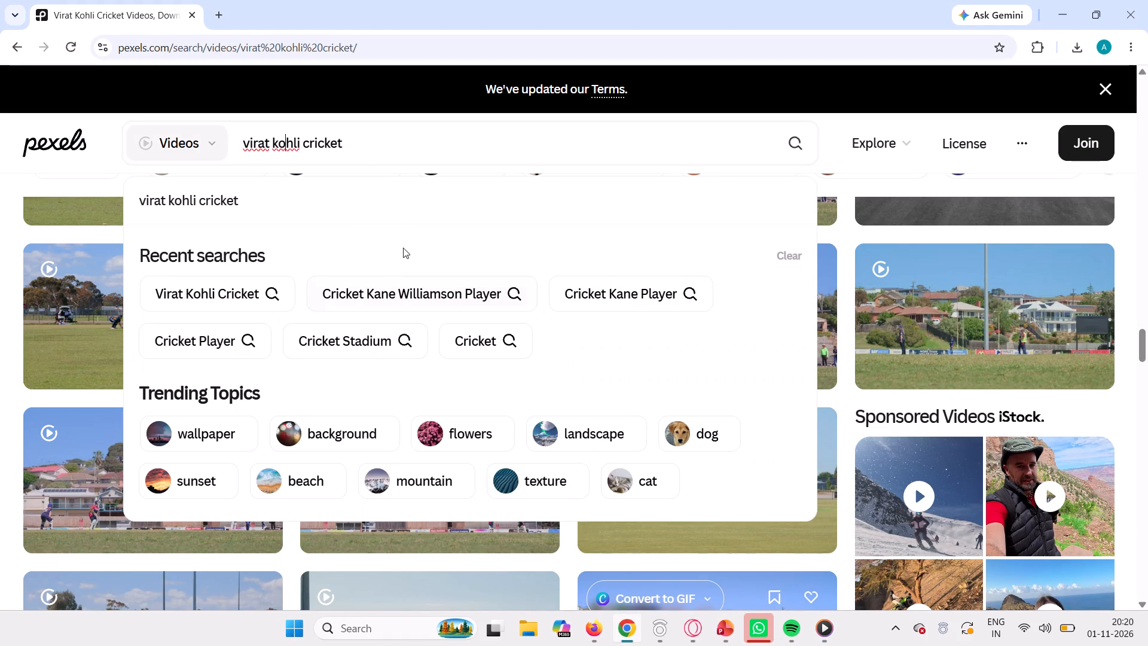
left_click(378, 150)
key("BackSpace")
key("BackSpace")
key("BackSpace")
key("BackSpace")
key("BackSpace")
key("BackSpace")
key("BackSpace")
key("BackSpace")
key("BackSpace")
key("BackSpace")
key("BackSpace")
key("BackSpace")
key("BackSpace")
key("BackSpace")
key("BackSpace")
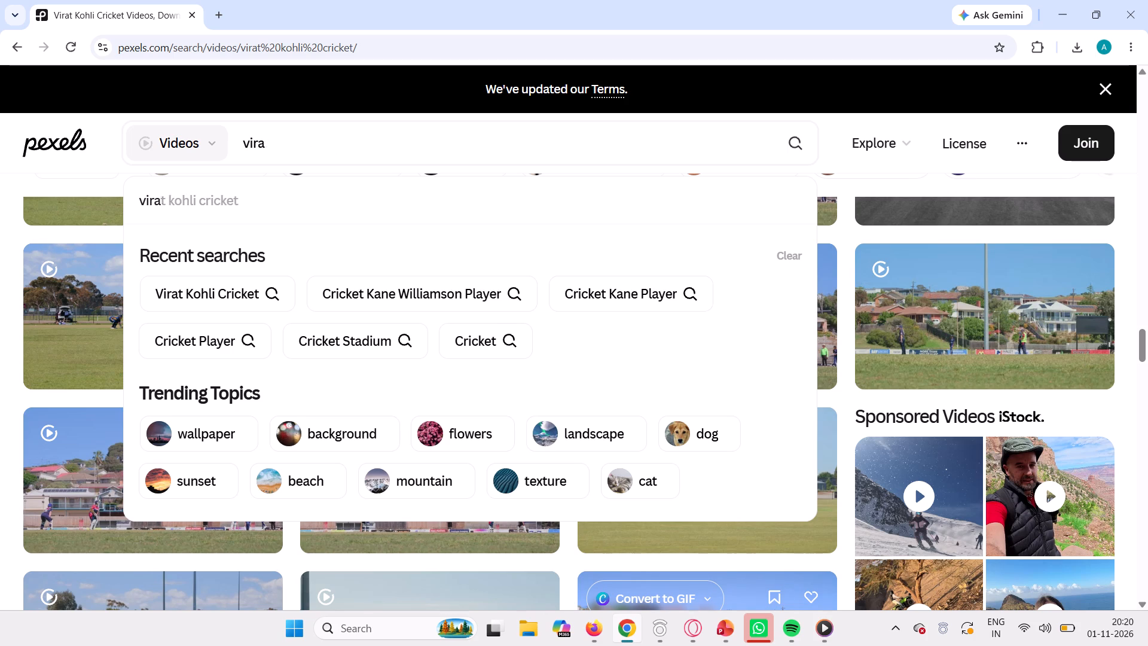
key("BackSpace")
key("BackSpace")
key("BackSpace")
key("BackSpace")
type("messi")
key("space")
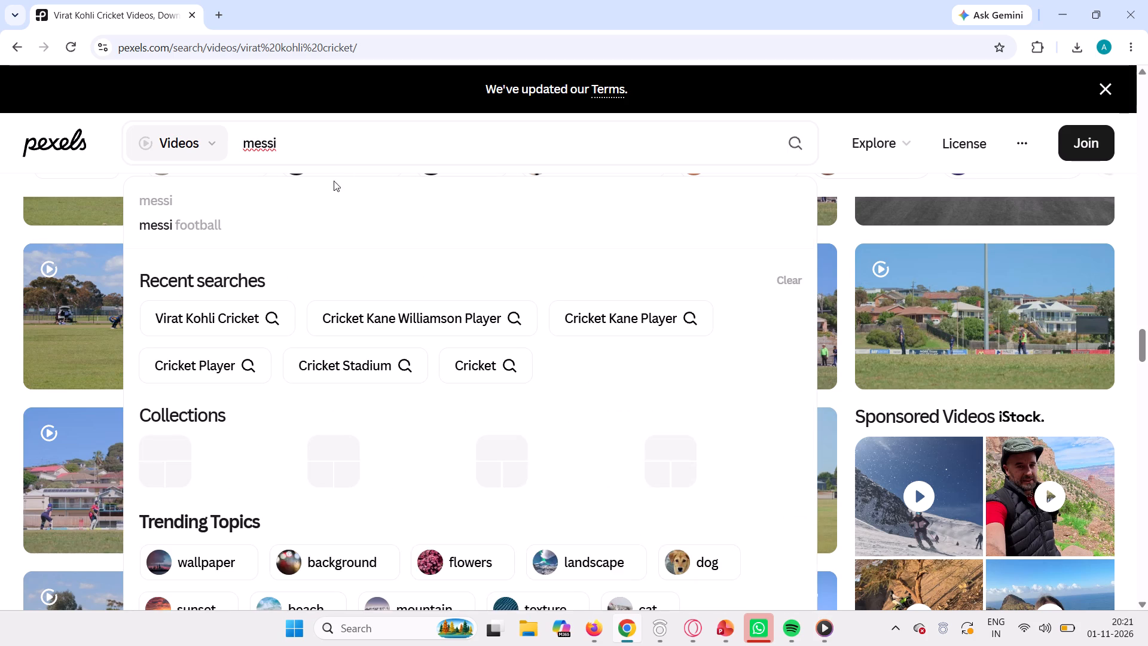
left_click(270, 239)
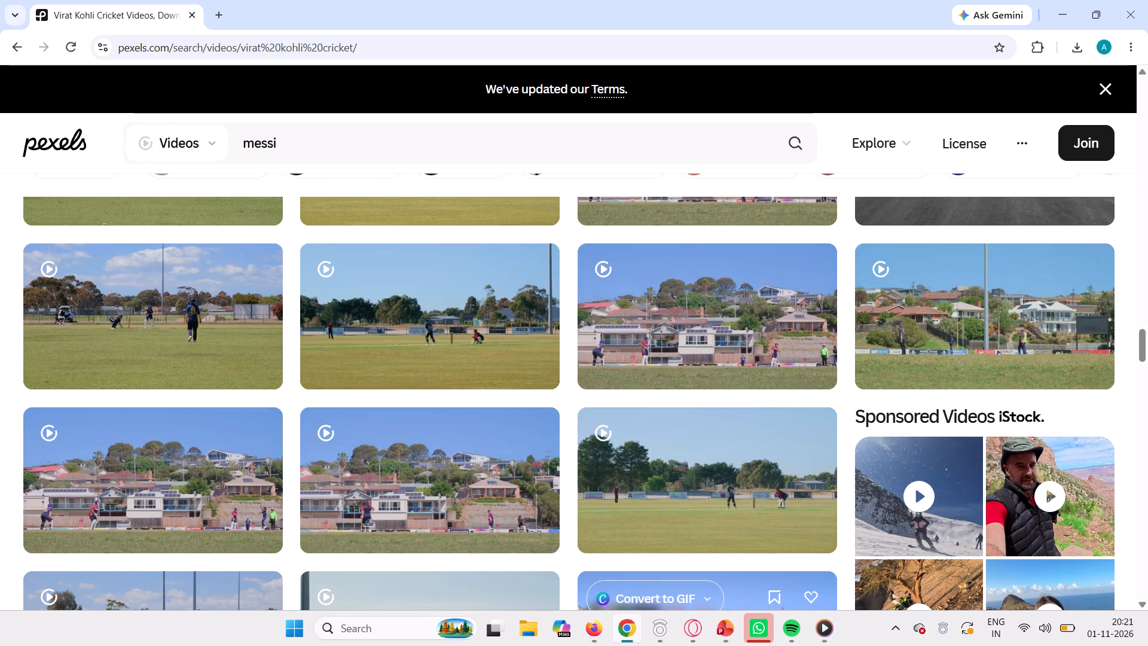
left_click(329, 145)
left_click(254, 228)
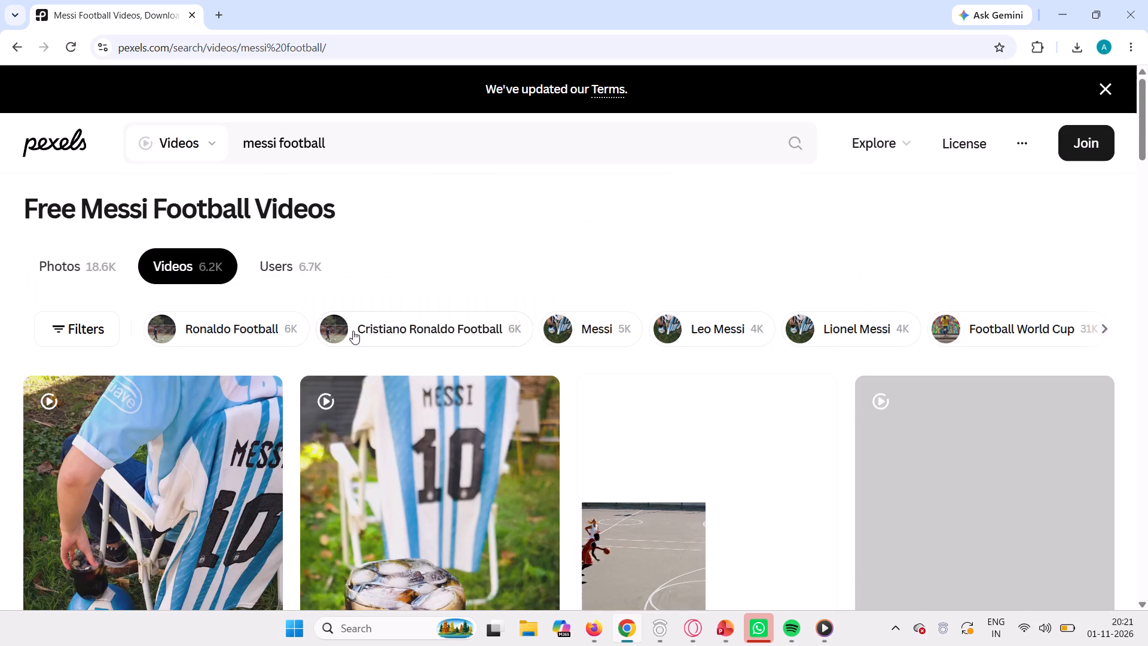
scroll(346, 424, "down", 8)
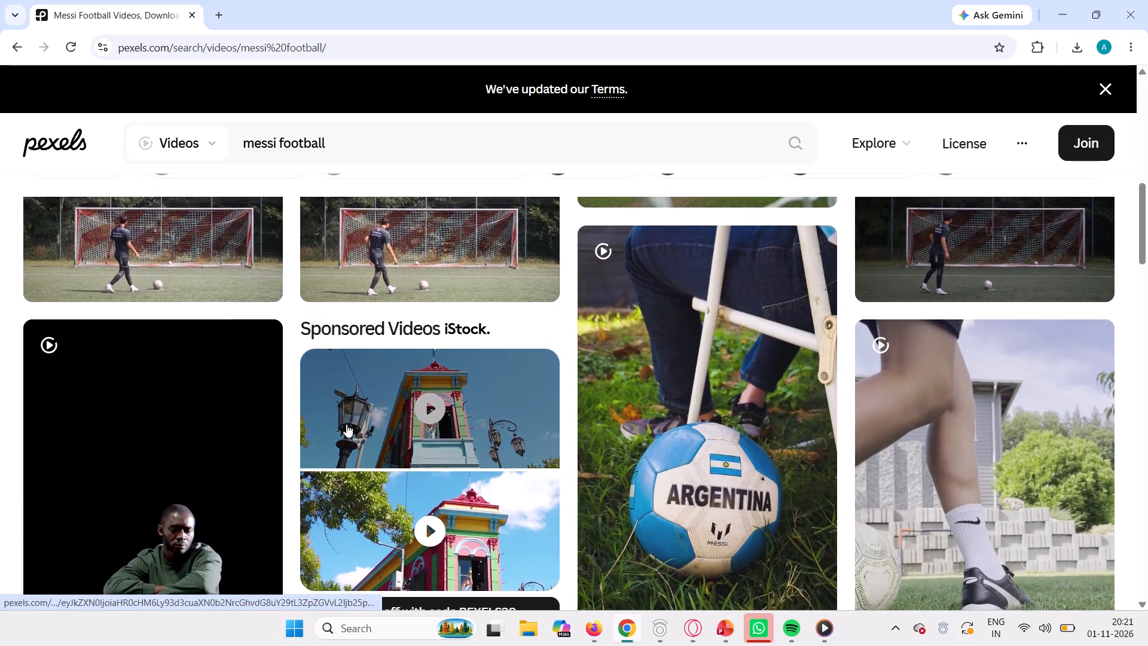
scroll(346, 424, "down", 6)
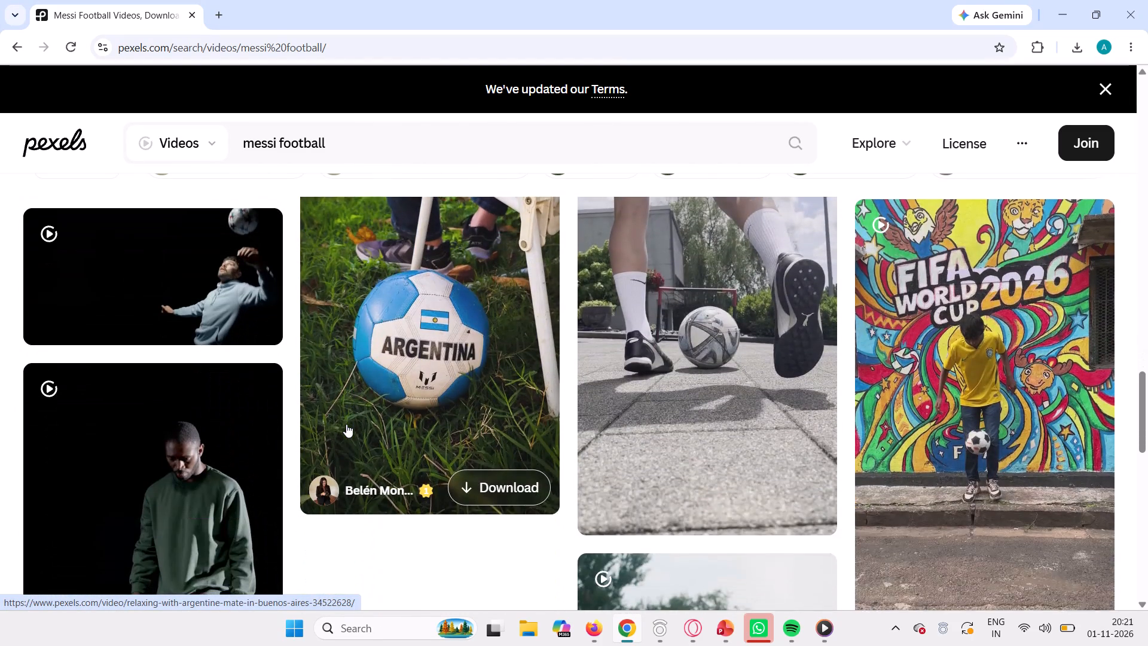
scroll(346, 424, "down", 2)
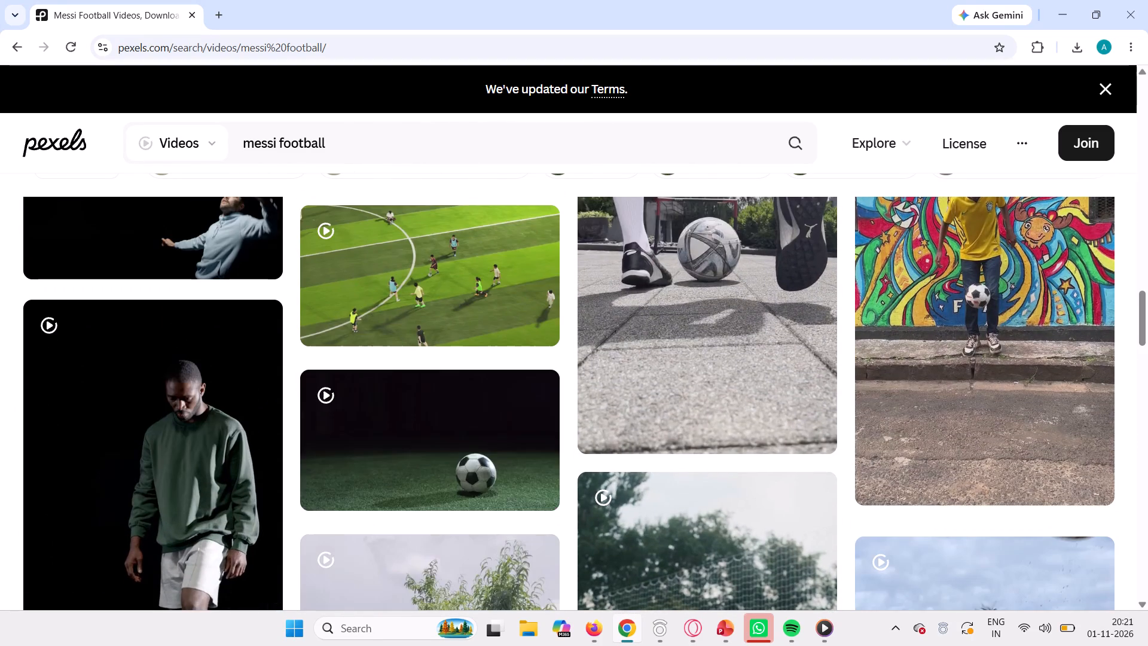
Shorten the Pexels video search to "football" and look through the clips for a suitable match video.
left_click(279, 139)
key("BackSpace")
key("BackSpace")
key("BackSpace")
key("BackSpace")
key("BackSpace")
key("BackSpace")
key("BackSpace")
key("BackSpace")
key("BackSpace")
key("BackSpace")
key("BackSpace")
key("BackSpace")
key("BackSpace")
key("BackSpace")
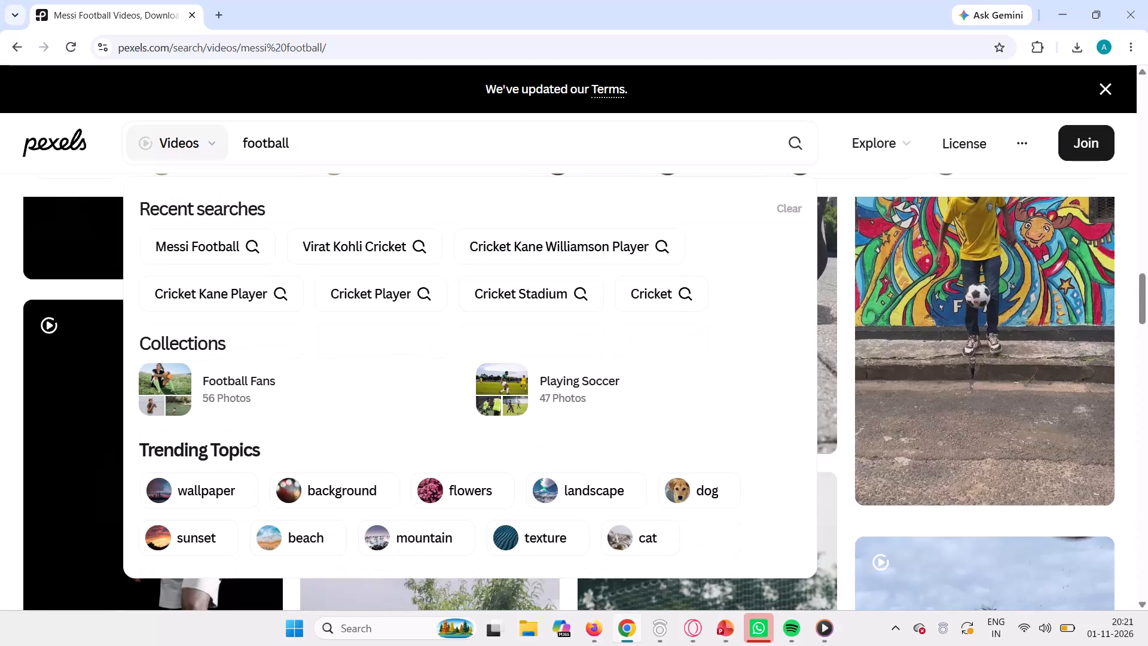
key("Return")
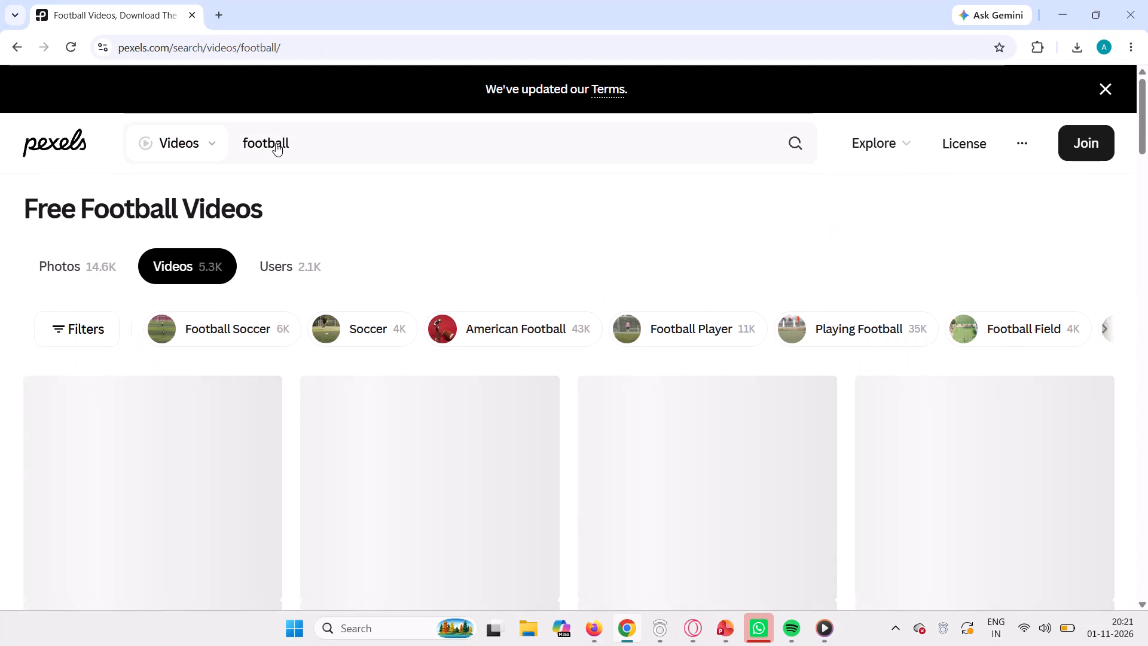
scroll(416, 454, "down", 3)
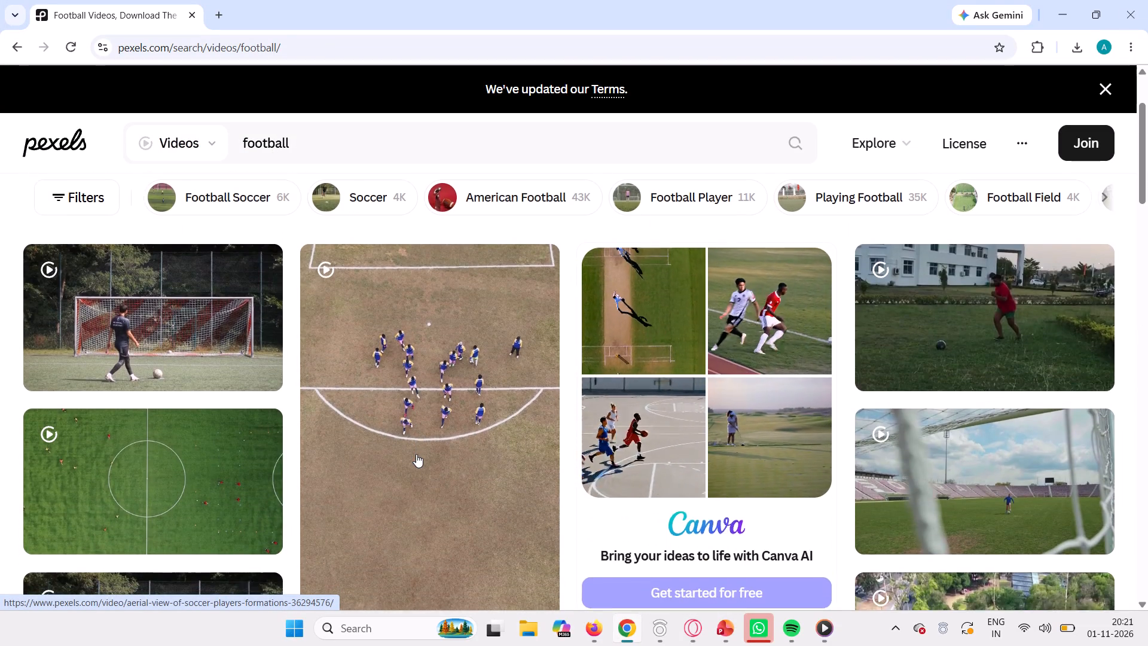
scroll(416, 454, "down", 8)
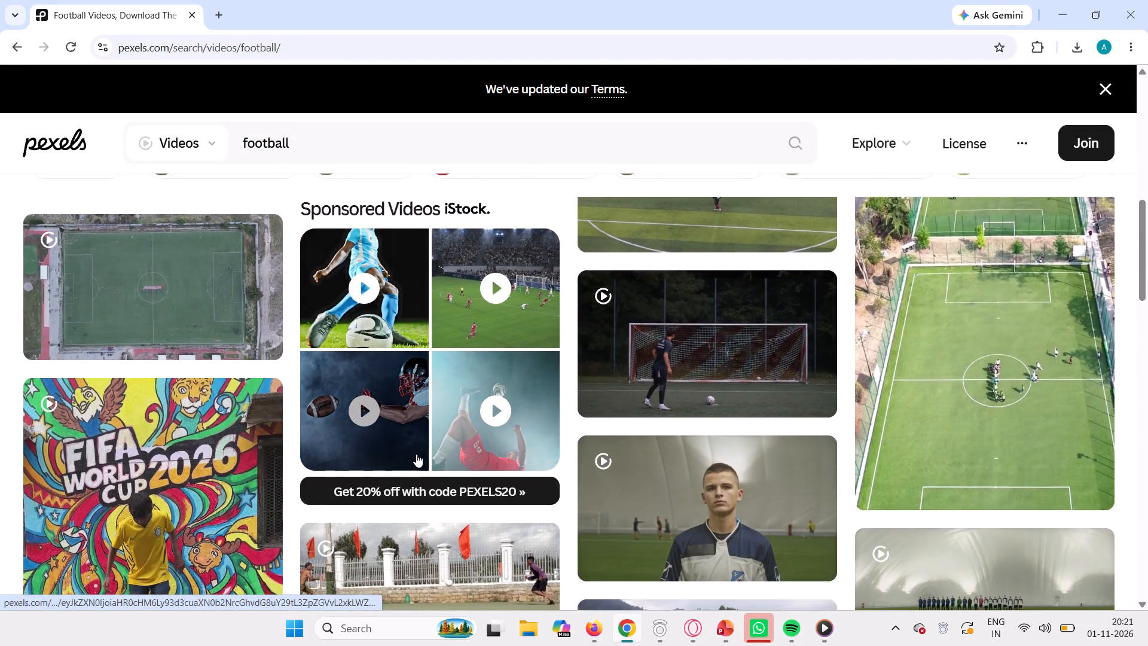
scroll(416, 454, "down", 4)
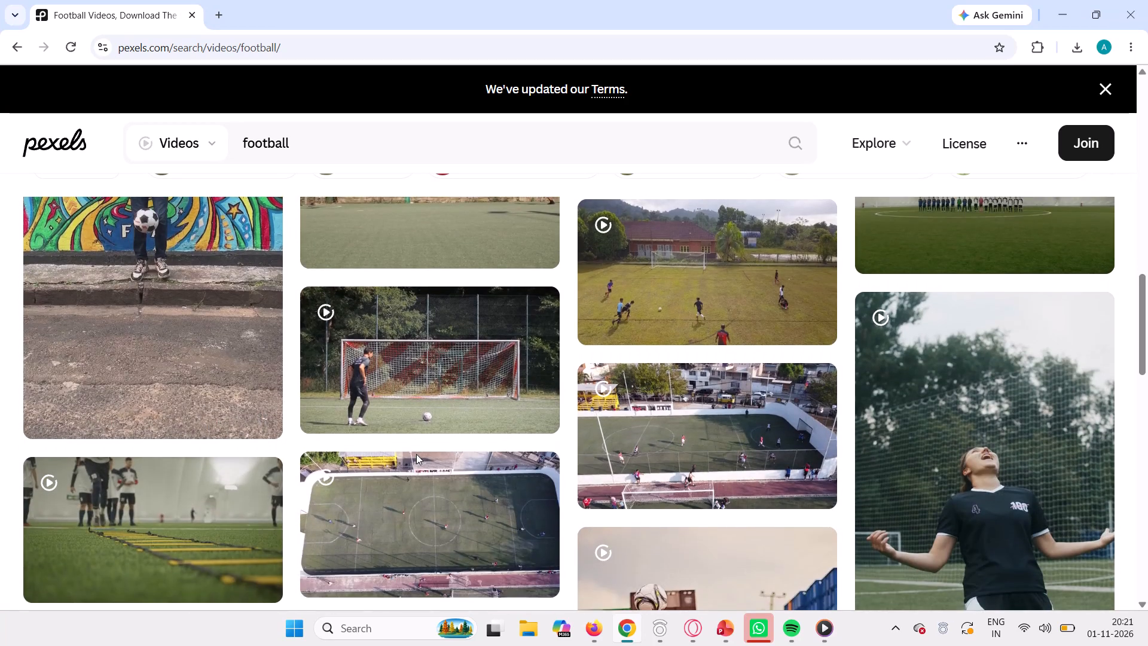
scroll(416, 454, "down", 2)
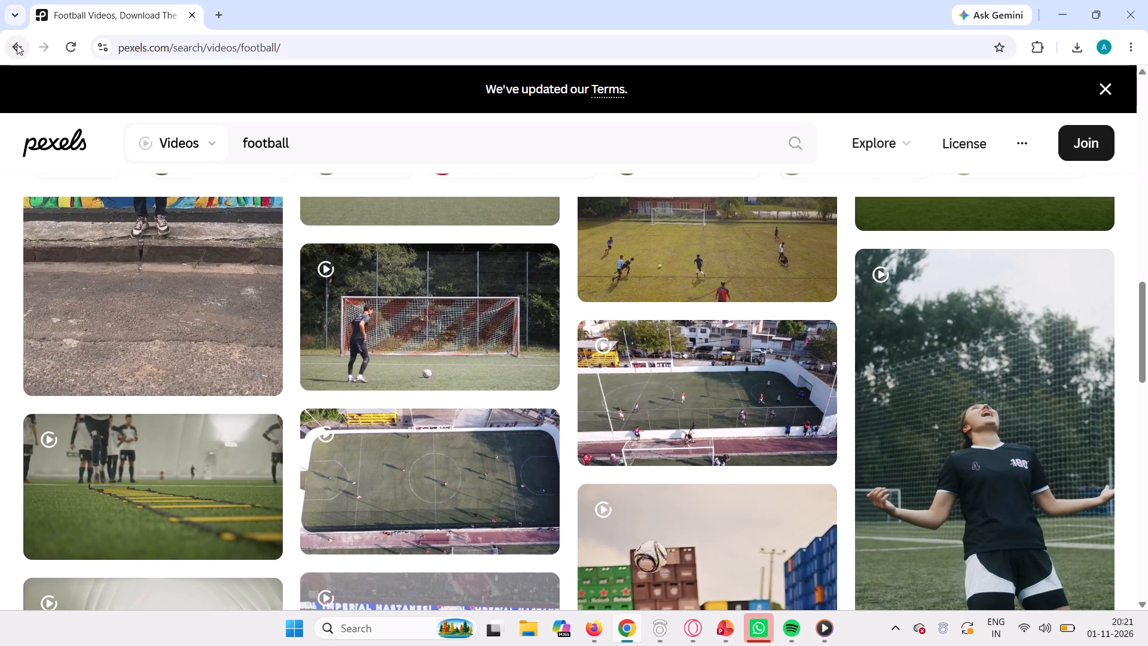
Go back through the earlier Pexels searches to the Google results for "cricket short videos in ground".
left_click(17, 44)
triple_click(17, 44)
double_click(17, 44)
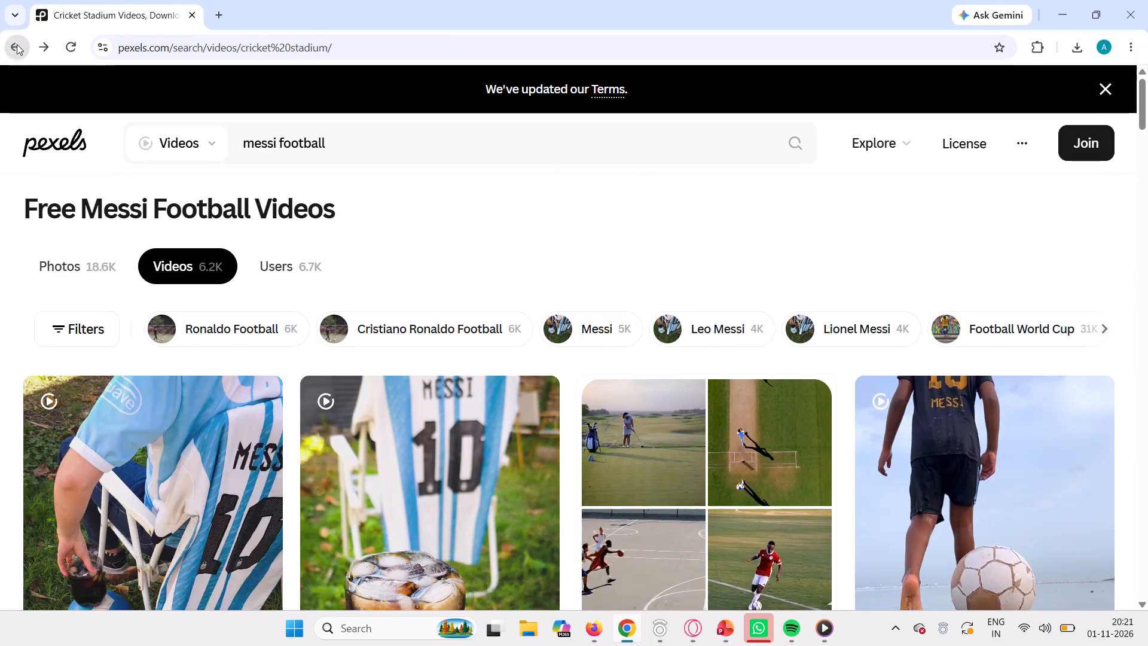
left_click(17, 44)
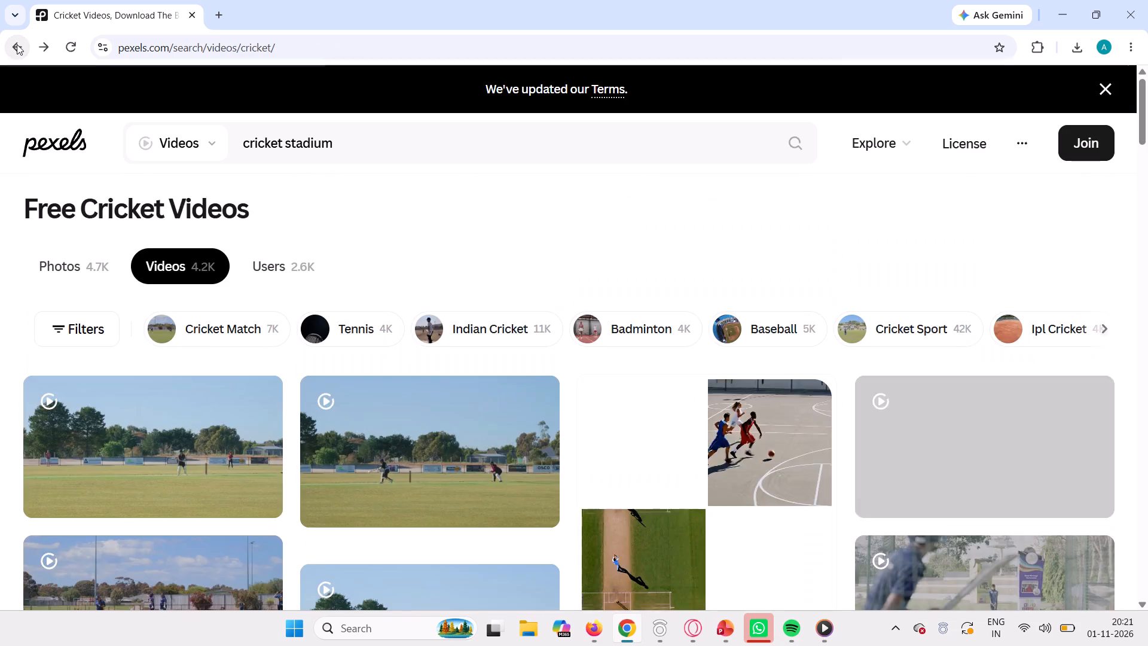
left_click(17, 44)
Open Adobe Stock's "Cricket Stock Videos" result, look through the clips, and return to the Google results.
left_click(267, 243)
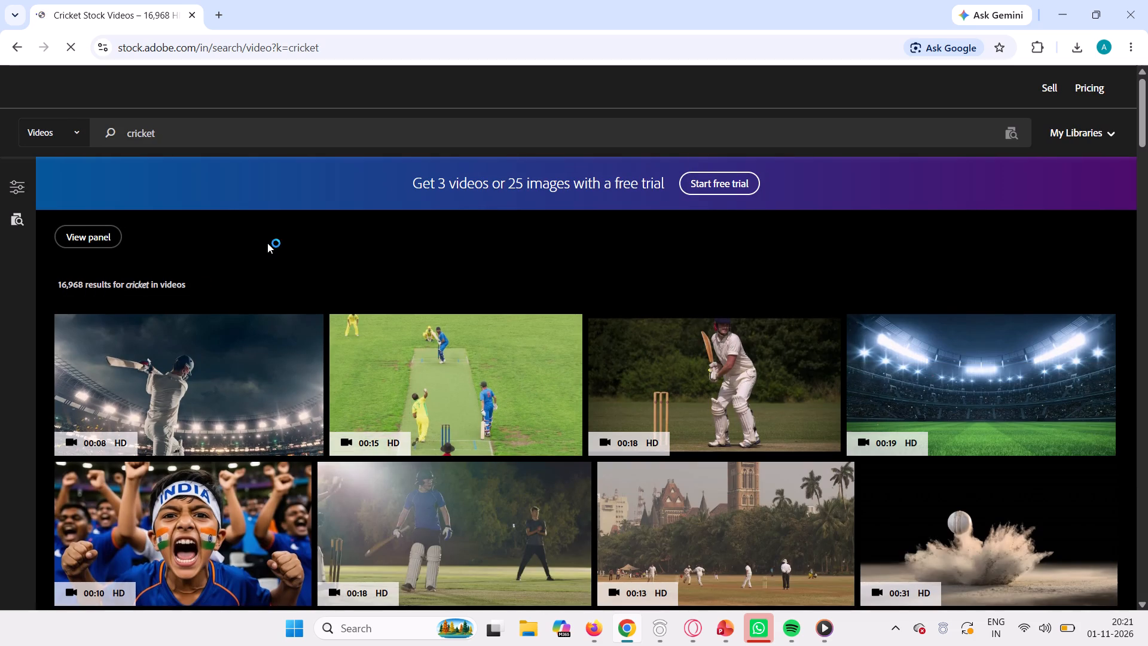
scroll(487, 412, "down", 4)
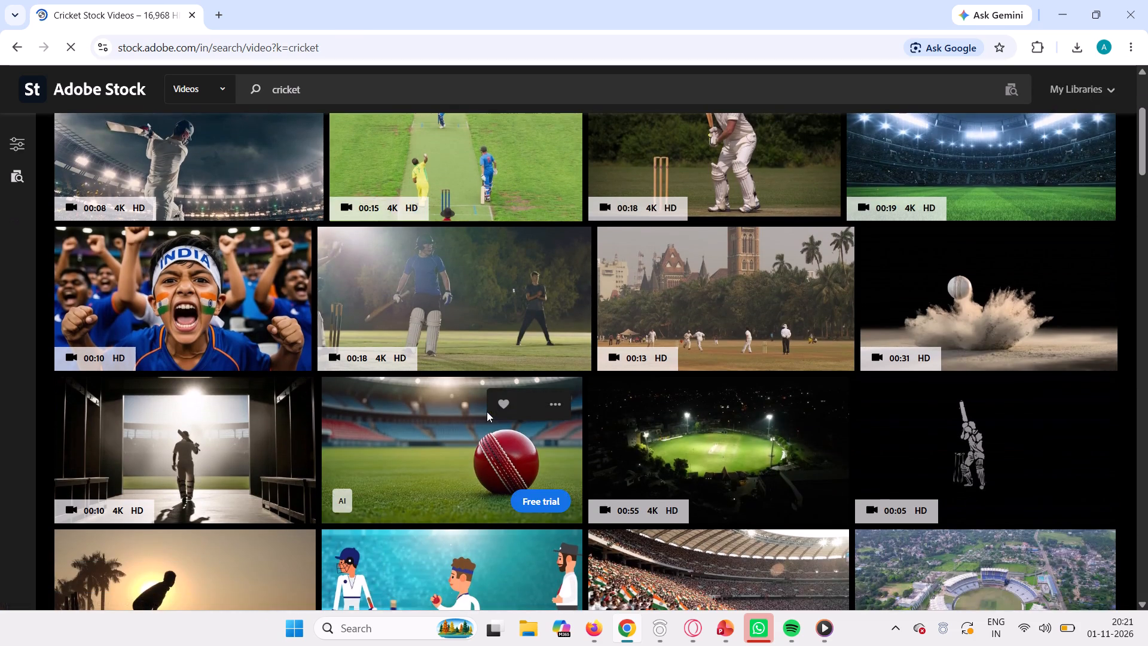
scroll(487, 412, "down", 3)
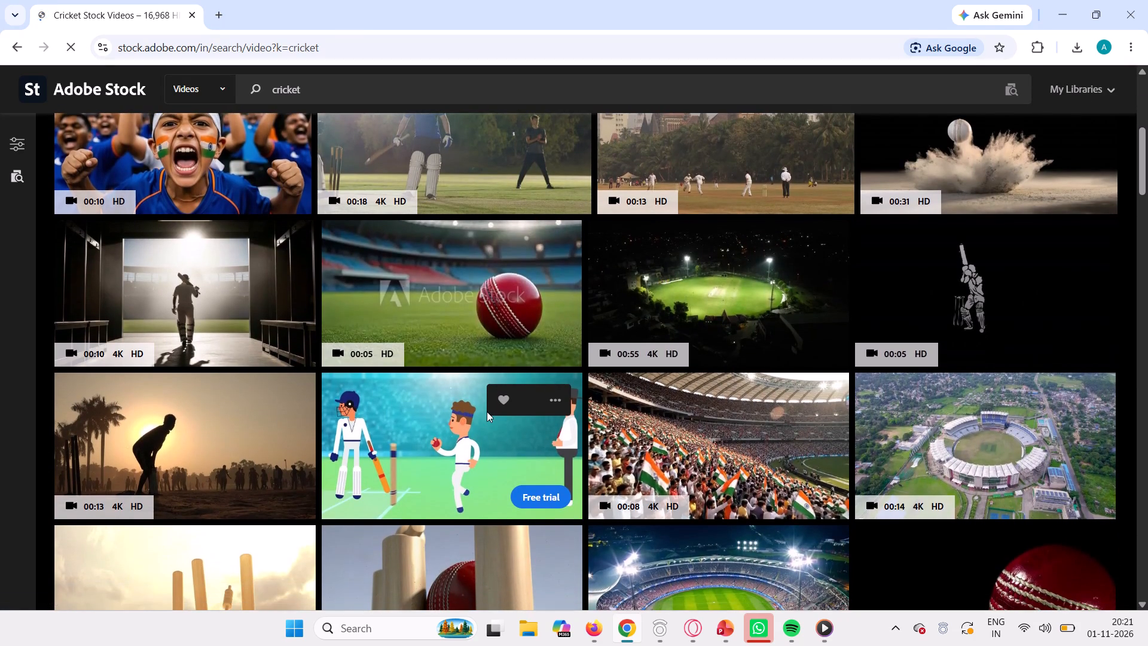
left_click(11, 50)
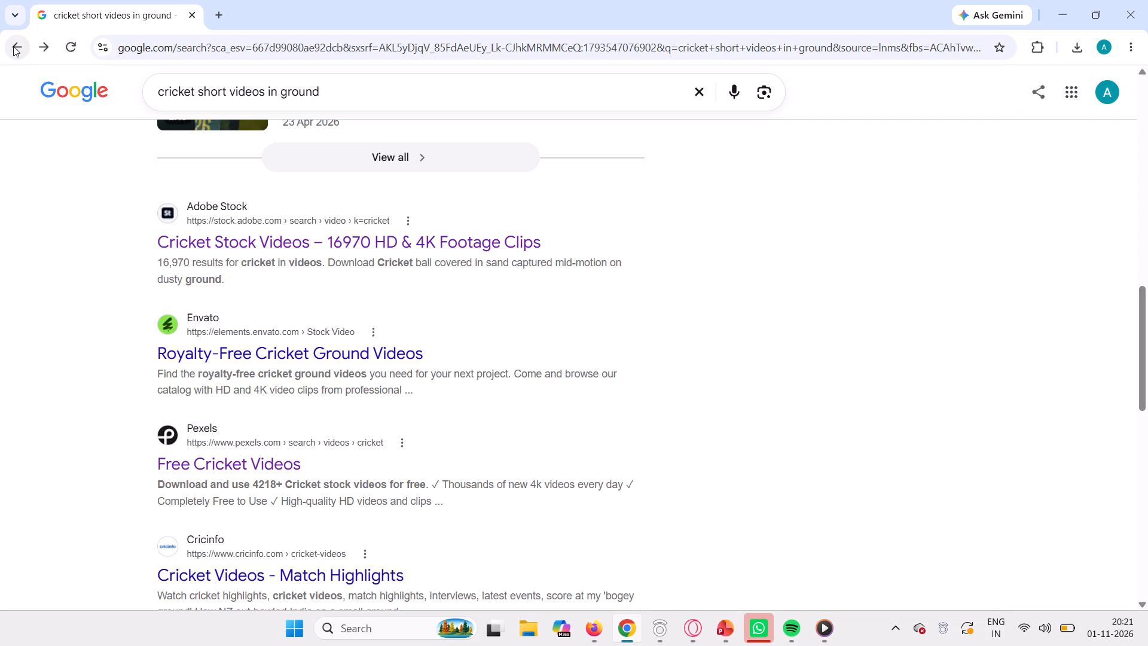
Open Envato's "Royalty-Free Cricket Ground Videos" result and look through the clips for a suitable cricket video.
left_click(233, 349)
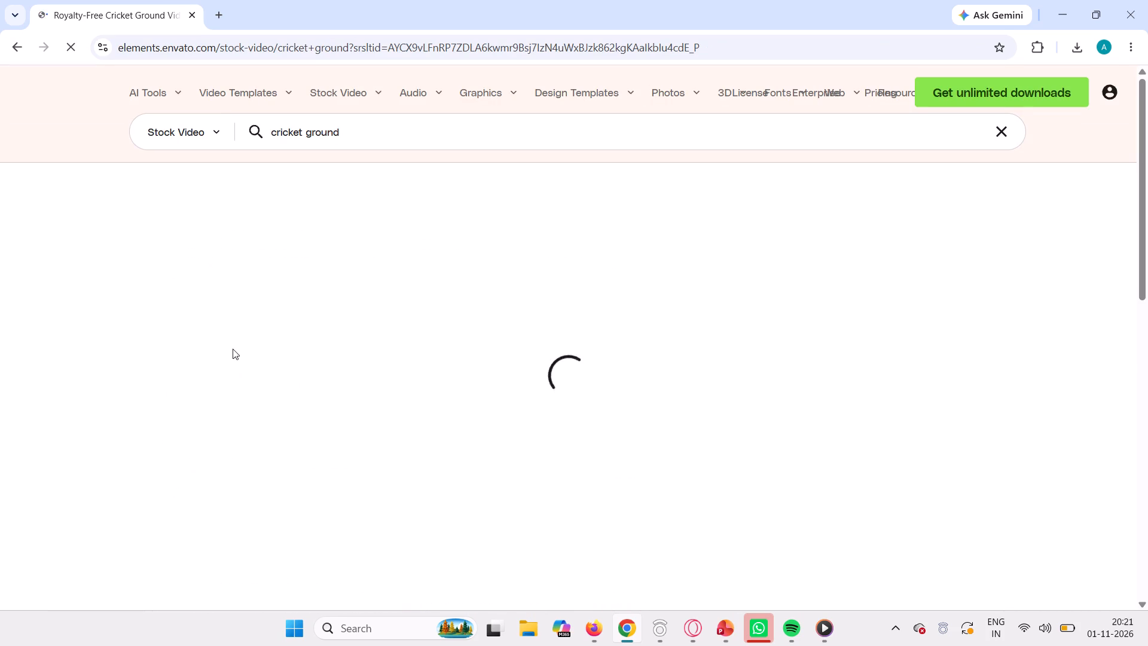
scroll(358, 409, "down", 5)
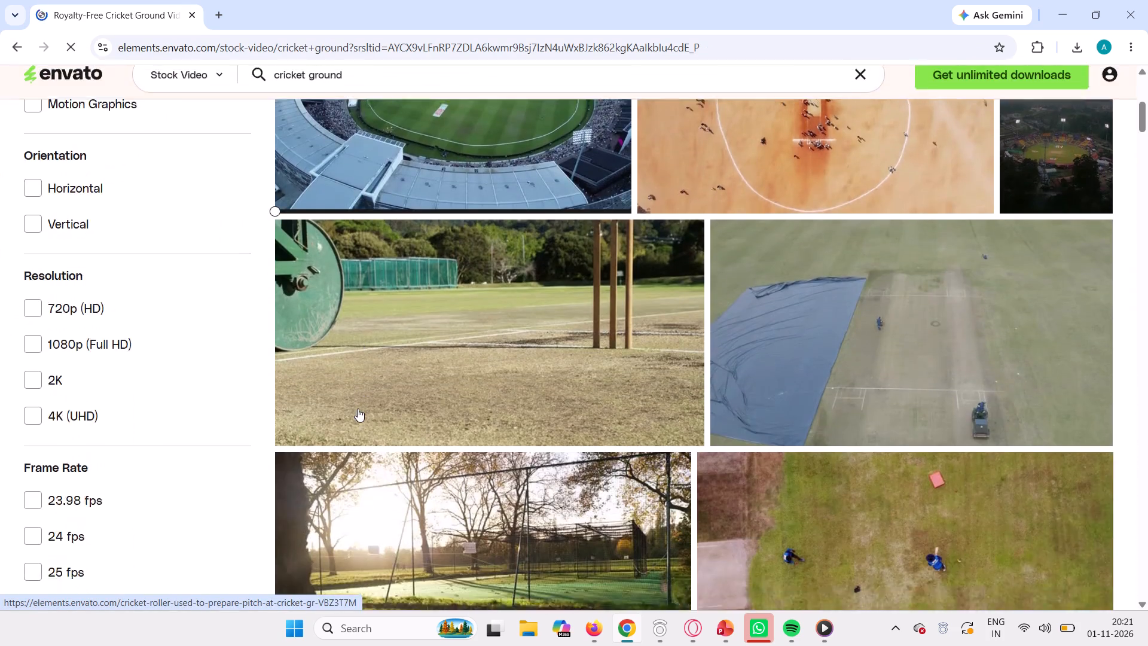
scroll(358, 409, "down", 9)
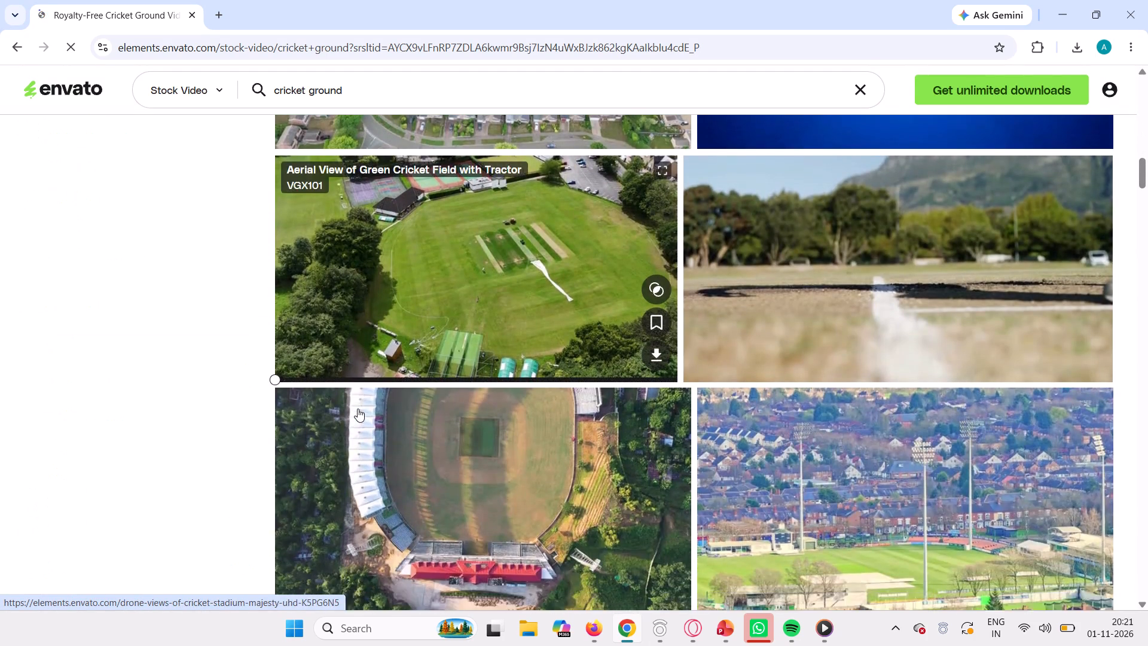
scroll(358, 409, "down", 6)
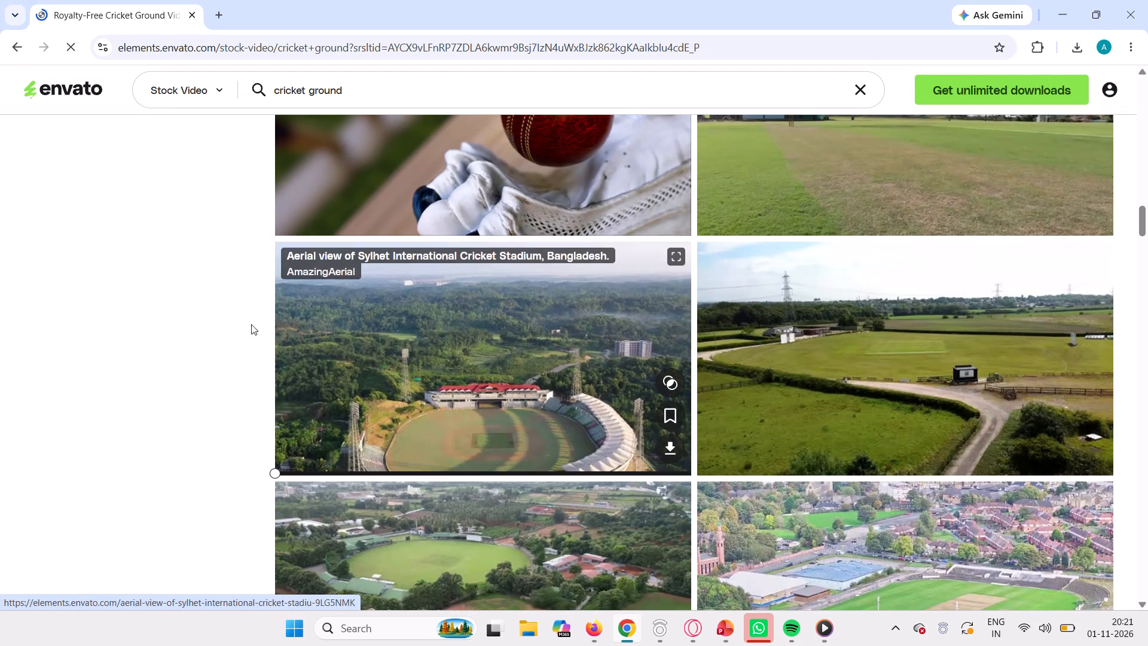
scroll(536, 426, "down", 3)
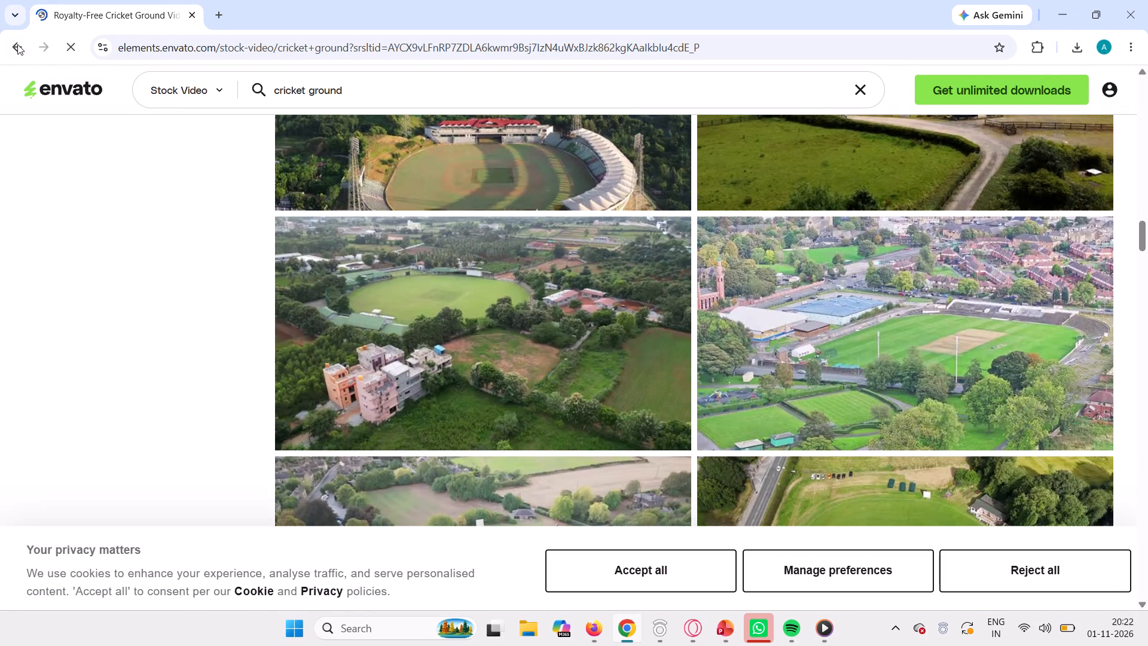
Return to the Google results for "cricket short videos in ground" and run the related search "Indian cricket short video".
left_click(19, 44)
scroll(309, 374, "down", 2)
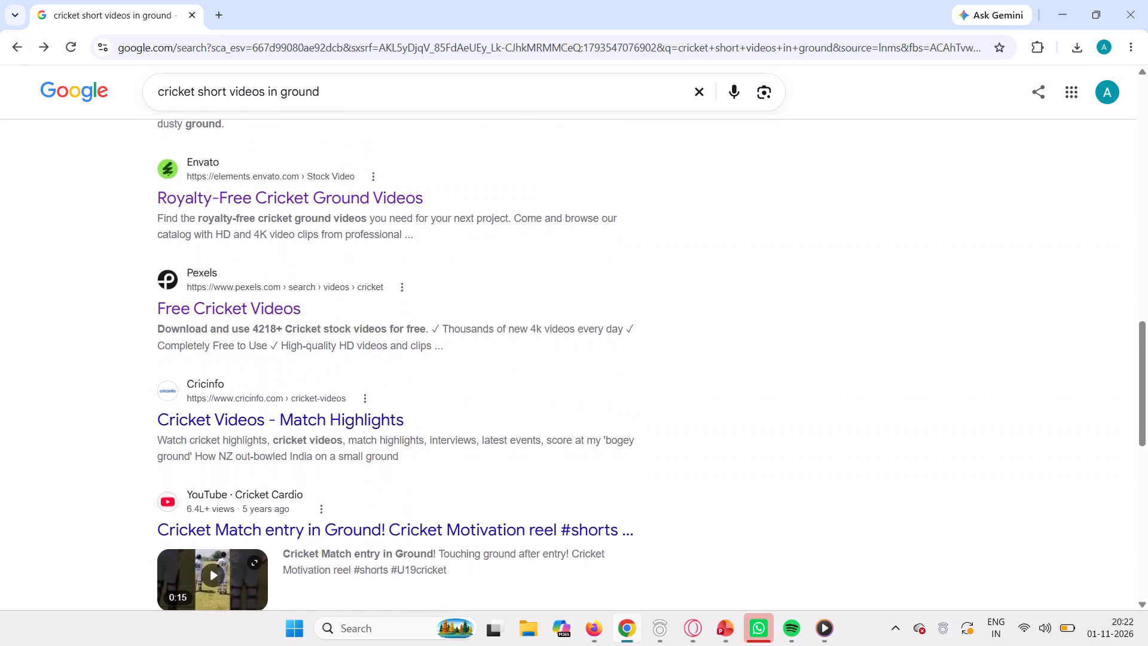
scroll(309, 374, "down", 2)
scroll(356, 332, "down", 5)
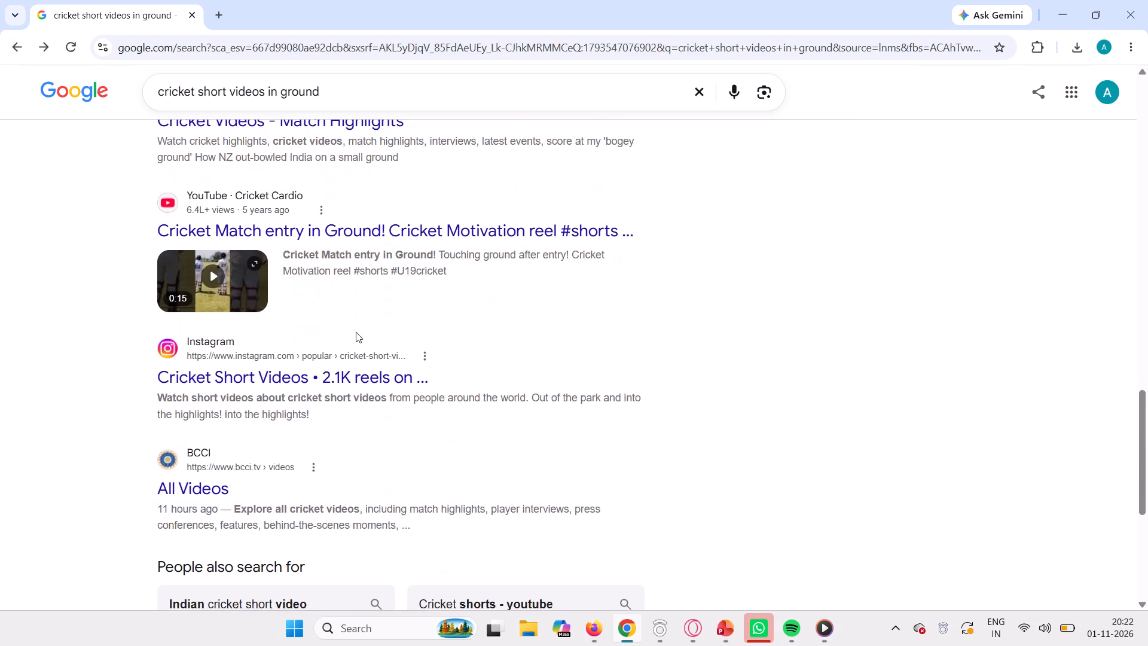
scroll(356, 332, "down", 6)
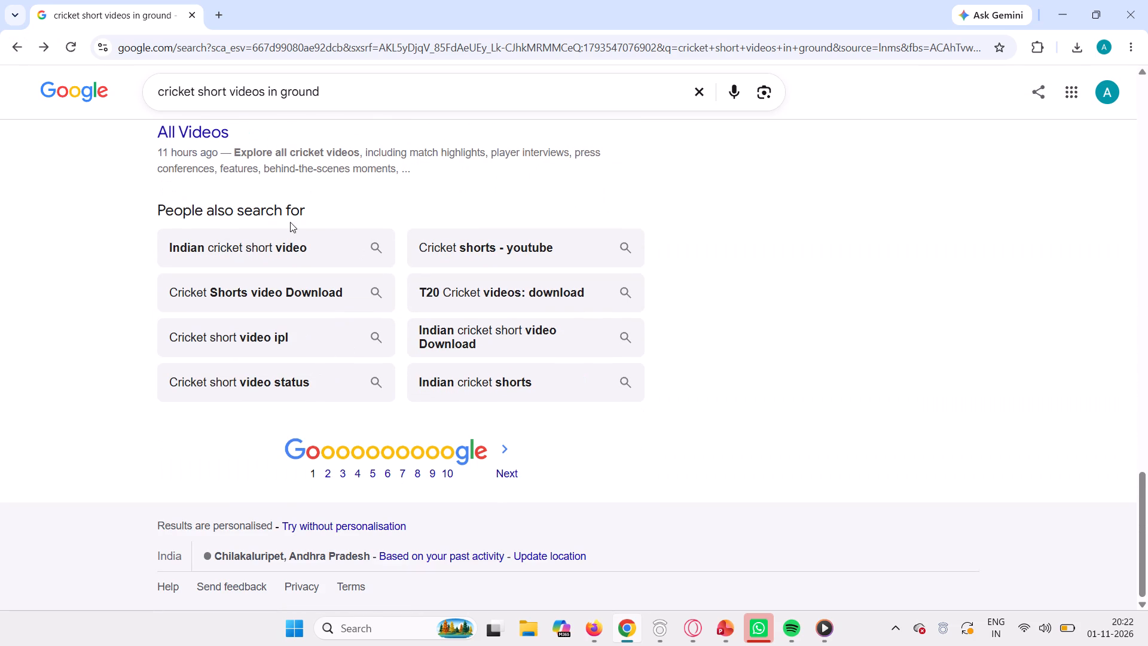
left_click(282, 246)
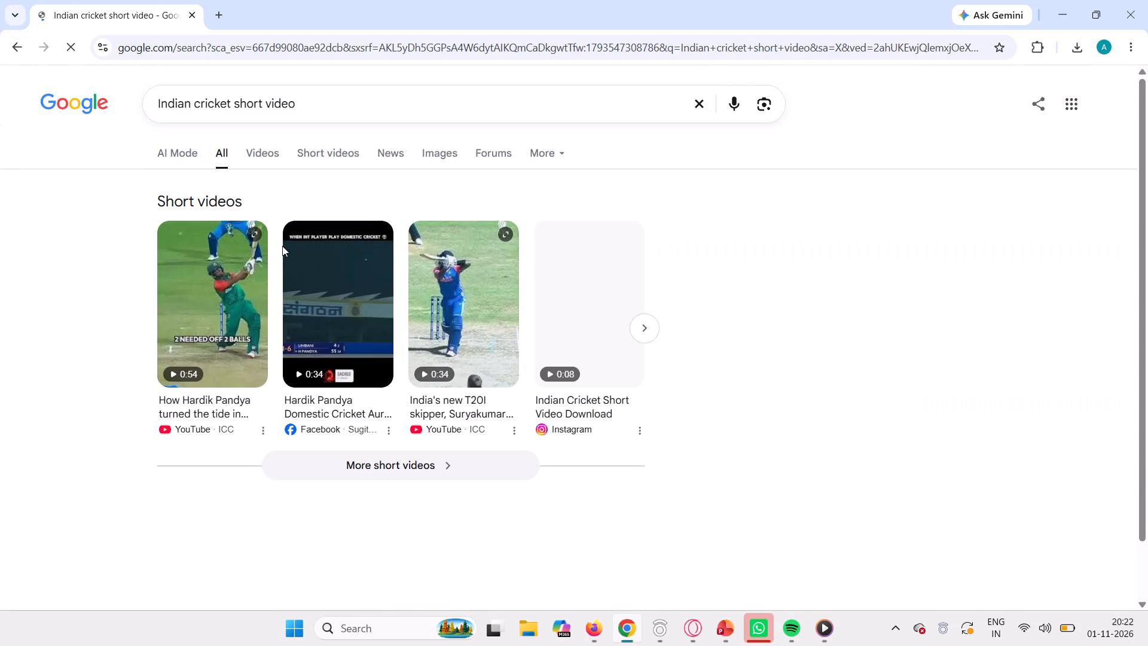
Open the ICC short "How Hardik Pandya turned the tide in India's favour", check its playback settings, and return to the results.
scroll(453, 398, "down", 2)
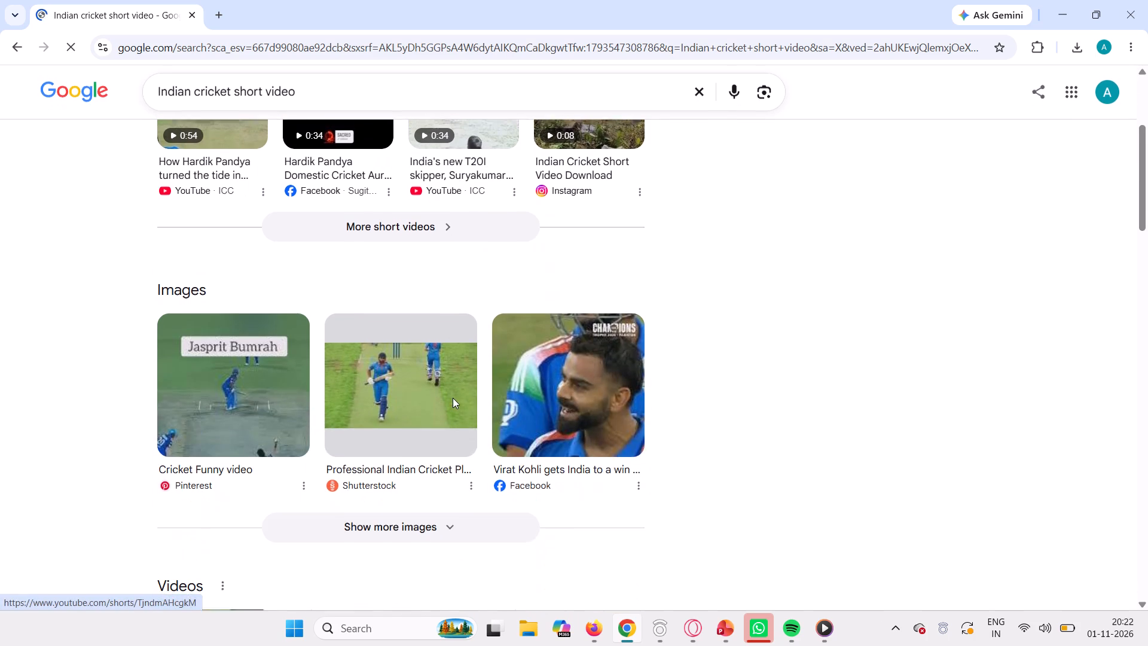
scroll(453, 398, "down", 1)
scroll(583, 378, "down", 2)
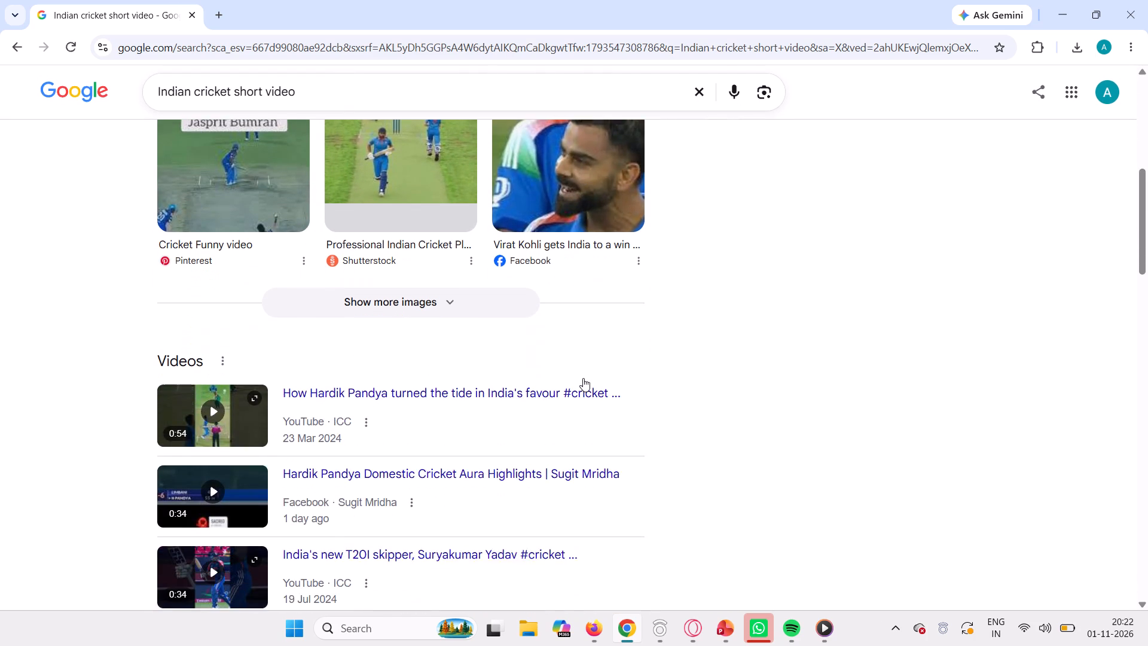
scroll(583, 378, "down", 2)
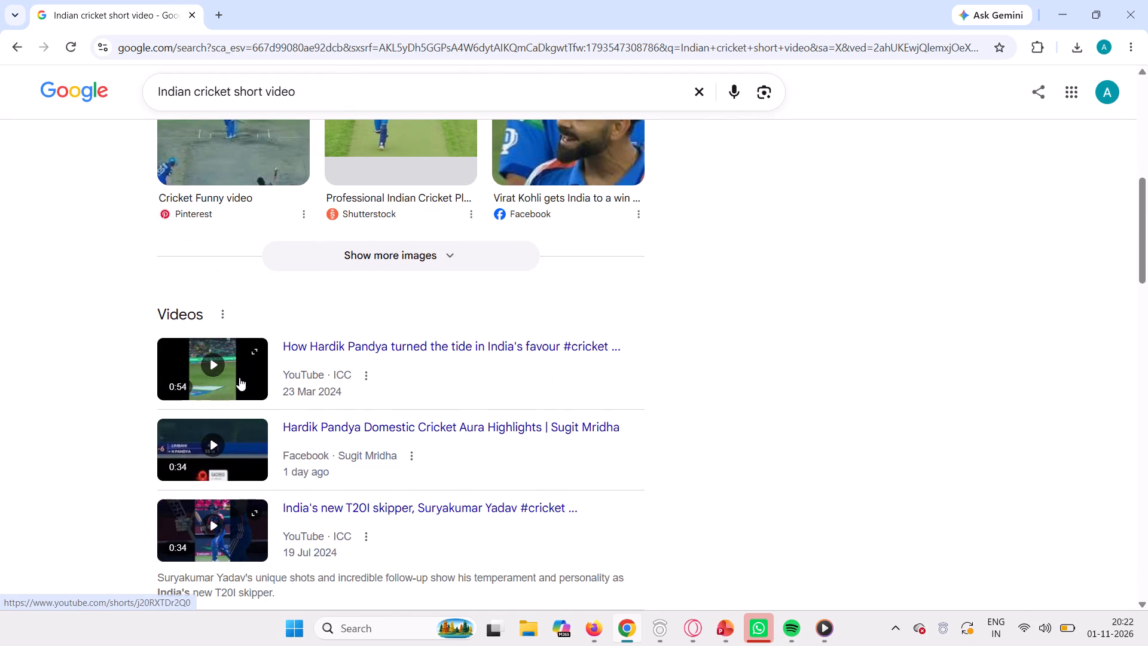
left_click(246, 385)
left_click(246, 385)
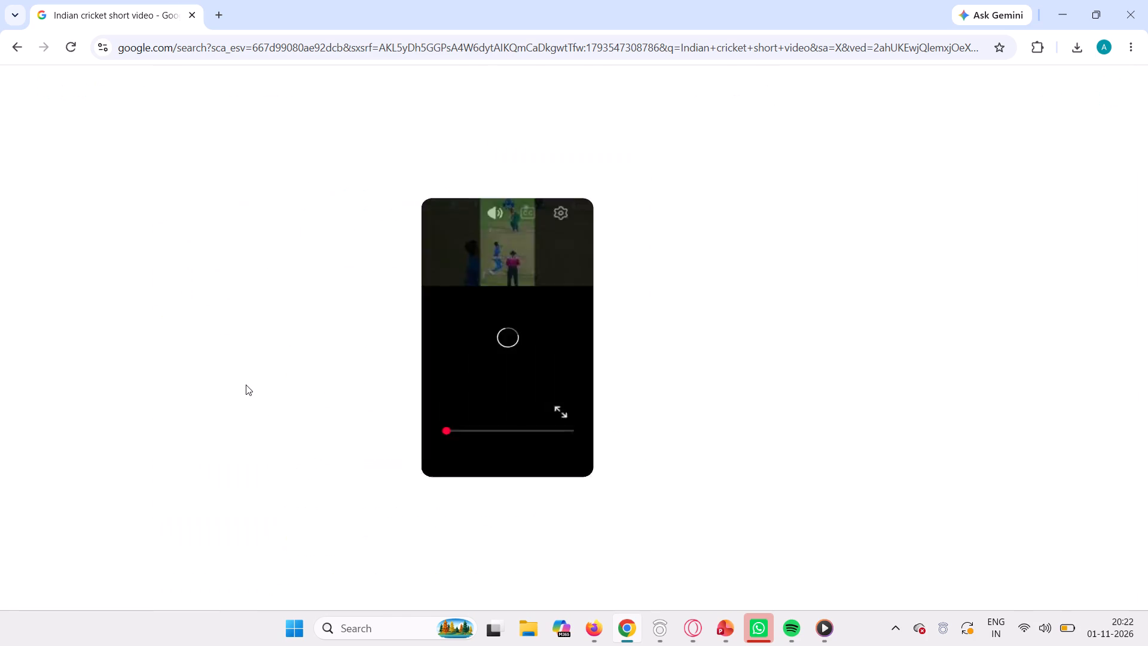
left_click(640, 181)
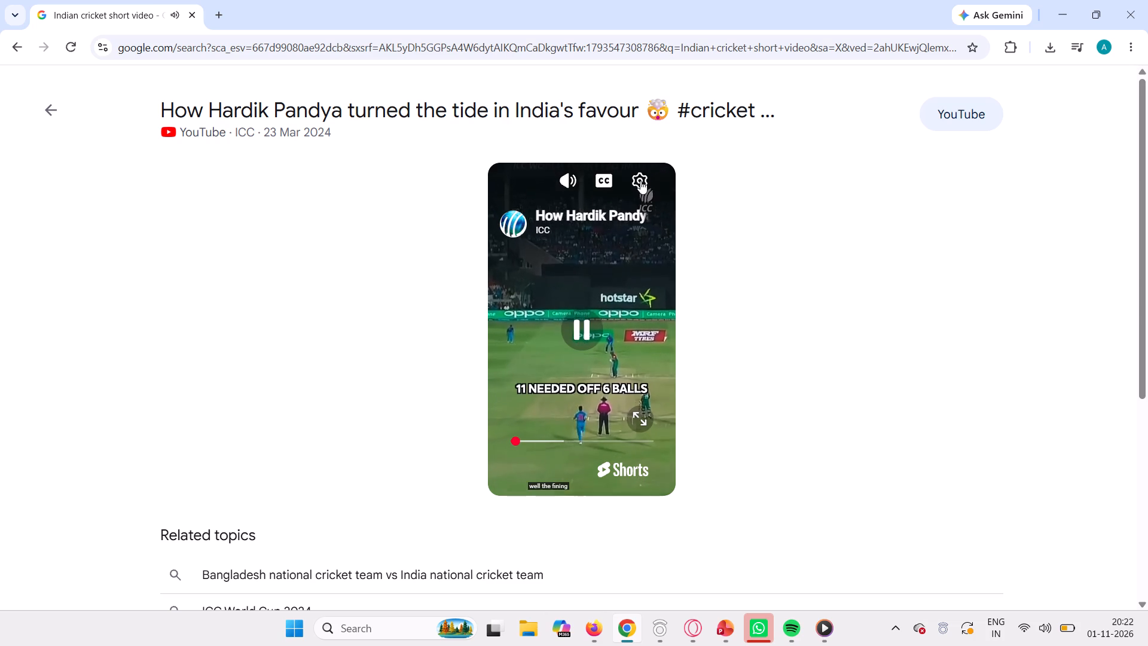
left_click(640, 181)
left_click(640, 181)
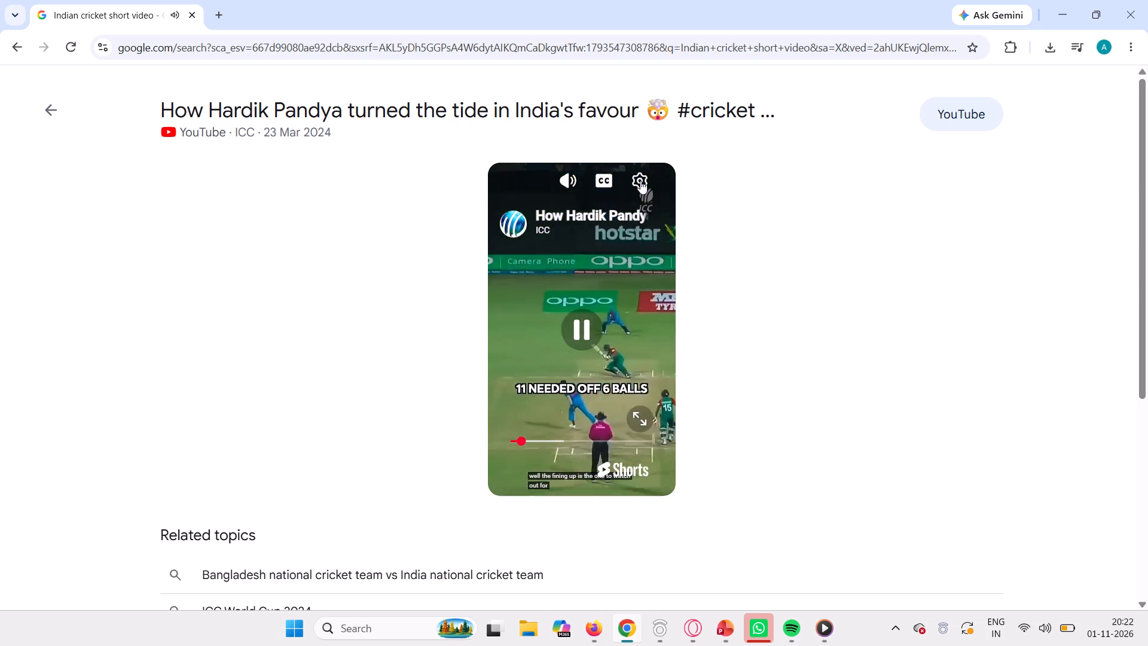
left_click(817, 214)
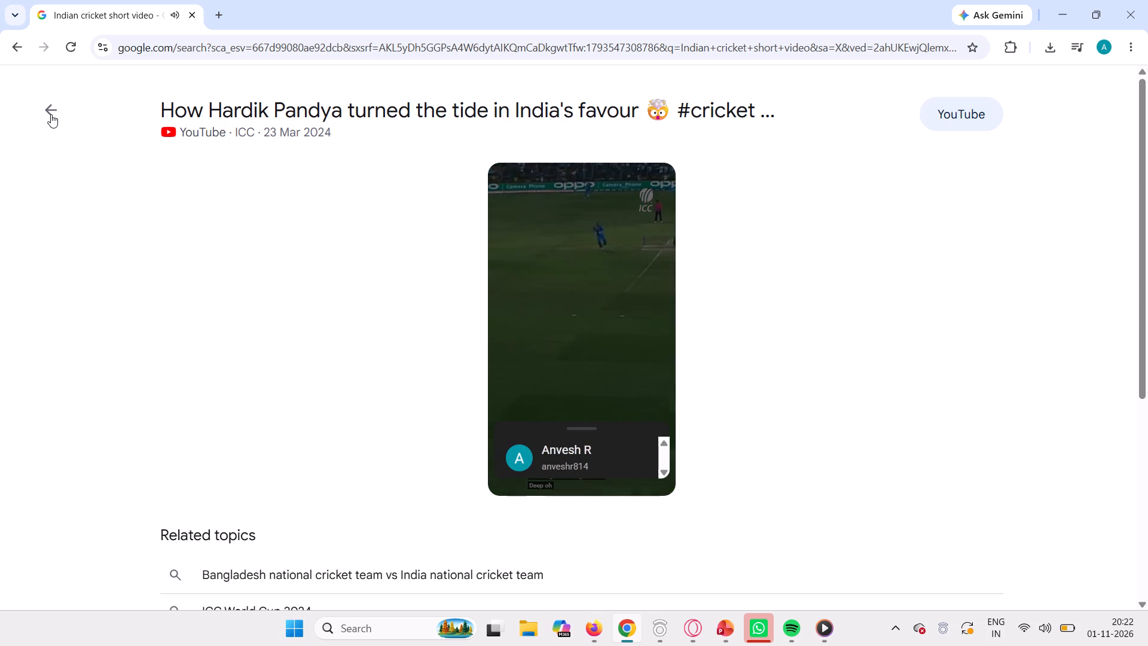
left_click(51, 114)
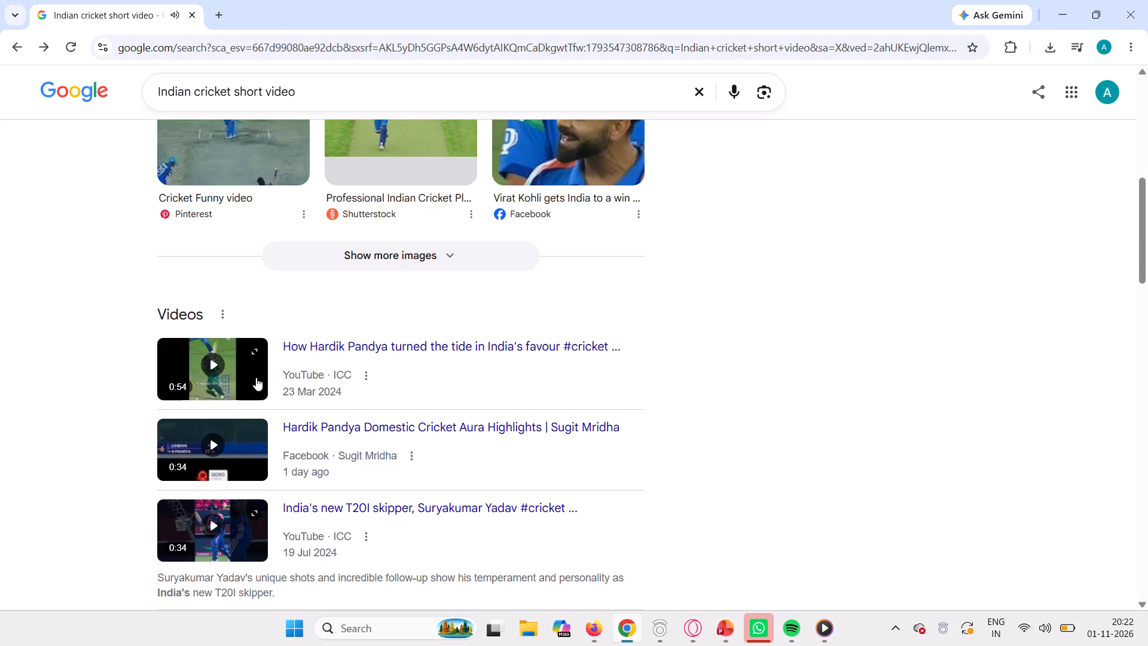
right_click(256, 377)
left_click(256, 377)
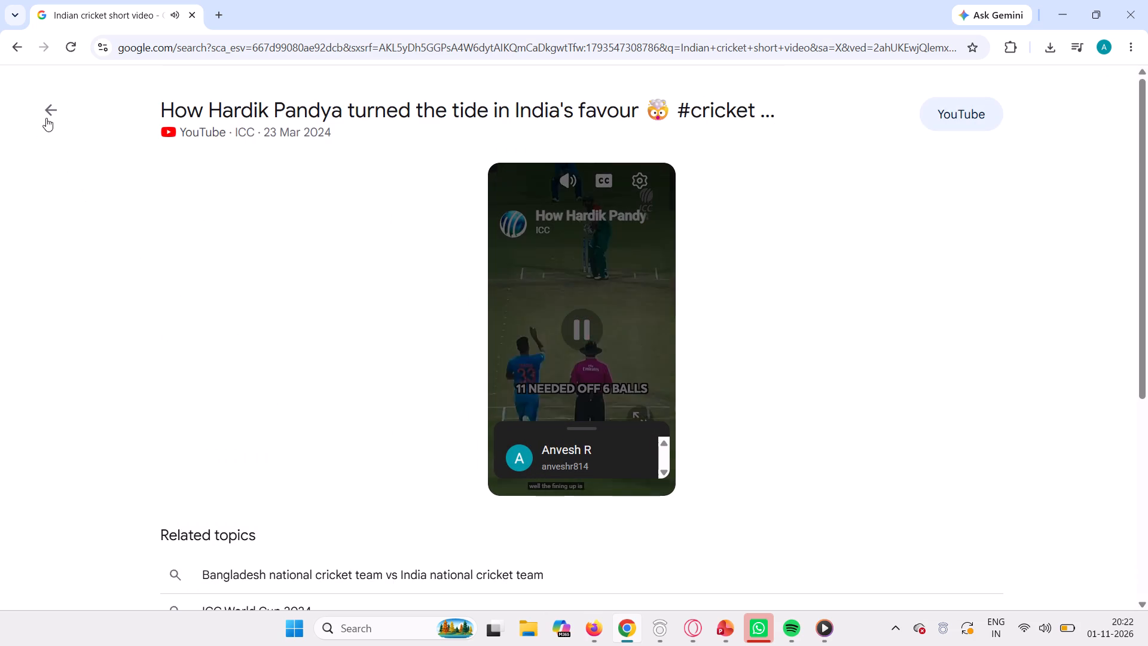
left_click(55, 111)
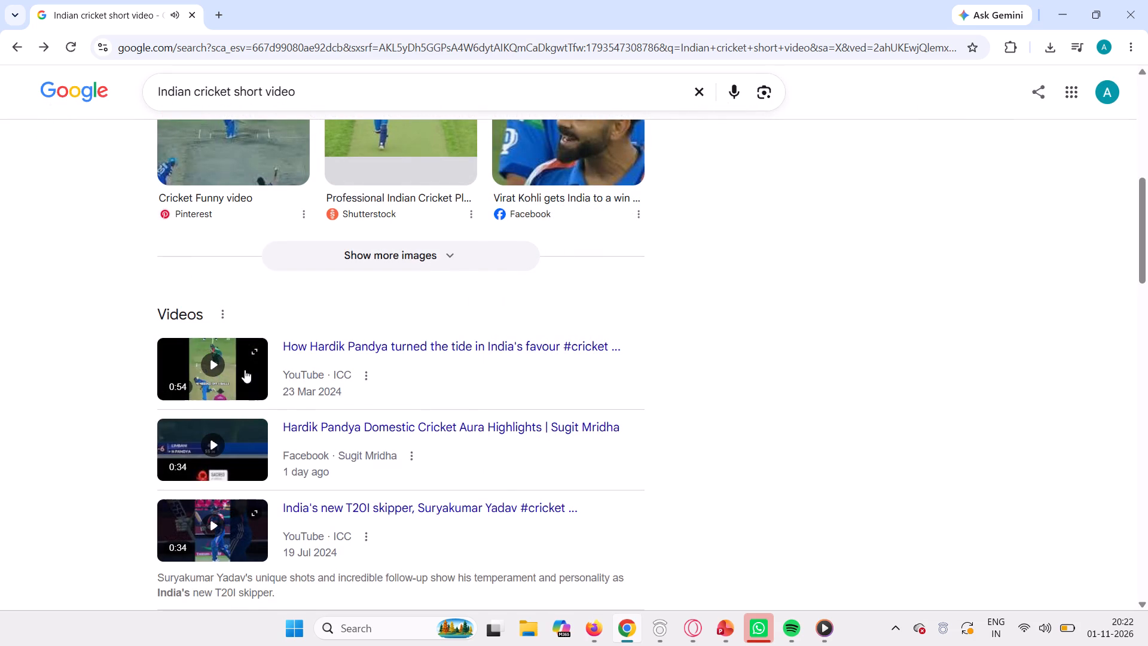
Save the "Indian cricket short video - Google Search" page to the Downloads folder as a complete webpage.
right_click(245, 370)
left_click(333, 359)
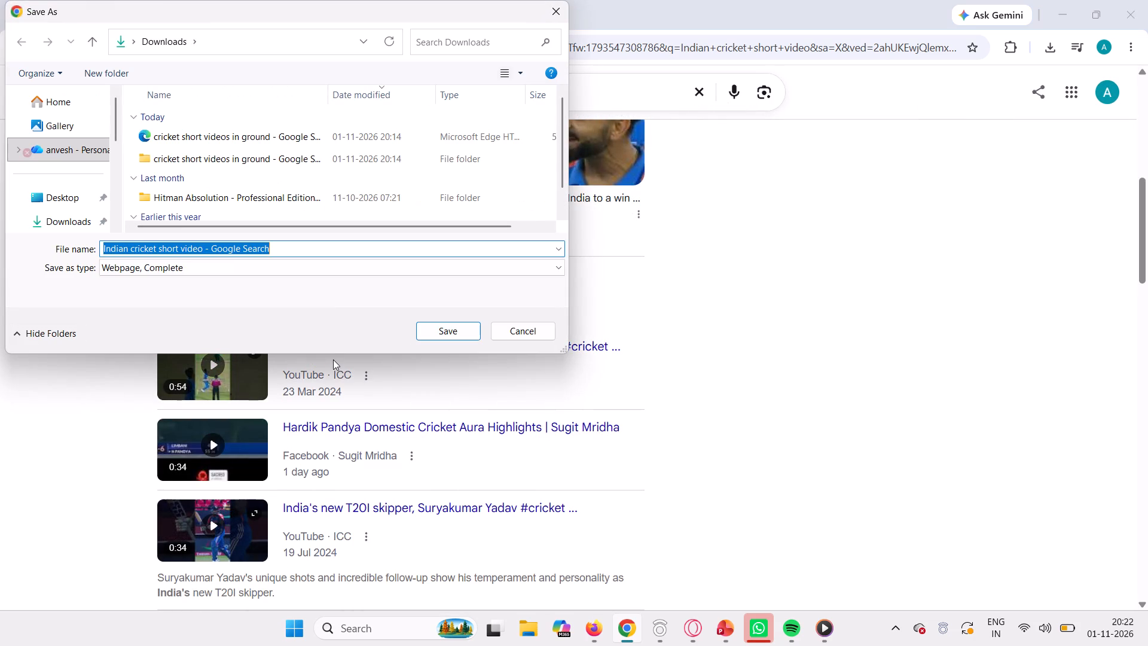
left_click(336, 248)
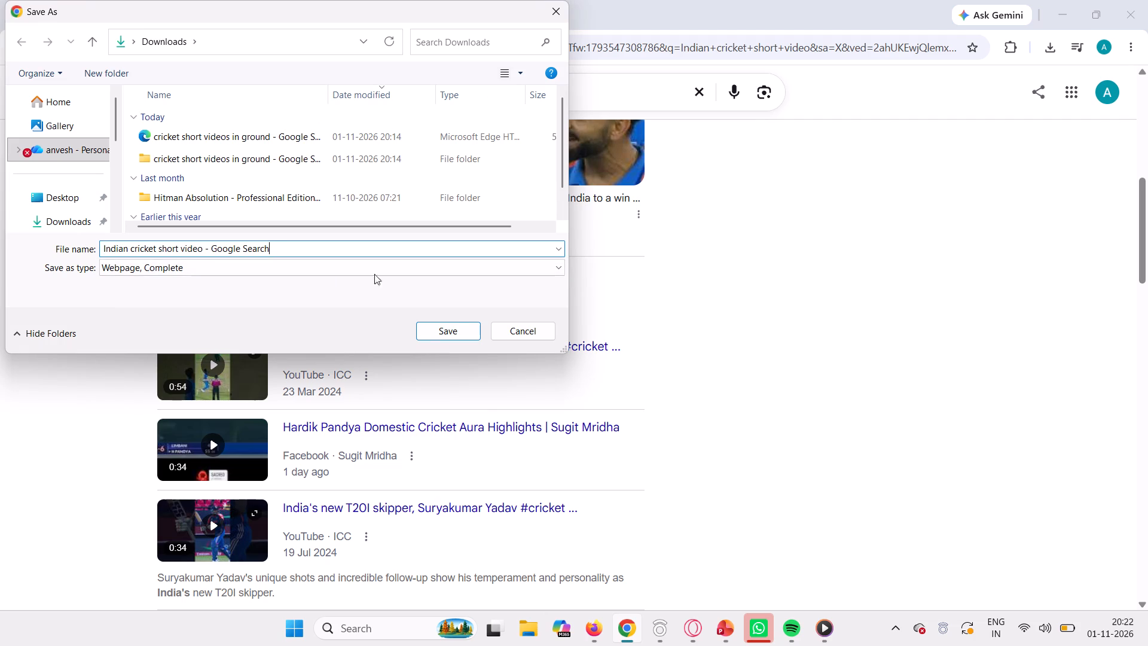
left_click(460, 330)
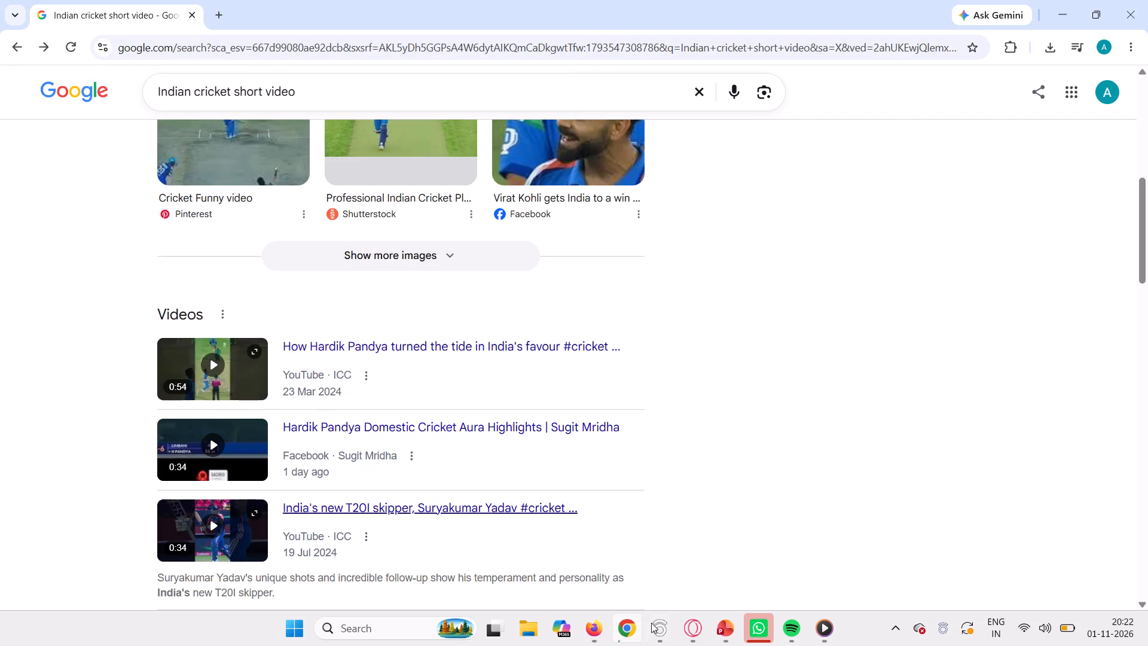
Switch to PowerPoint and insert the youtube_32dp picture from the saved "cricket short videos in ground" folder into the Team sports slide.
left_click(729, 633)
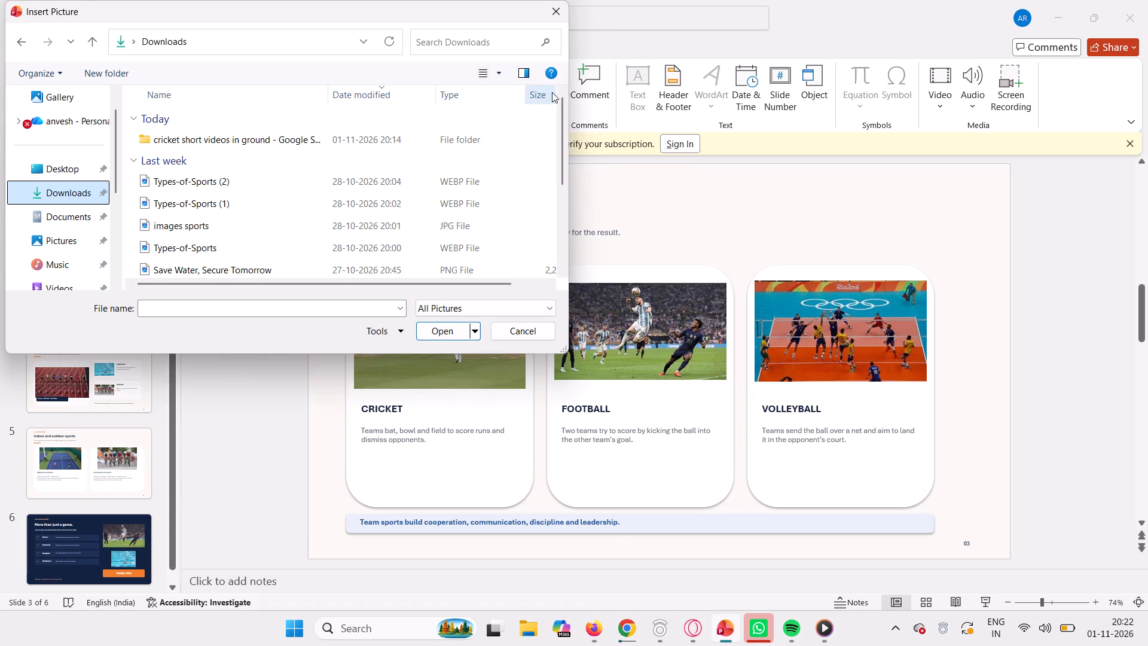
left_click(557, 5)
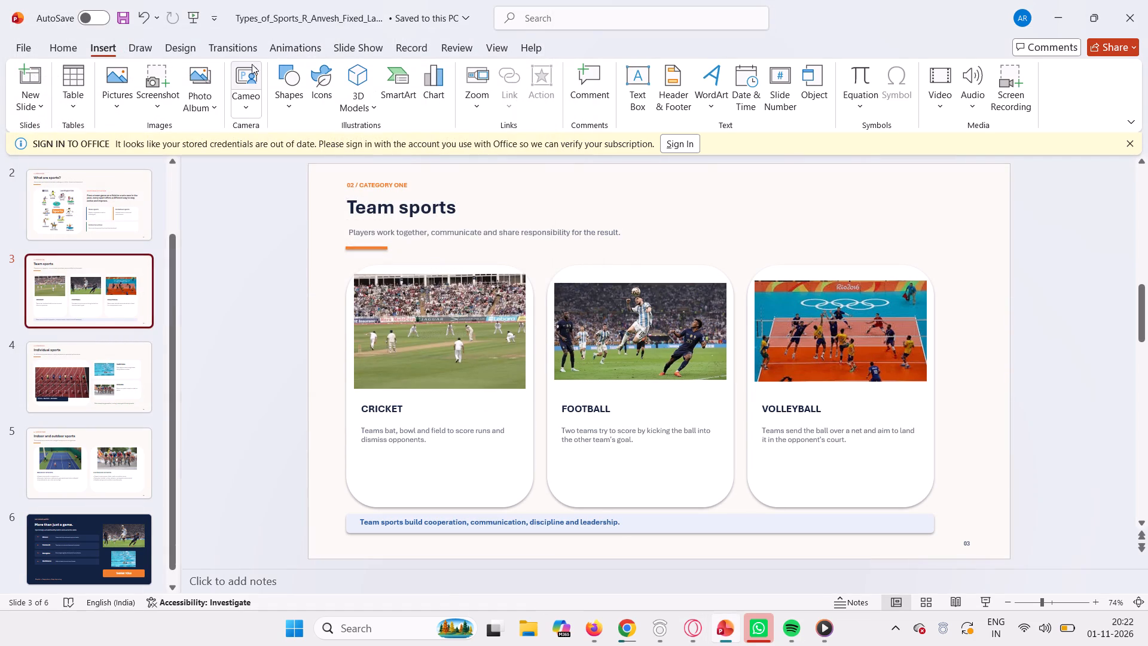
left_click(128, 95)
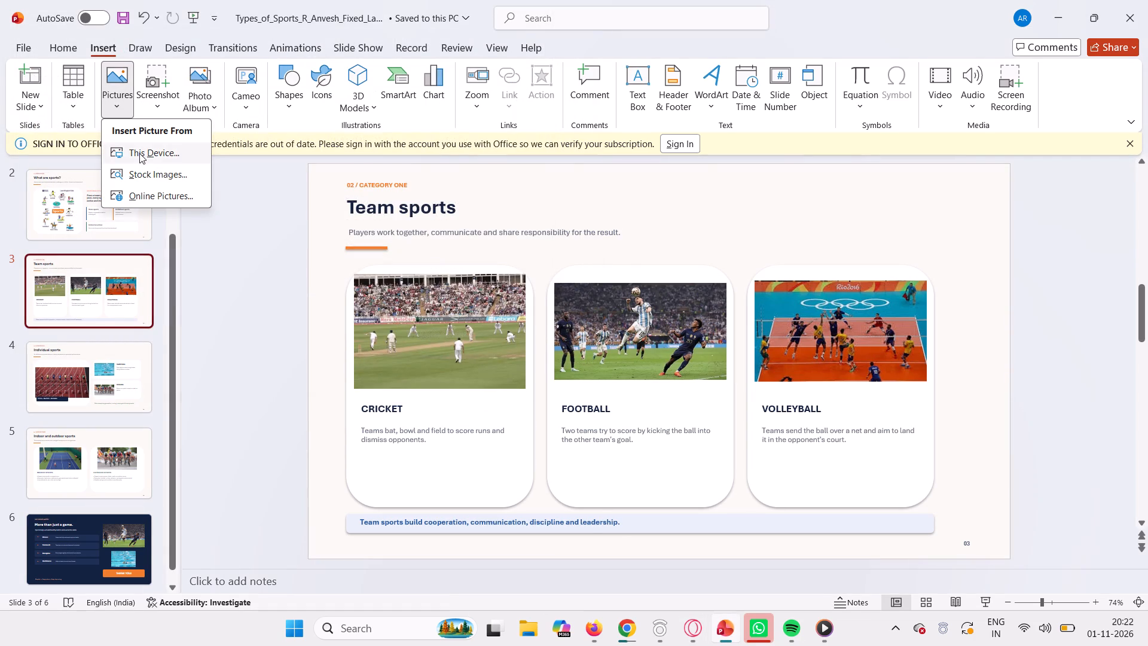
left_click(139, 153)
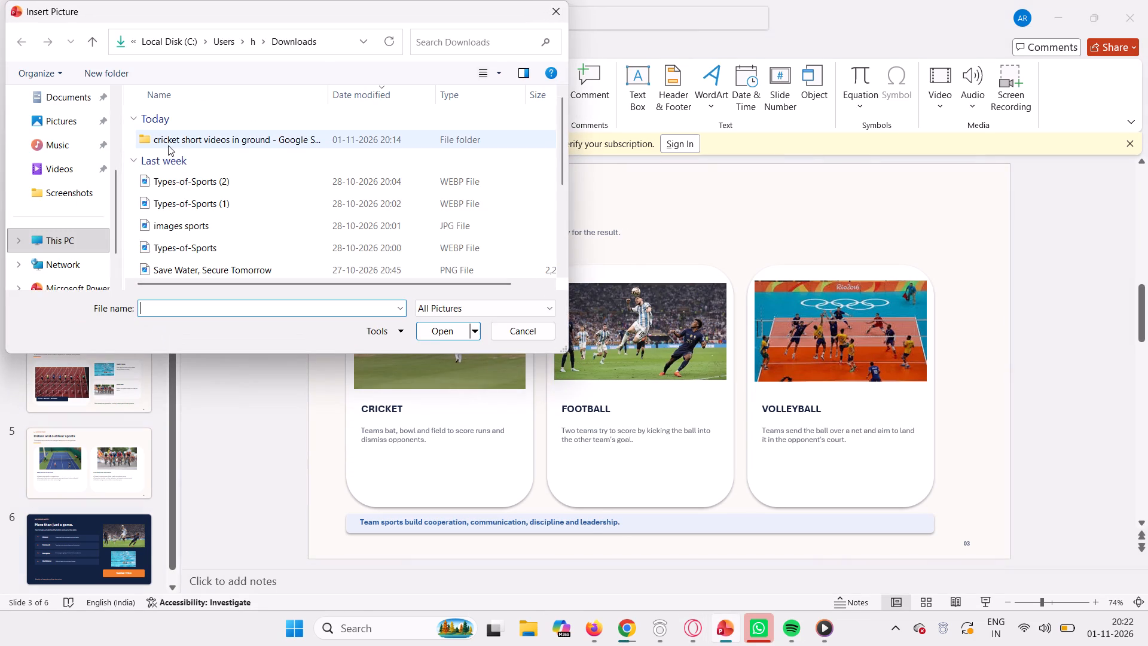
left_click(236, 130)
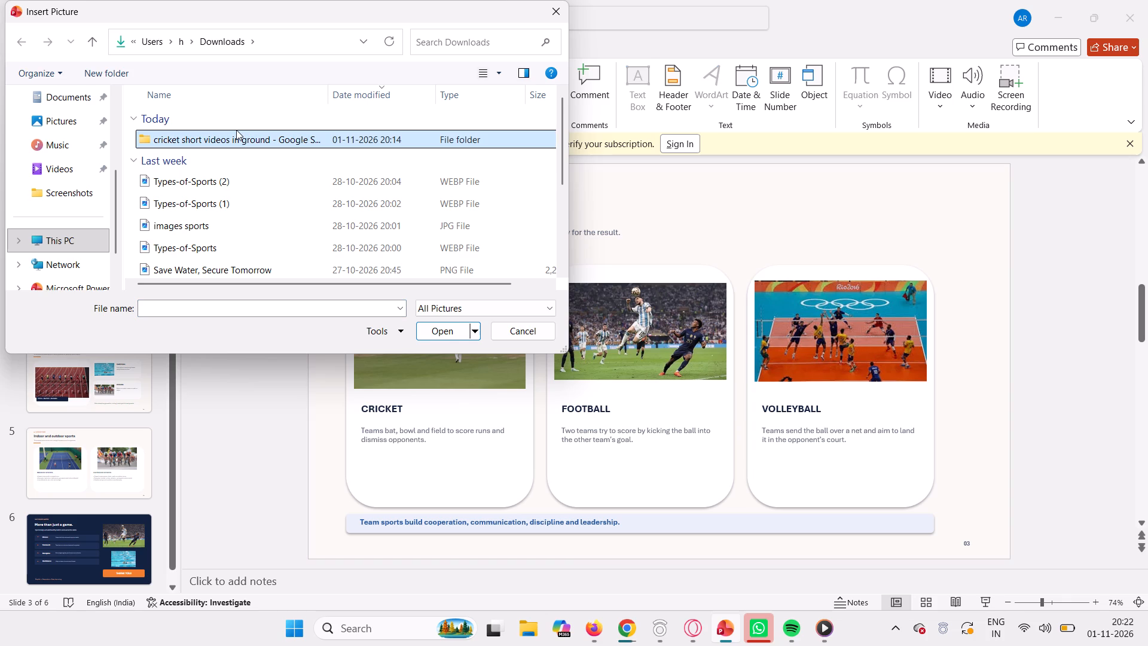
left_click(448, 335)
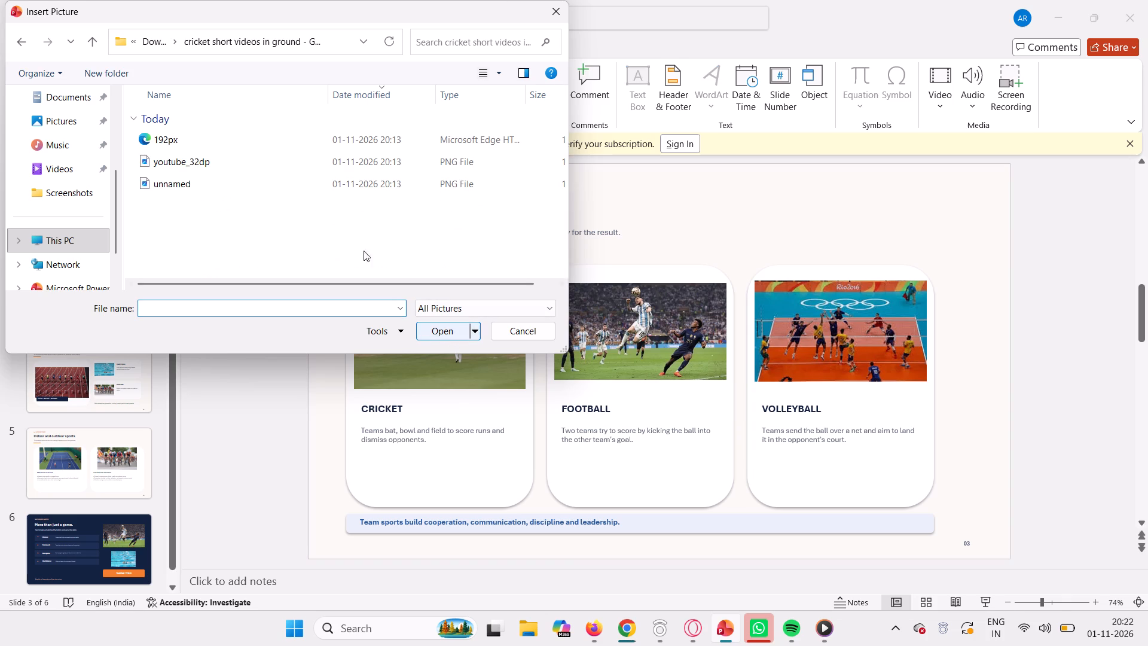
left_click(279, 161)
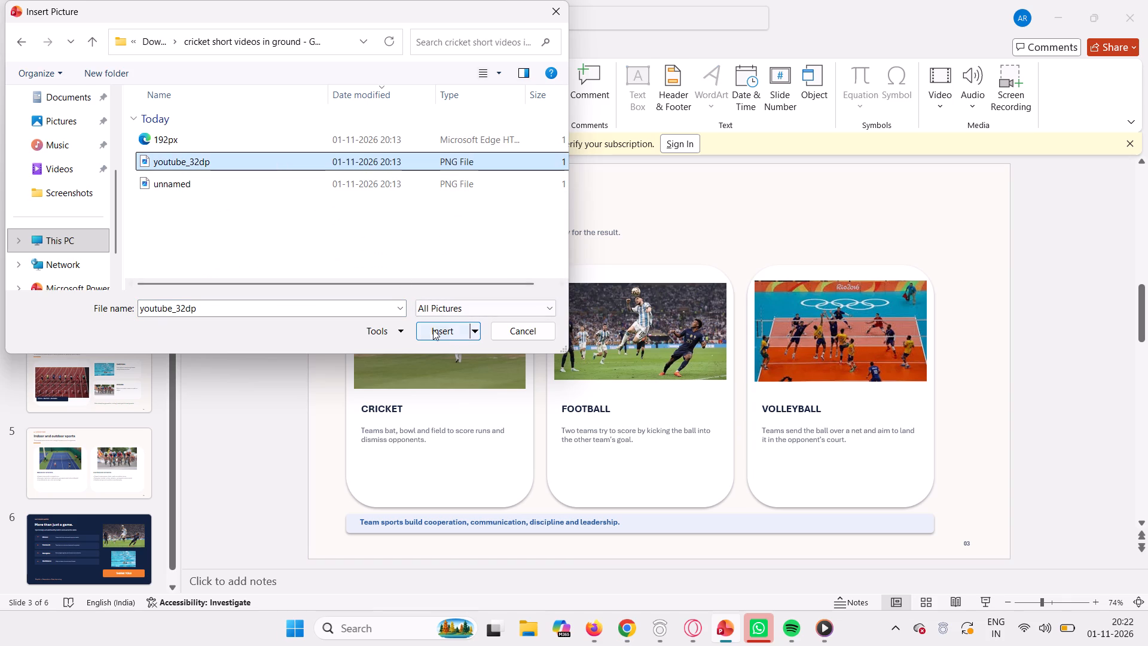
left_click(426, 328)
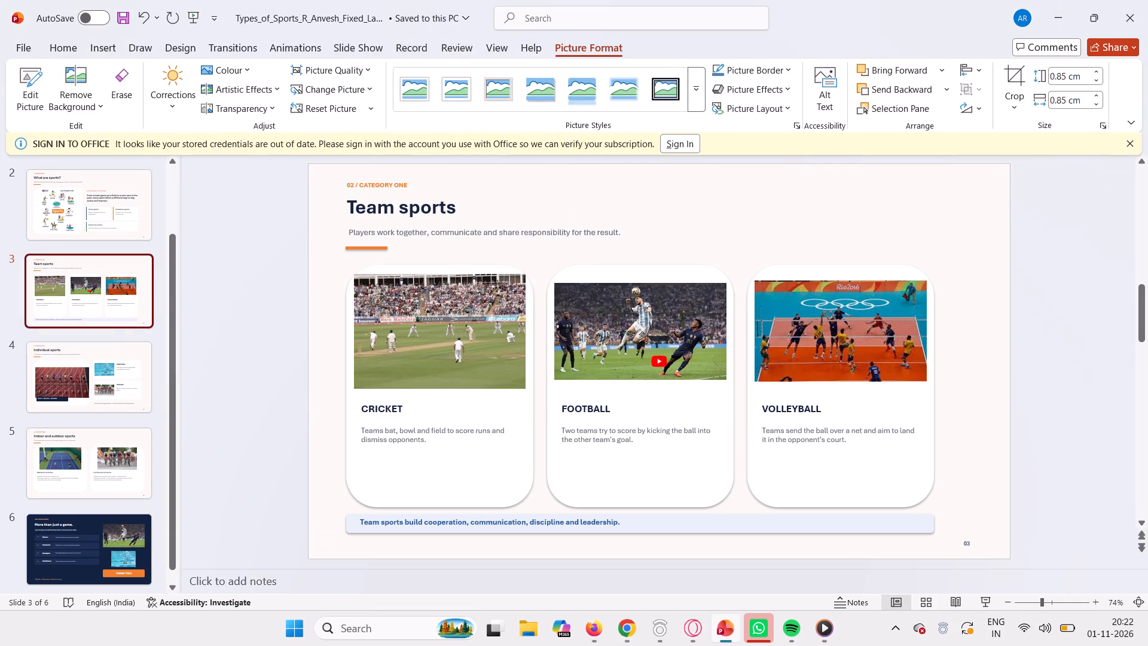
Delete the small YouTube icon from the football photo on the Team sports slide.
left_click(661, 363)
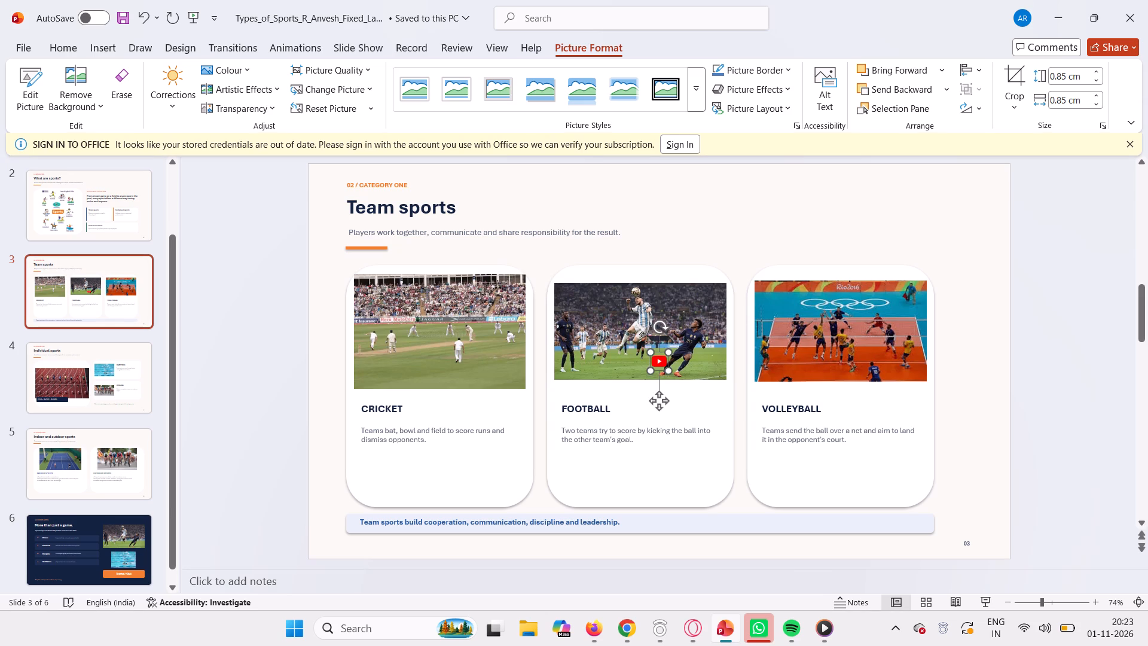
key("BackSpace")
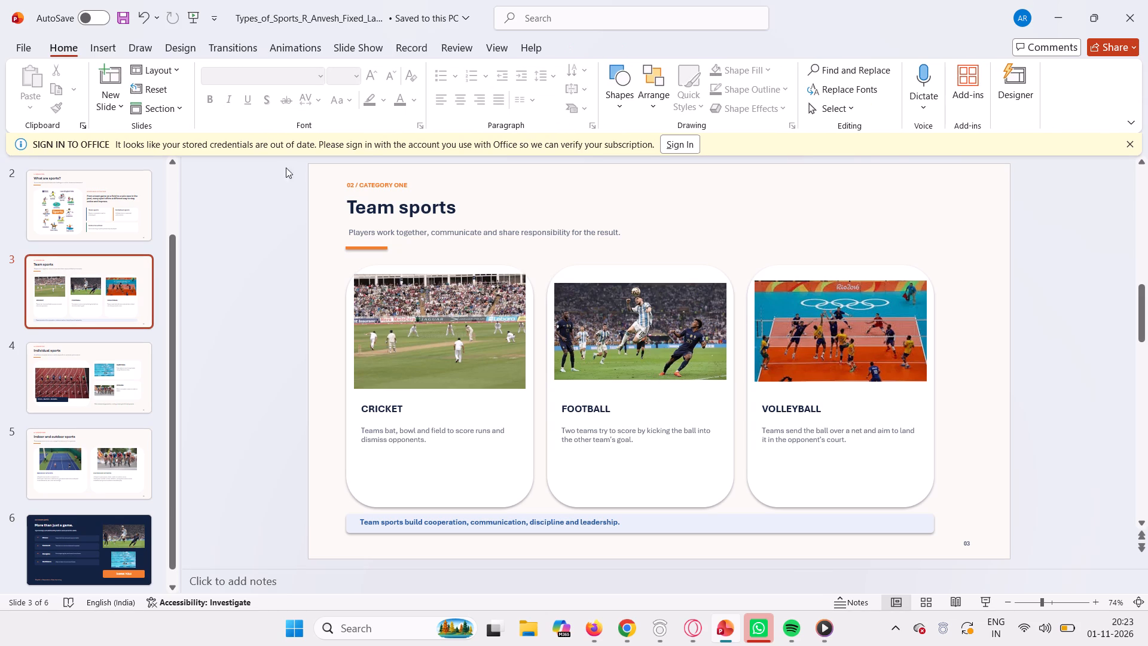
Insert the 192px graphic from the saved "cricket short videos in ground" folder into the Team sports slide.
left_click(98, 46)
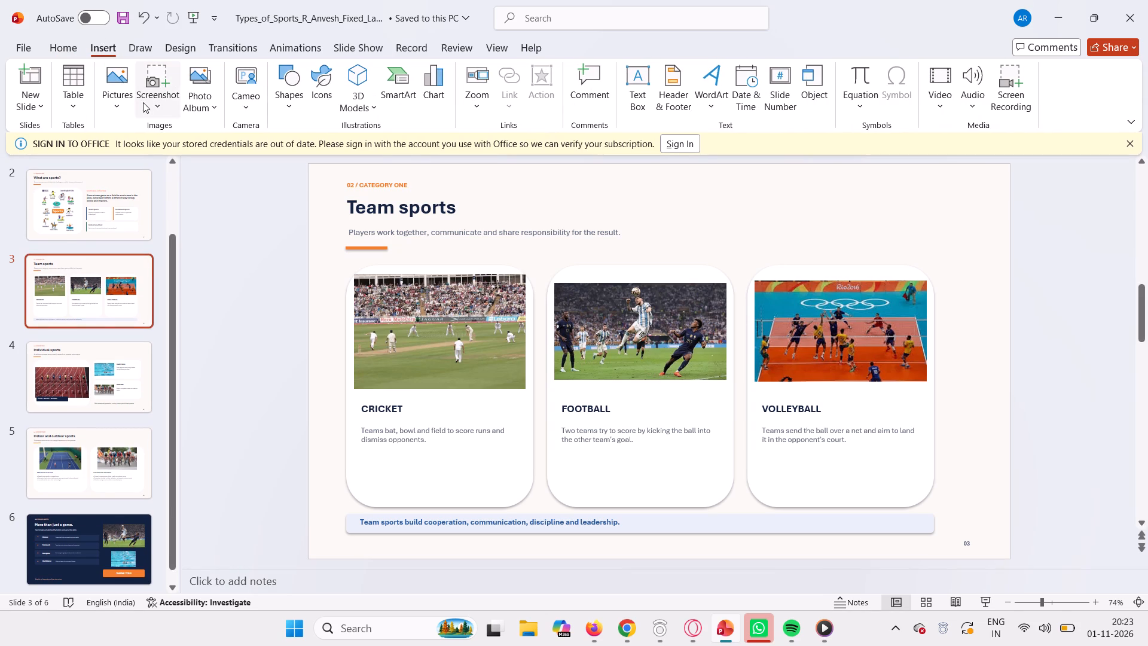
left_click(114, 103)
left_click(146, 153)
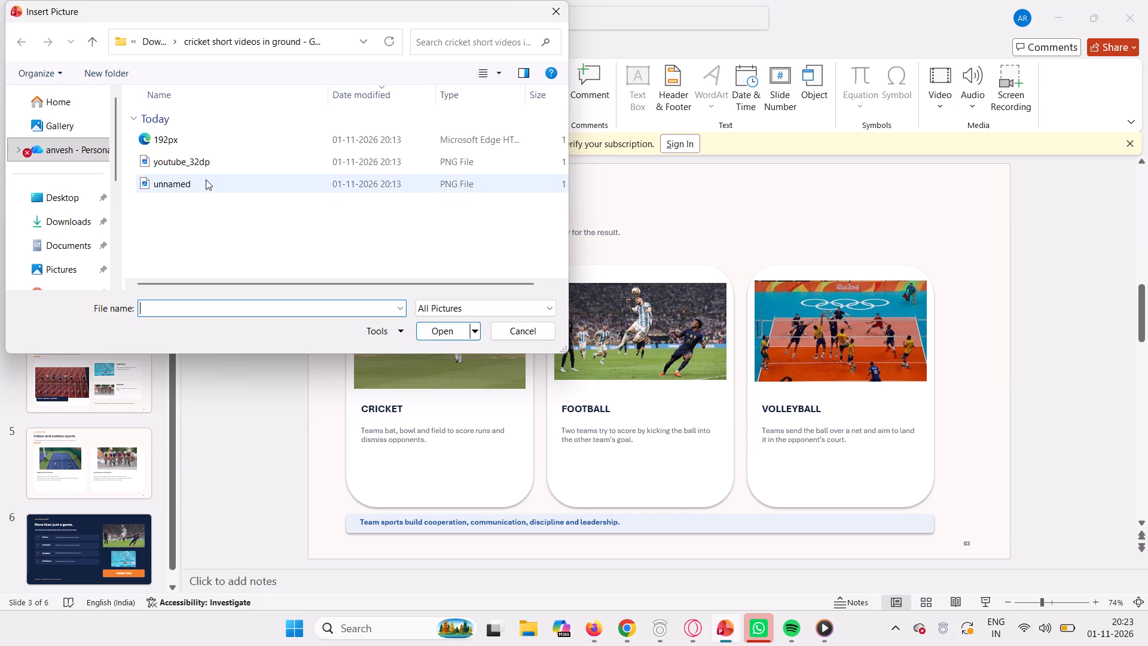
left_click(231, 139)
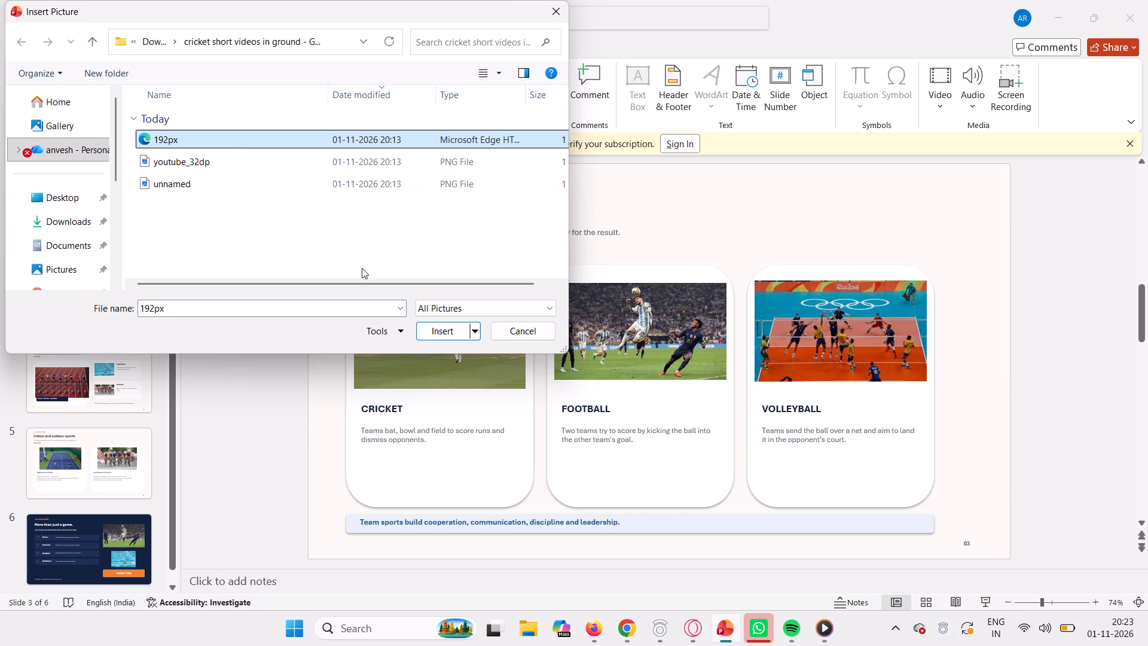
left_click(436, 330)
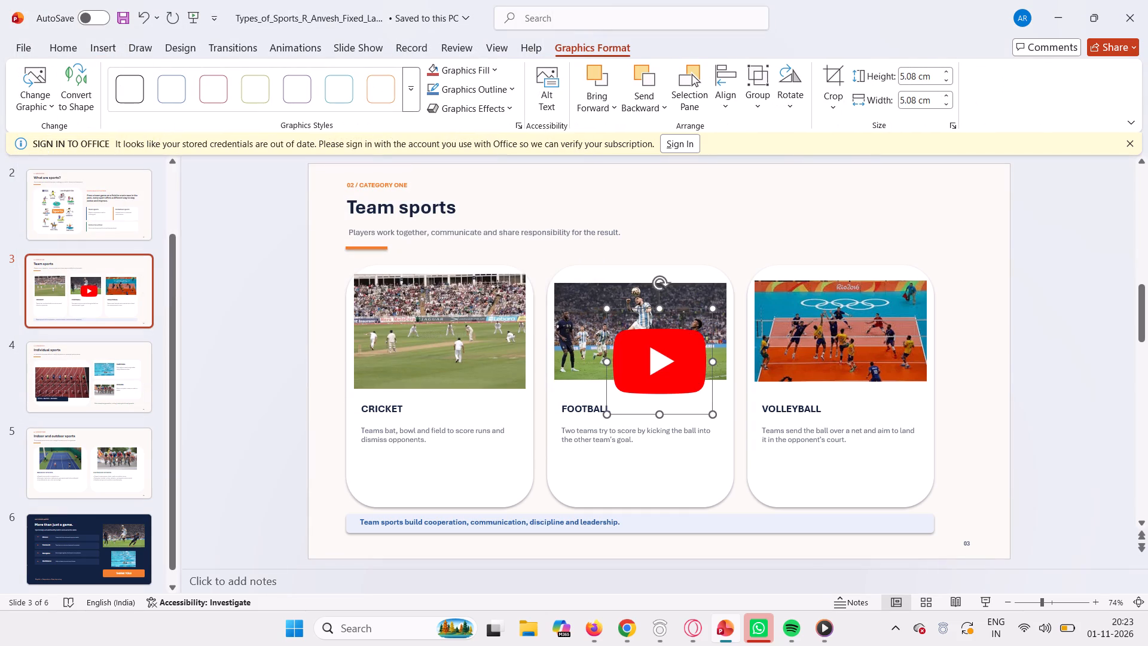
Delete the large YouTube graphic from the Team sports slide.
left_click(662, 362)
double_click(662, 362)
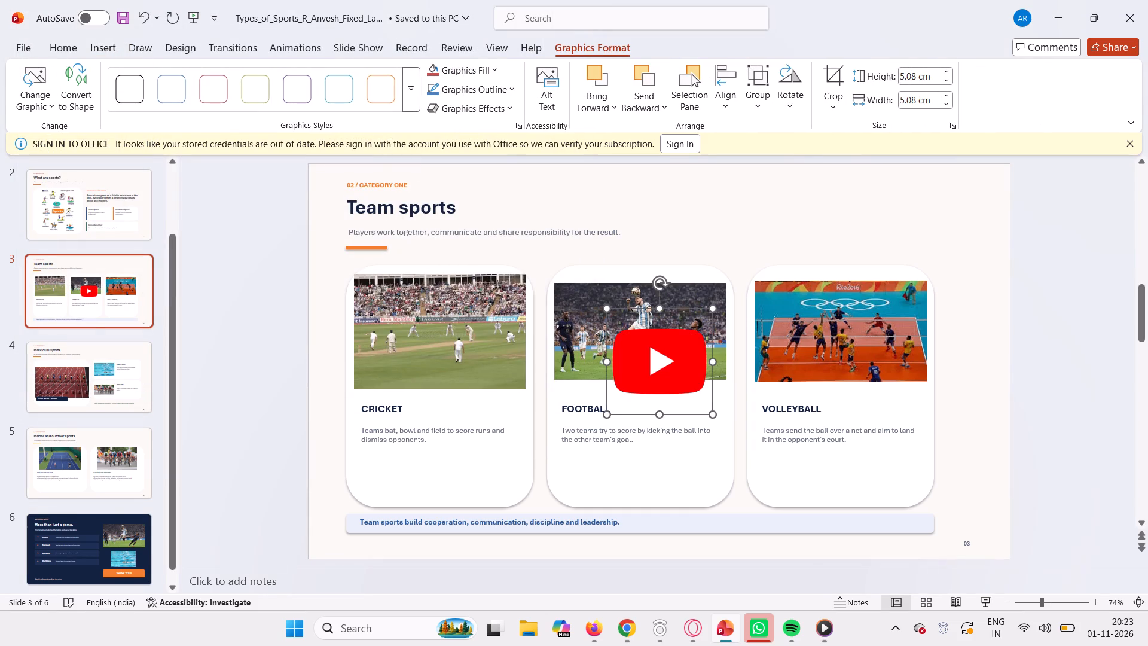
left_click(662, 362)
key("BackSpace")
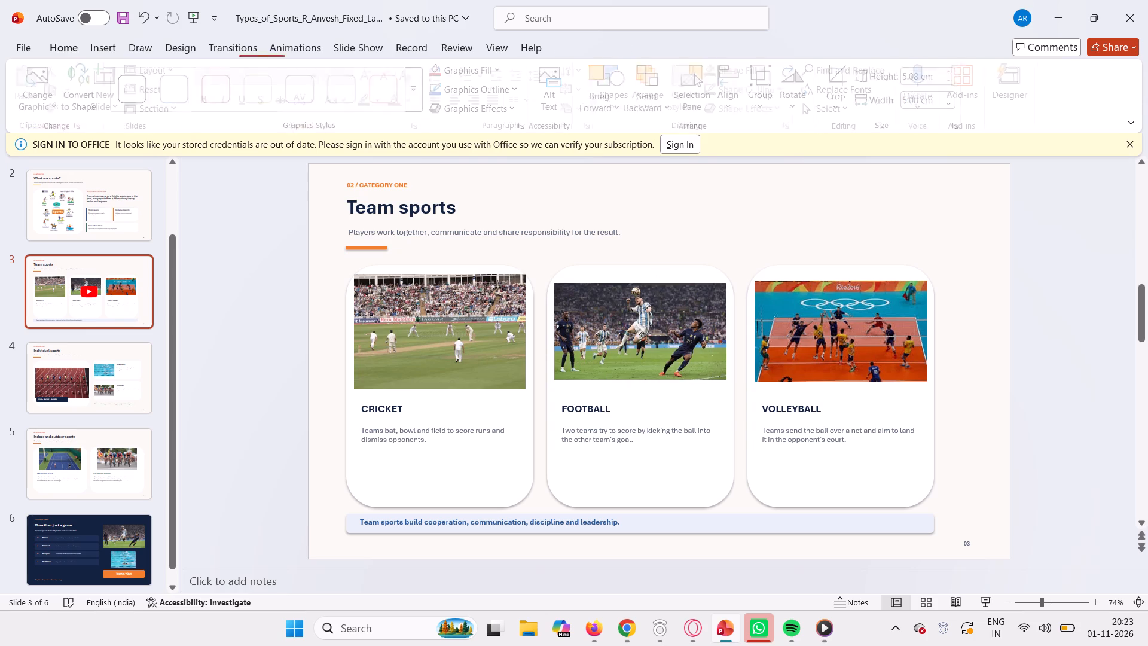
Switch to Chrome, preview the ICC "How Hardik Pandya turned the tide in India's favour" video, and return to the search results.
left_click(631, 638)
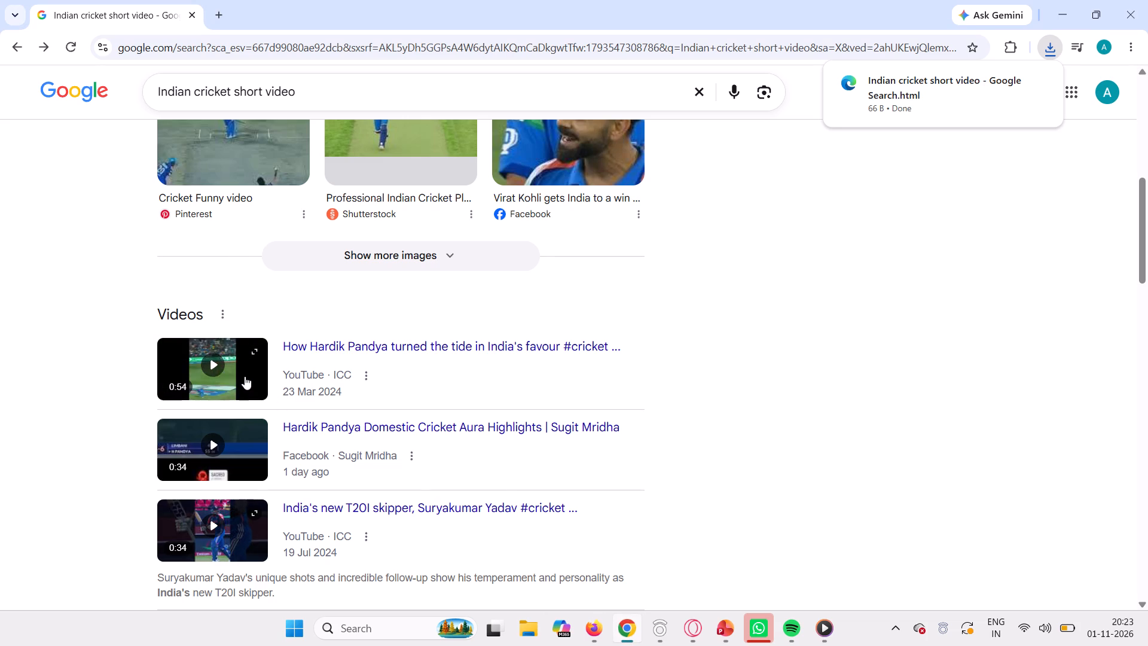
right_click(245, 376)
left_click(245, 376)
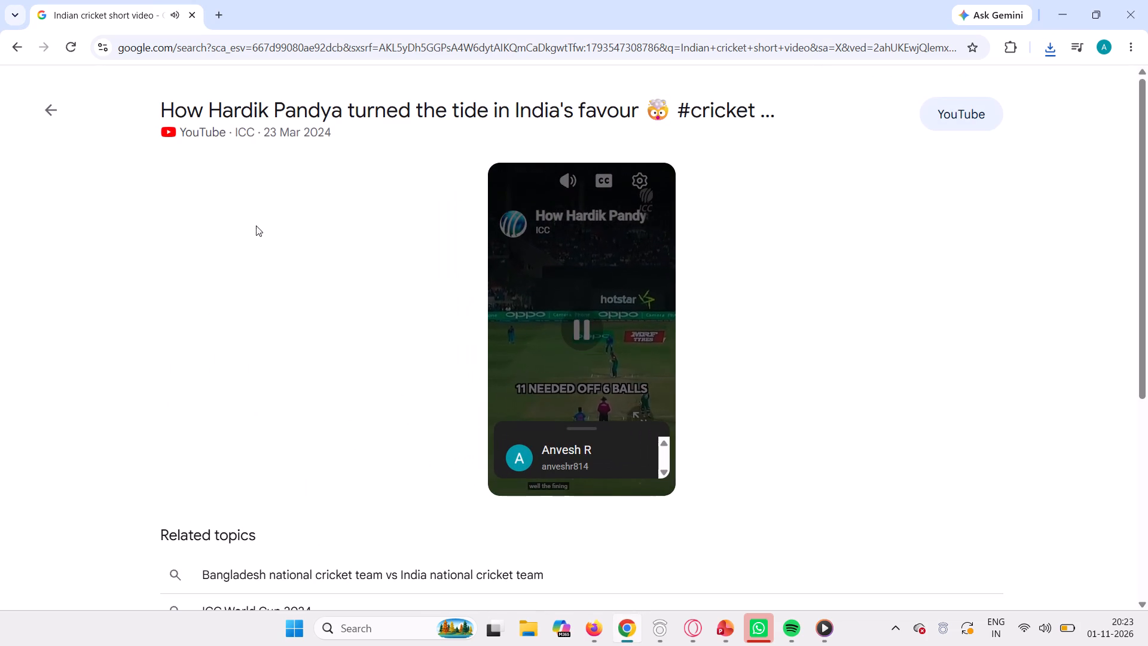
left_click(41, 99)
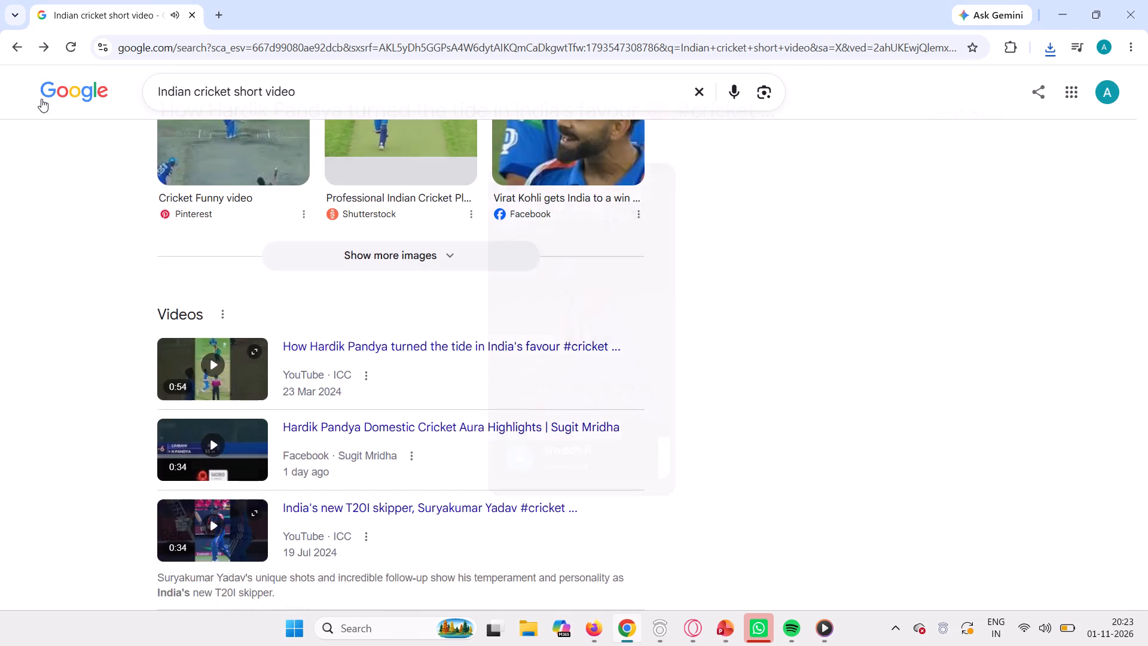
Save the search results page to Downloads as a complete webpage named "Indian cricket short video - hp".
right_click(242, 364)
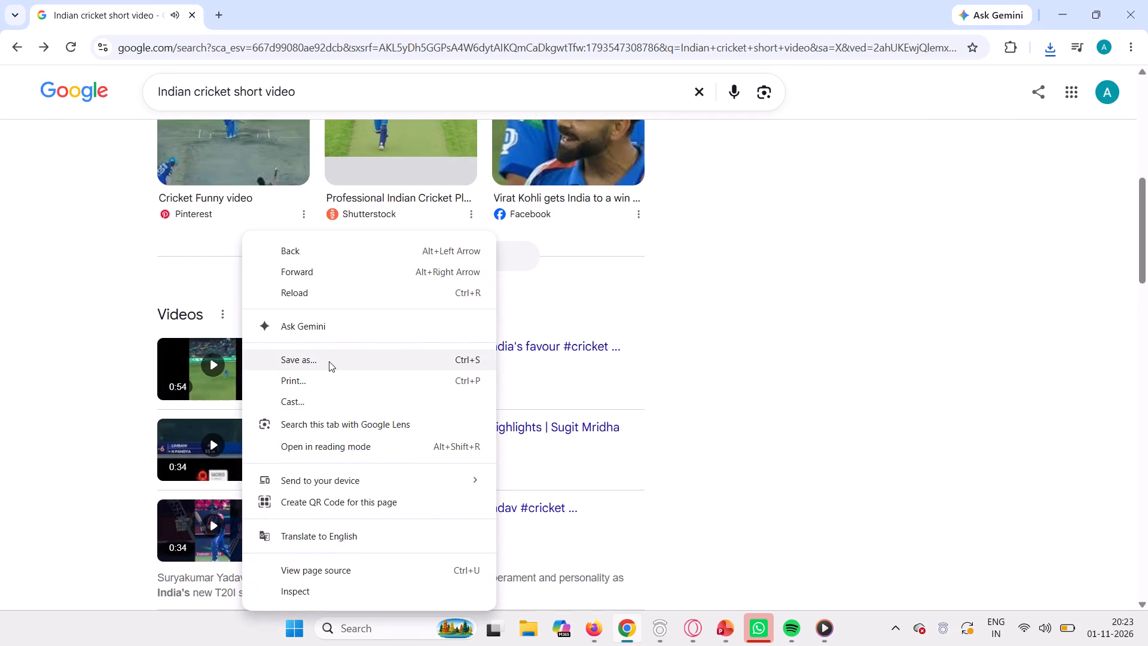
left_click(381, 364)
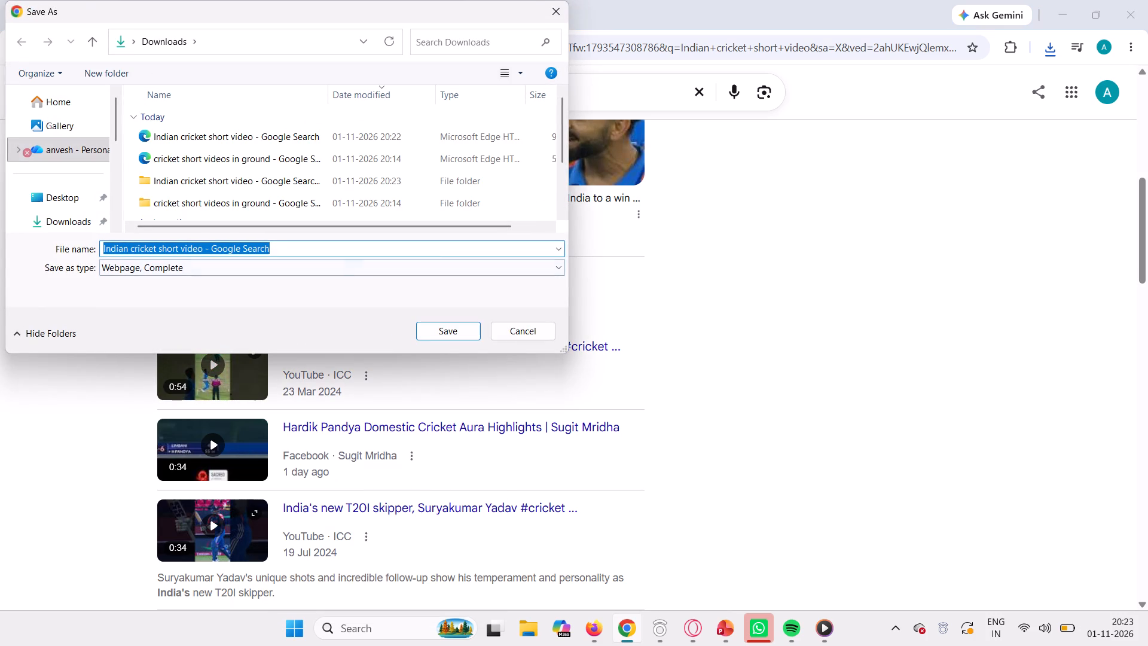
left_click(325, 246)
key("BackSpace")
key("BackSpace")
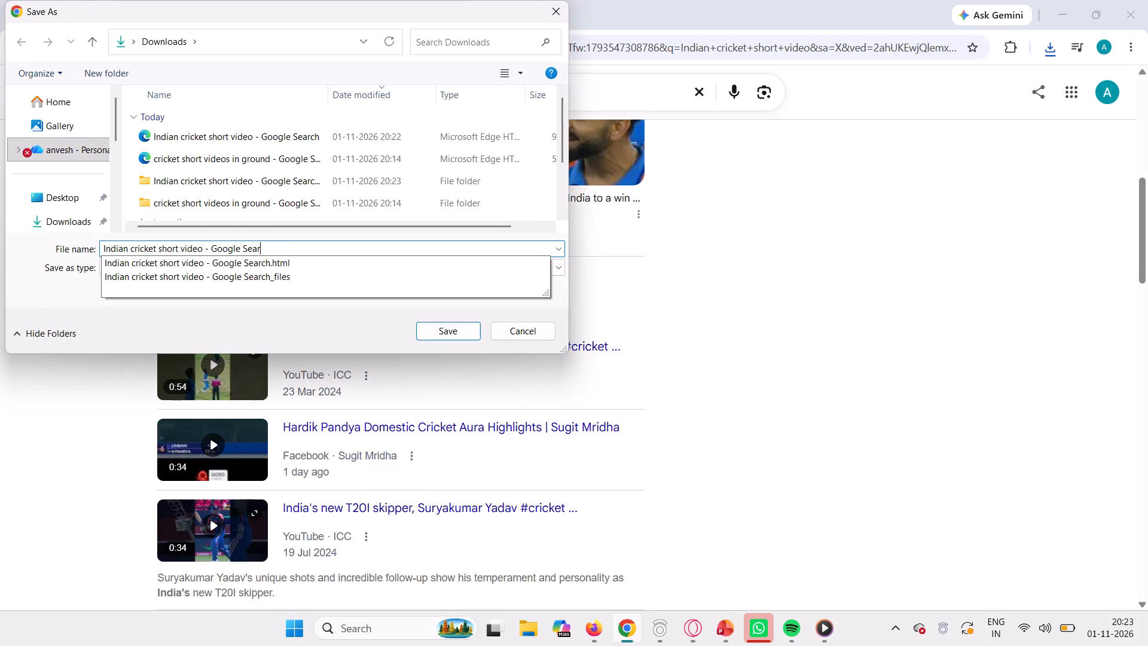
key("BackSpace")
key("BackSpace")
key("BackSpace")
key("BackSpace")
key("BackSpace")
key("BackSpace")
key("BackSpace")
key("BackSpace")
key("BackSpace")
key("BackSpace")
key("BackSpace")
key("BackSpace")
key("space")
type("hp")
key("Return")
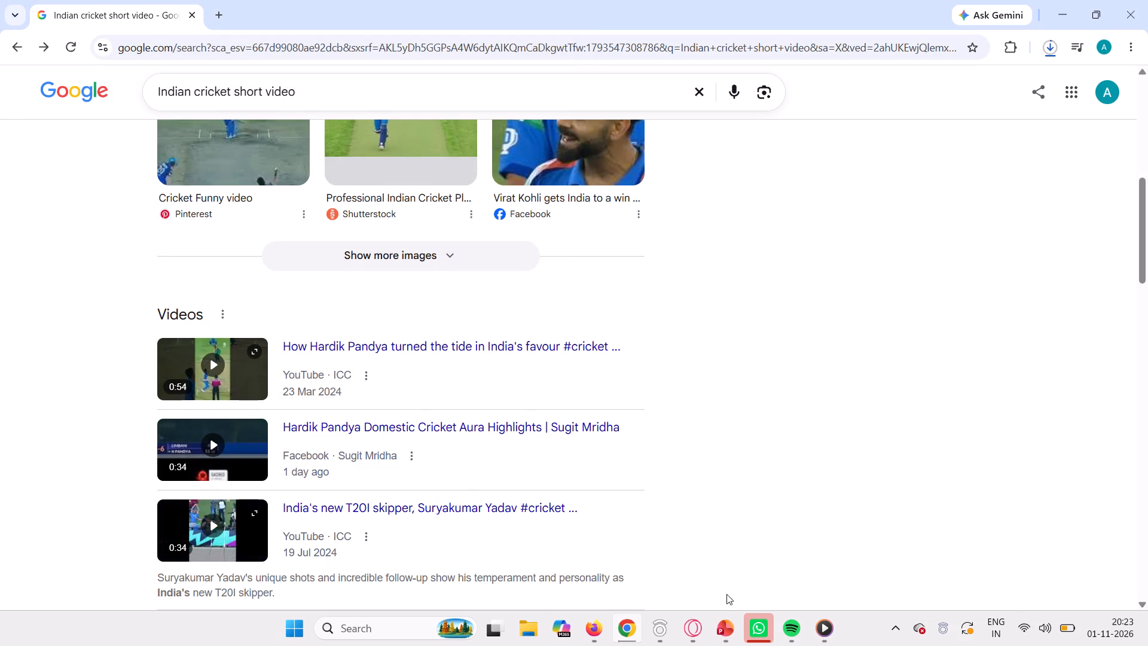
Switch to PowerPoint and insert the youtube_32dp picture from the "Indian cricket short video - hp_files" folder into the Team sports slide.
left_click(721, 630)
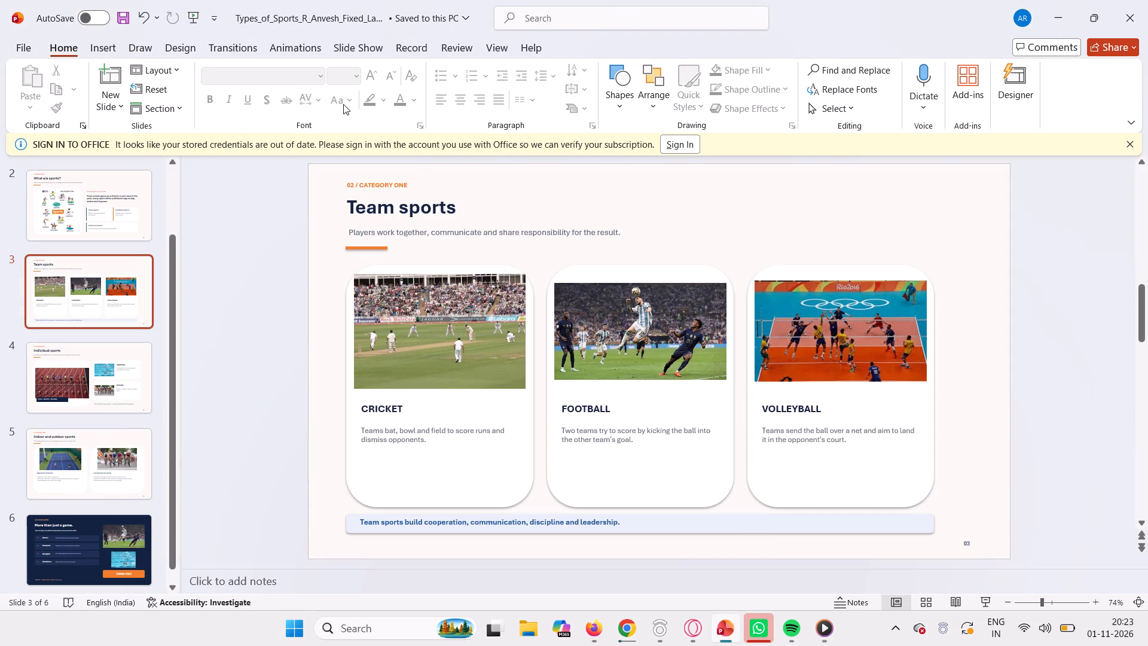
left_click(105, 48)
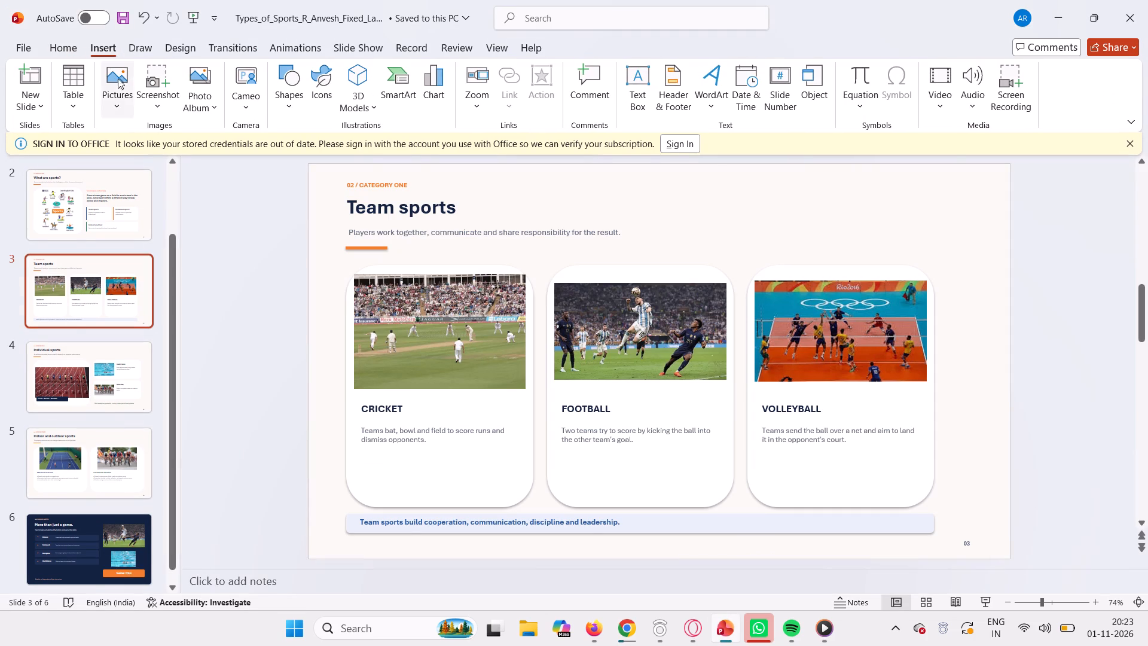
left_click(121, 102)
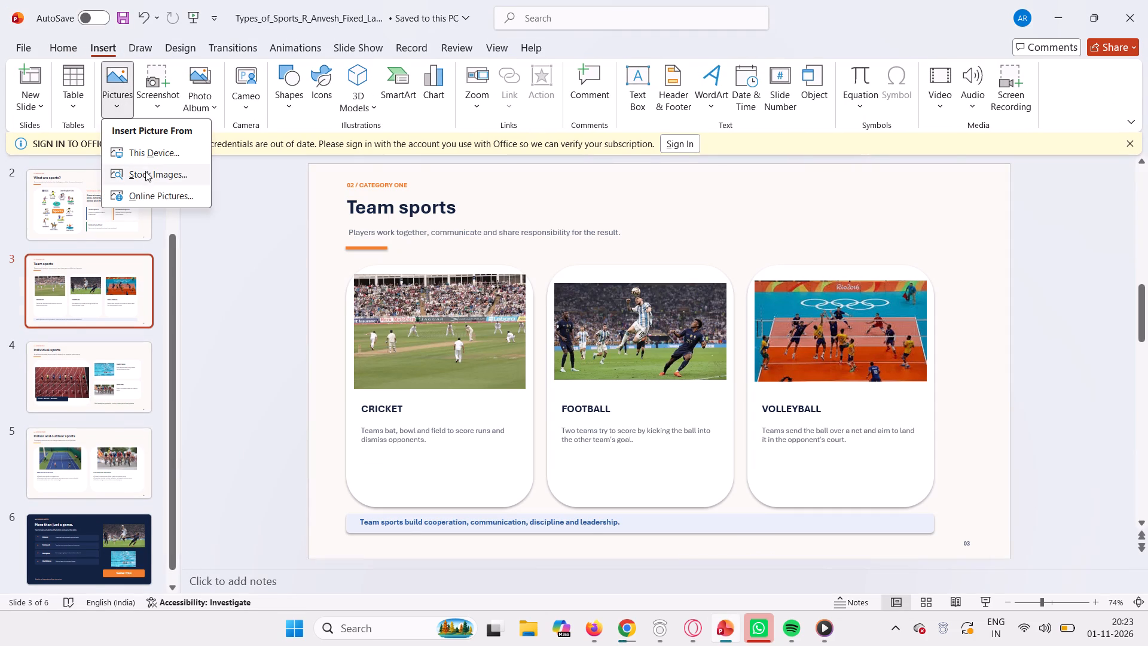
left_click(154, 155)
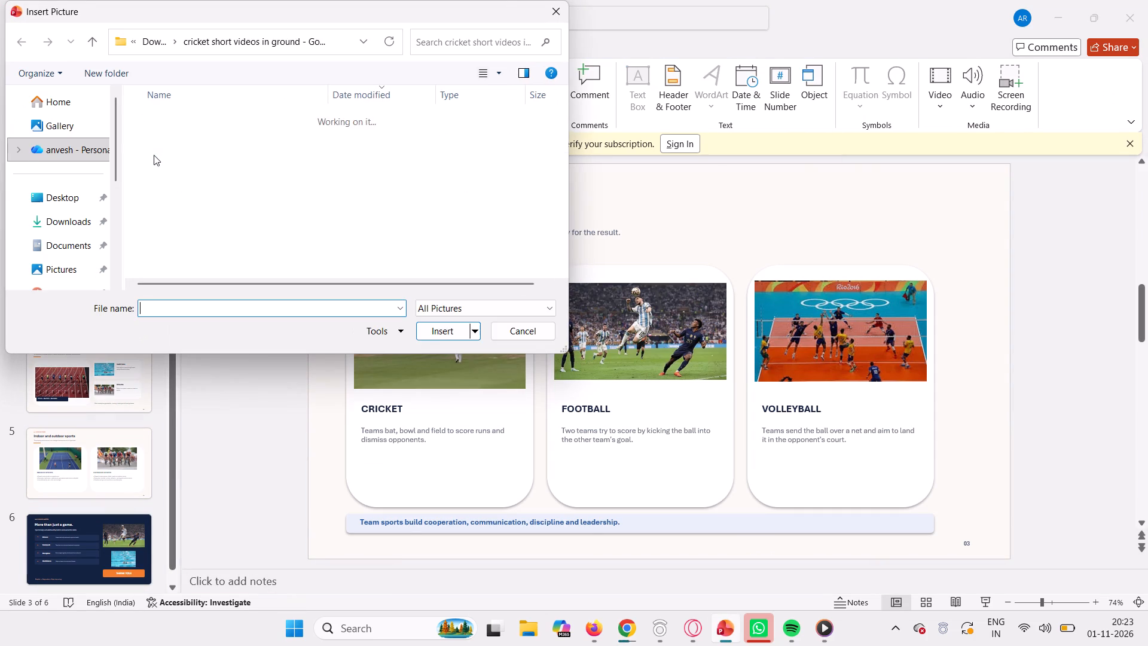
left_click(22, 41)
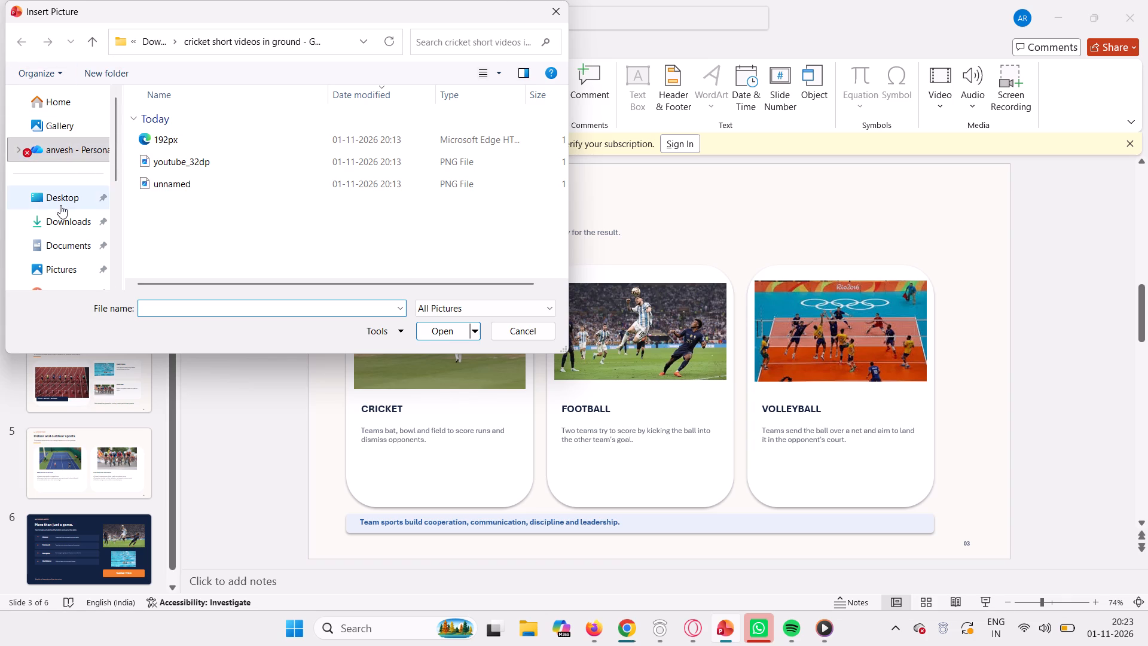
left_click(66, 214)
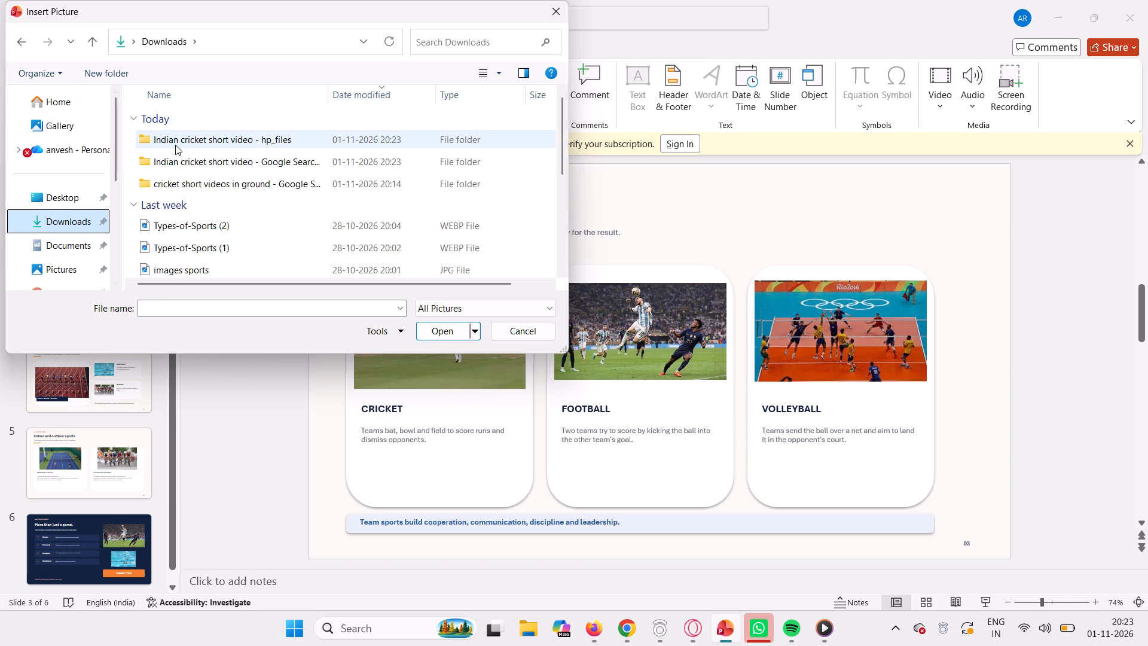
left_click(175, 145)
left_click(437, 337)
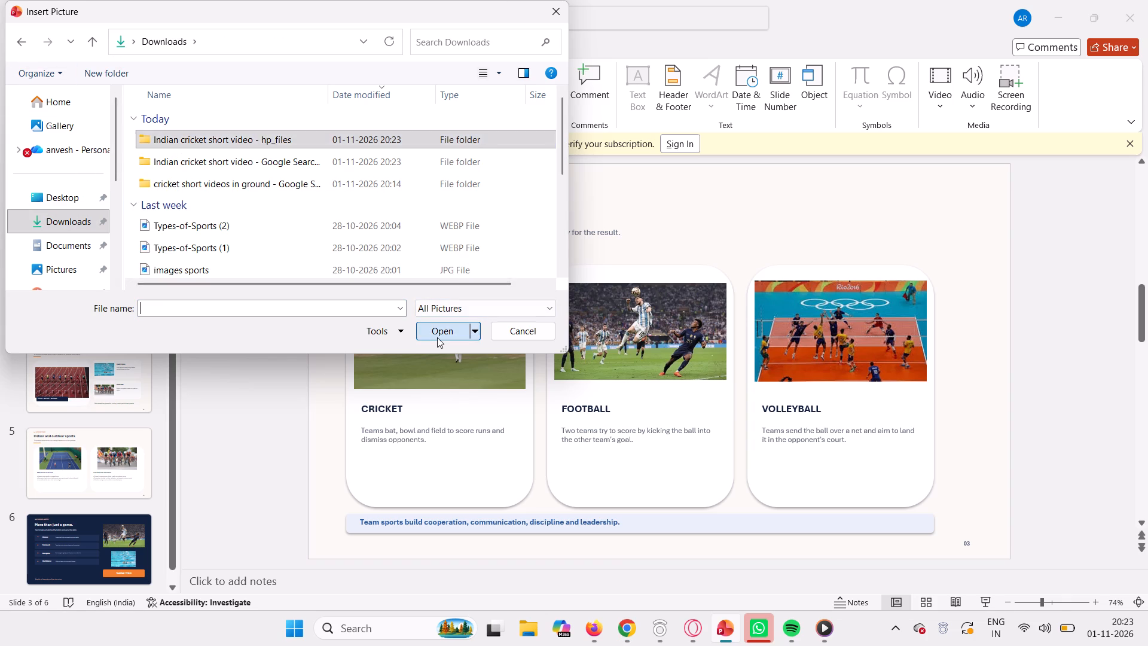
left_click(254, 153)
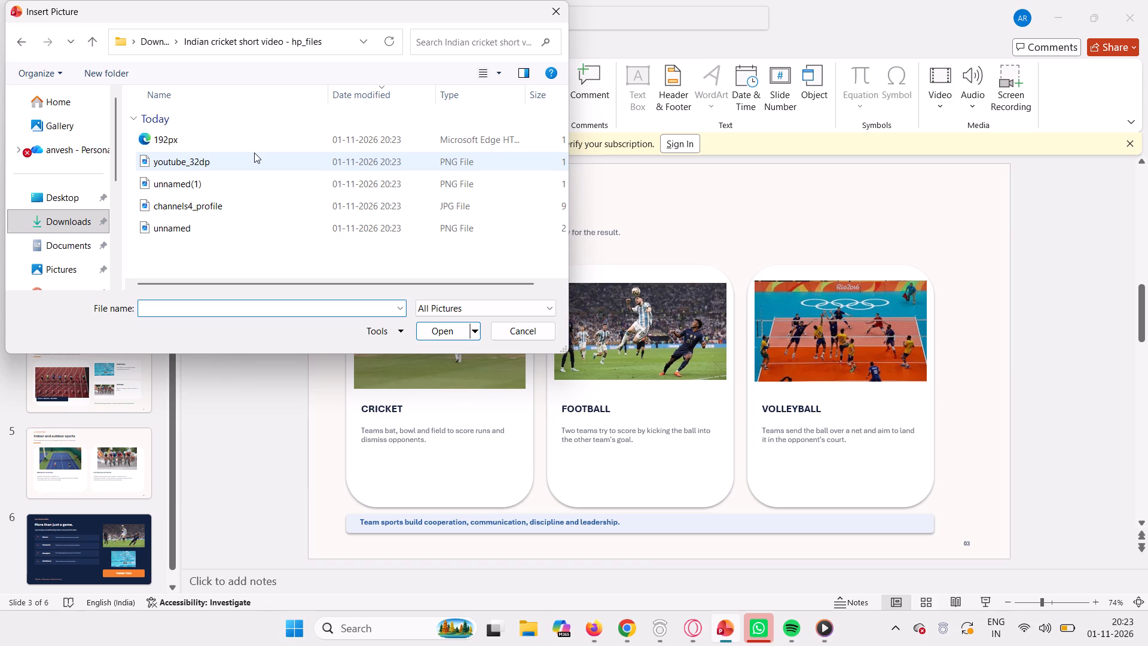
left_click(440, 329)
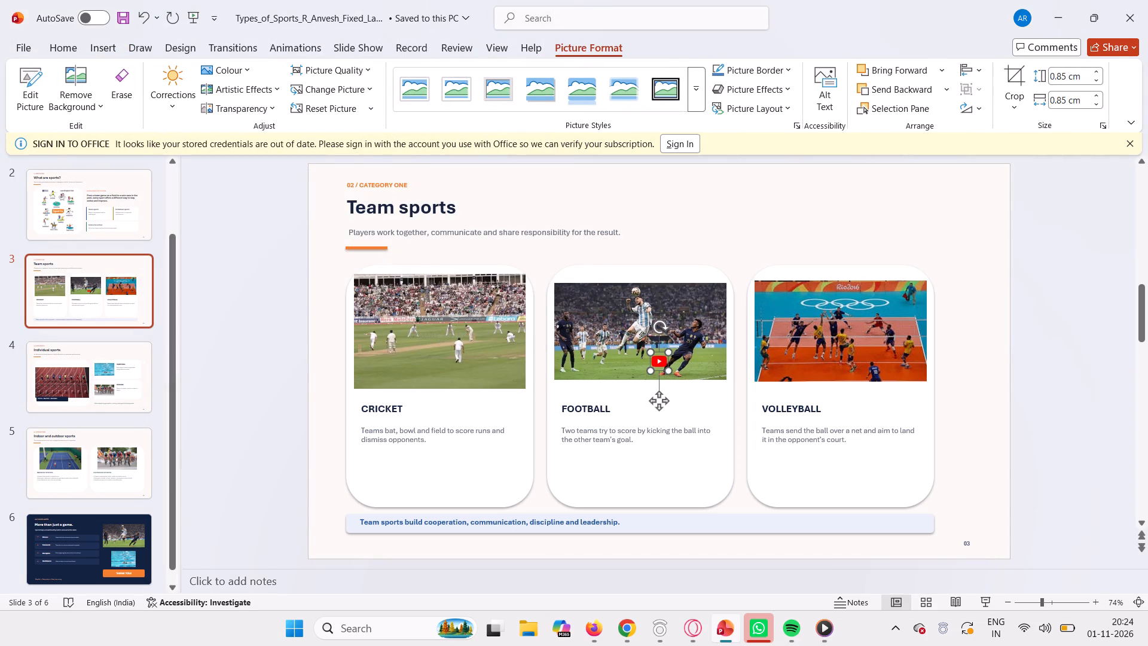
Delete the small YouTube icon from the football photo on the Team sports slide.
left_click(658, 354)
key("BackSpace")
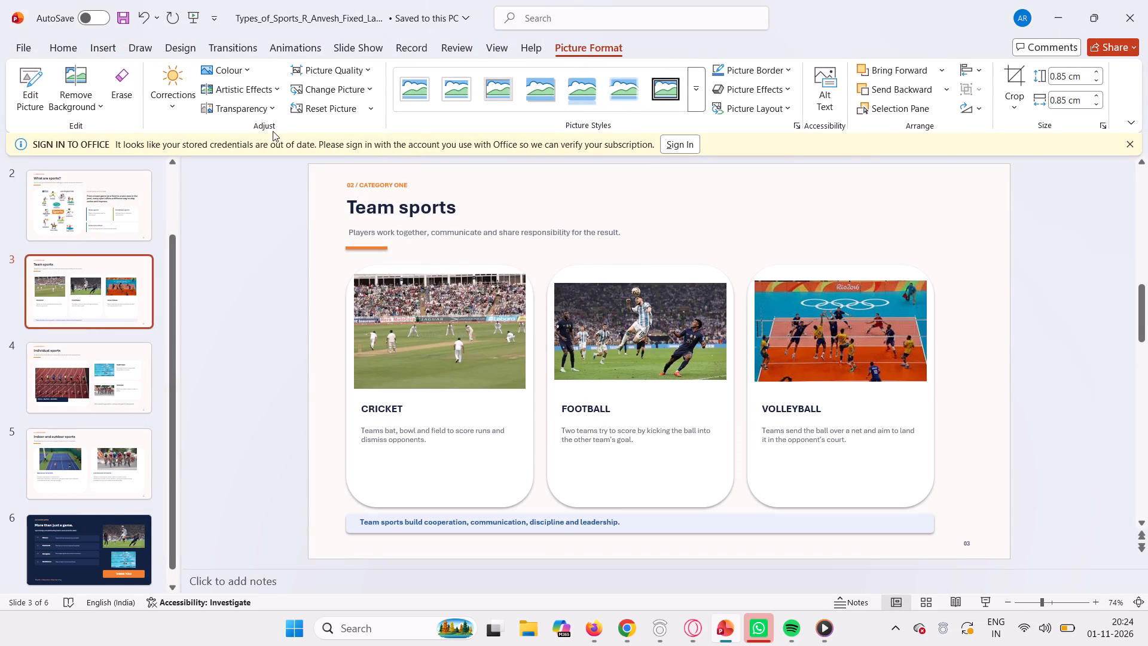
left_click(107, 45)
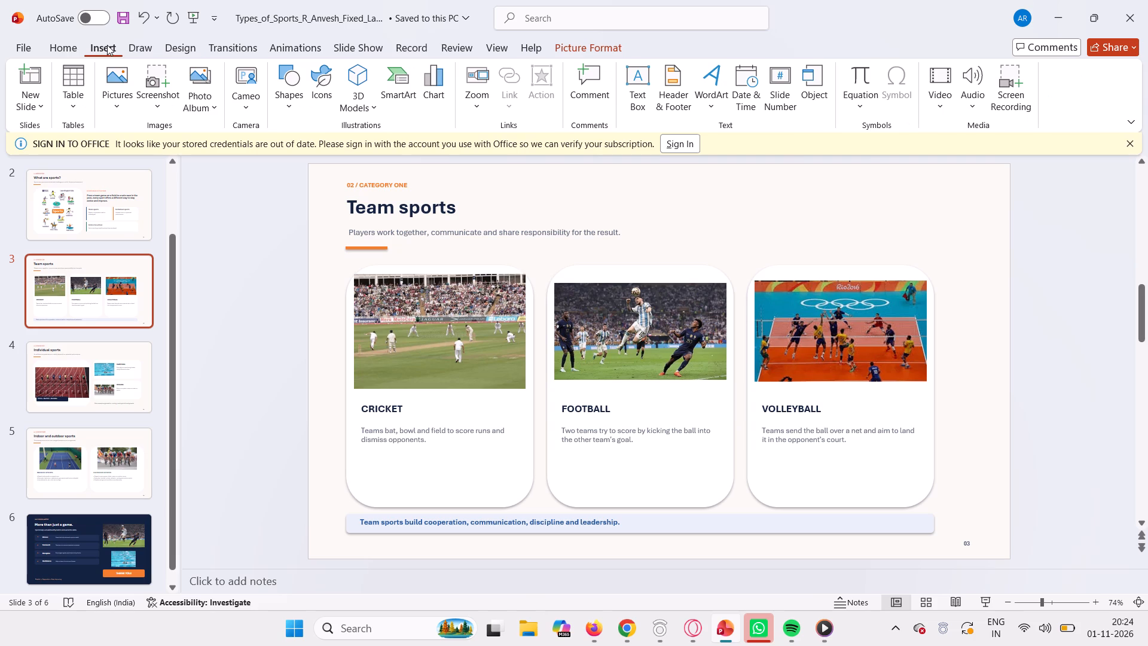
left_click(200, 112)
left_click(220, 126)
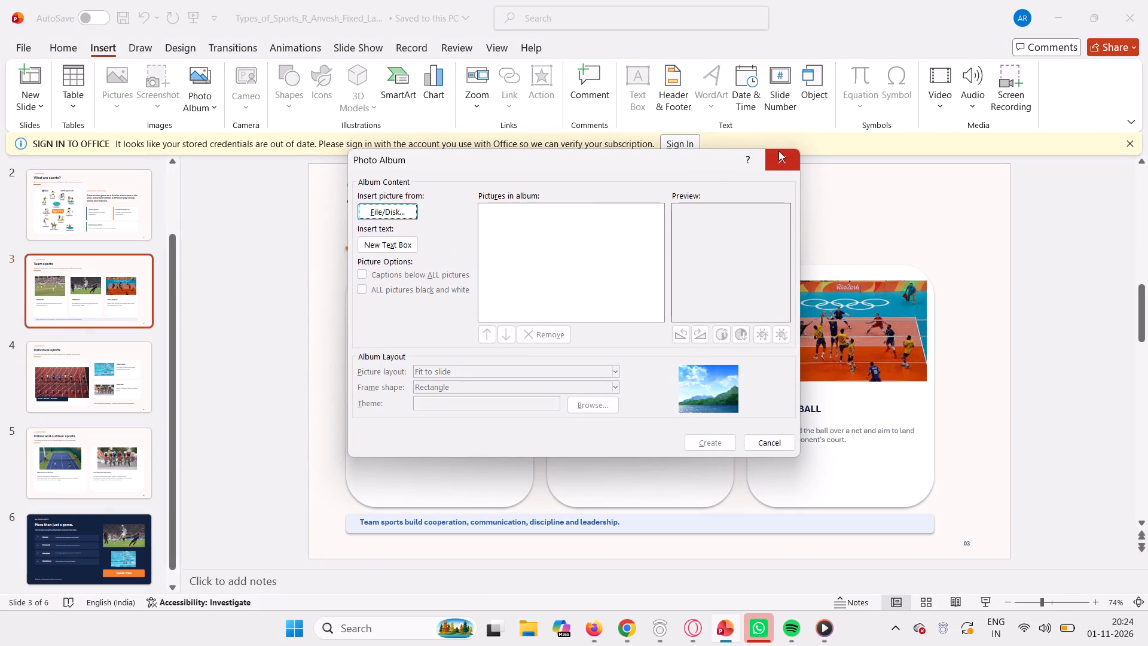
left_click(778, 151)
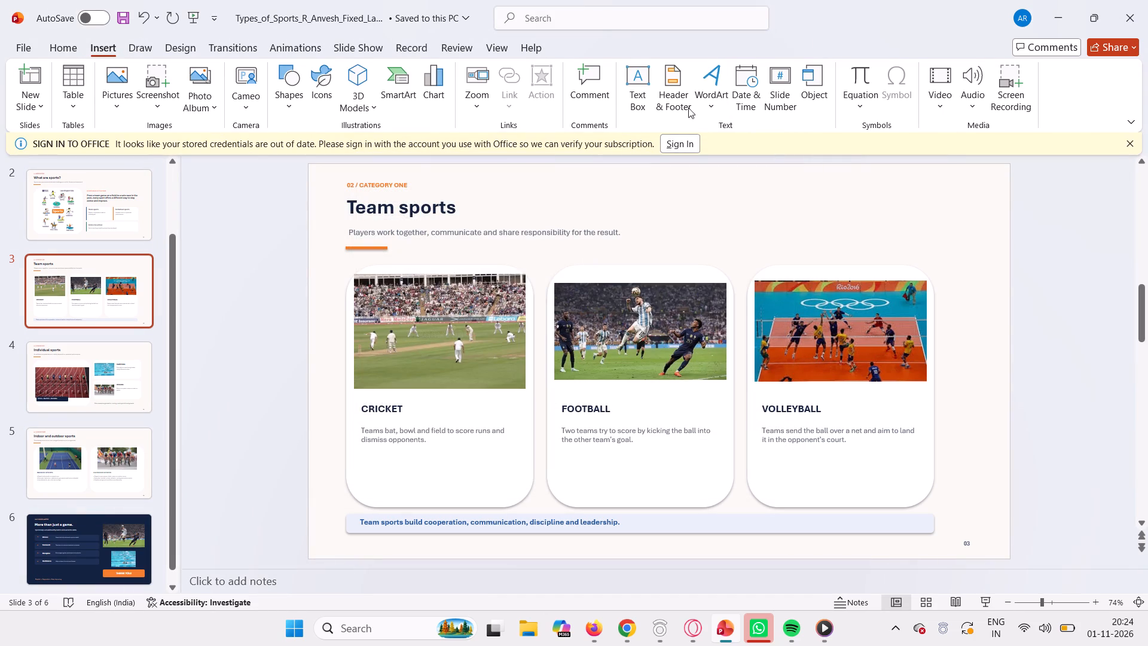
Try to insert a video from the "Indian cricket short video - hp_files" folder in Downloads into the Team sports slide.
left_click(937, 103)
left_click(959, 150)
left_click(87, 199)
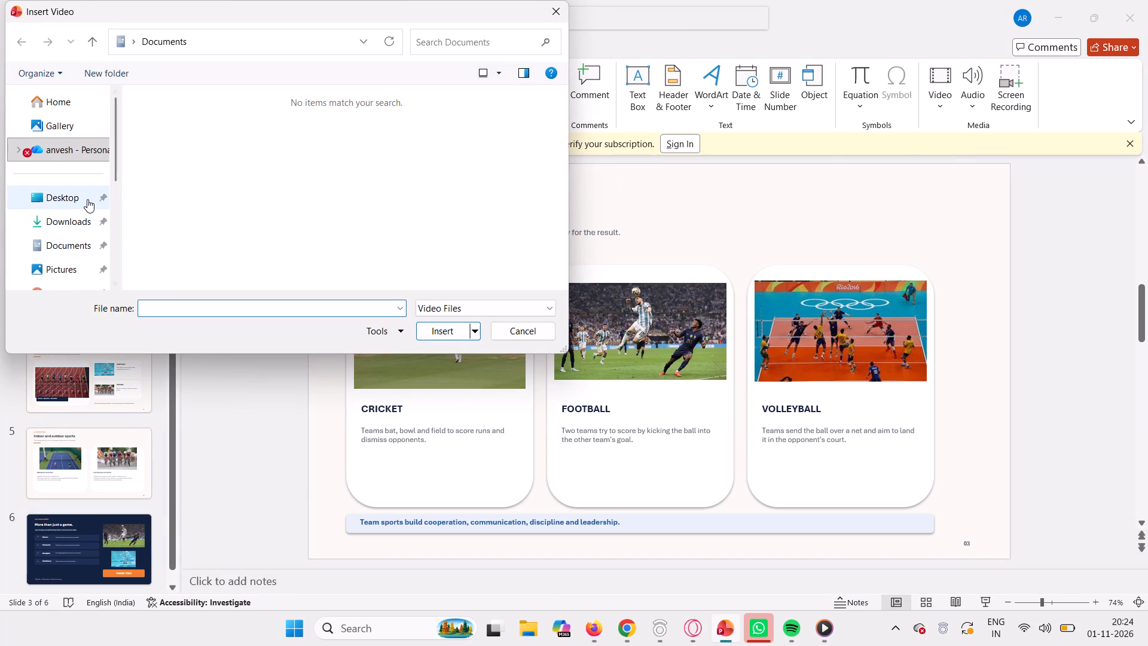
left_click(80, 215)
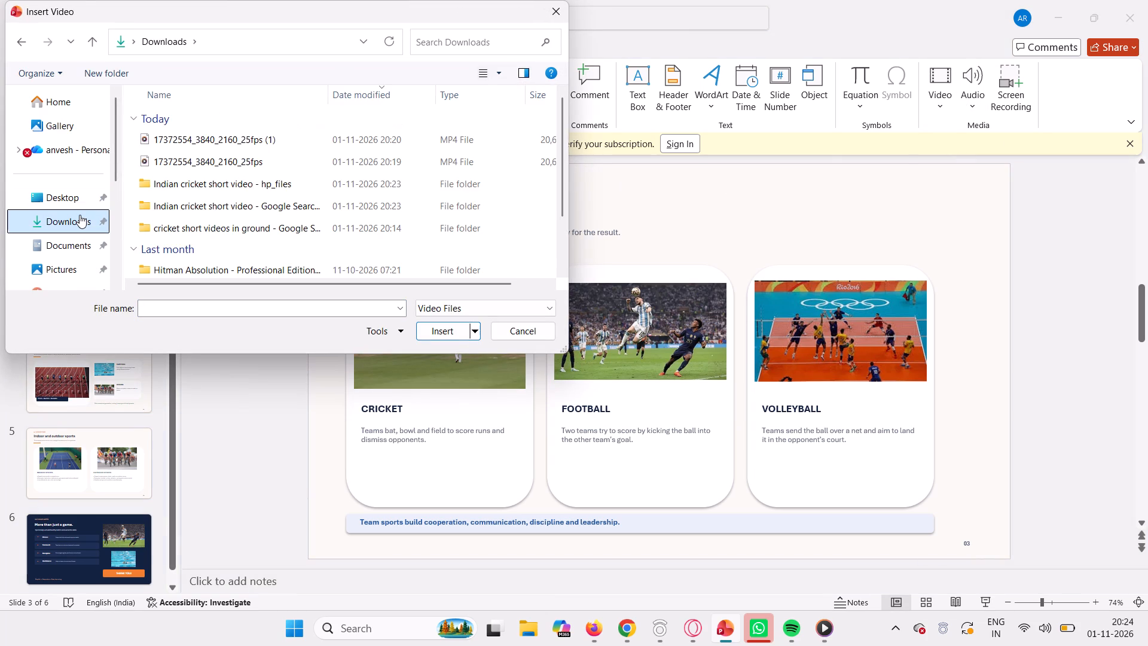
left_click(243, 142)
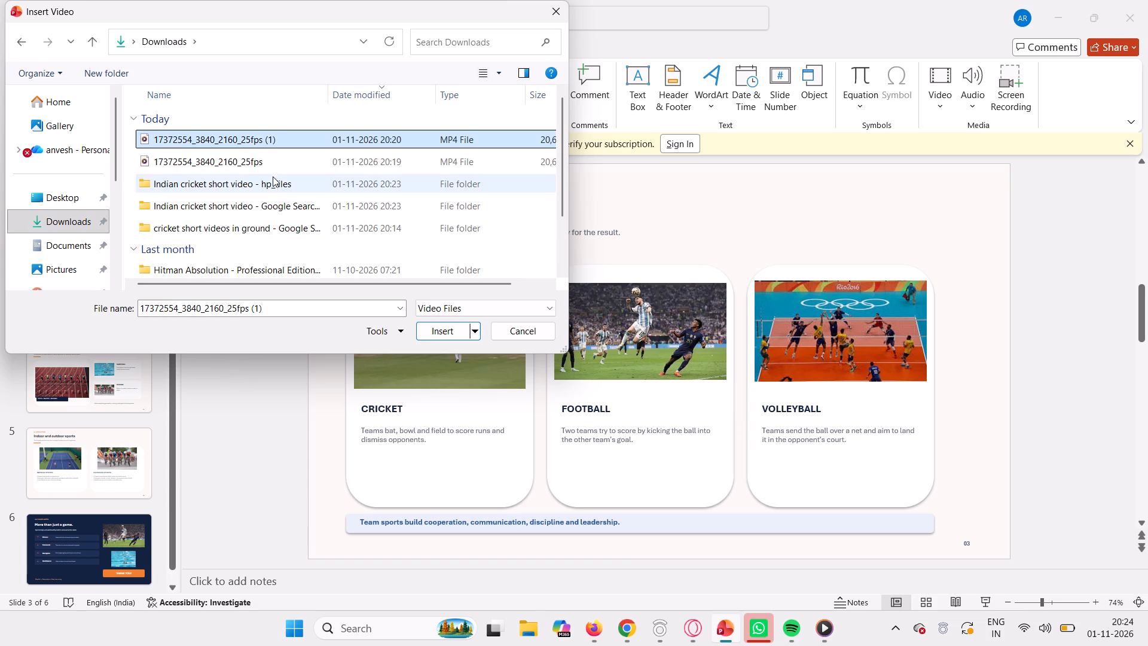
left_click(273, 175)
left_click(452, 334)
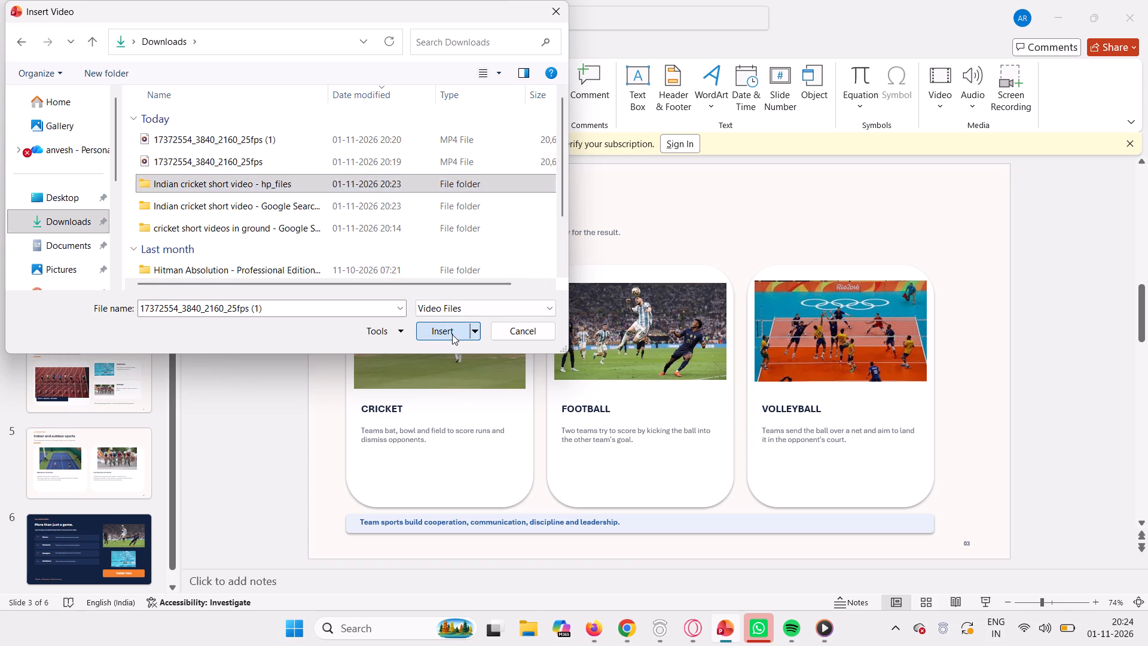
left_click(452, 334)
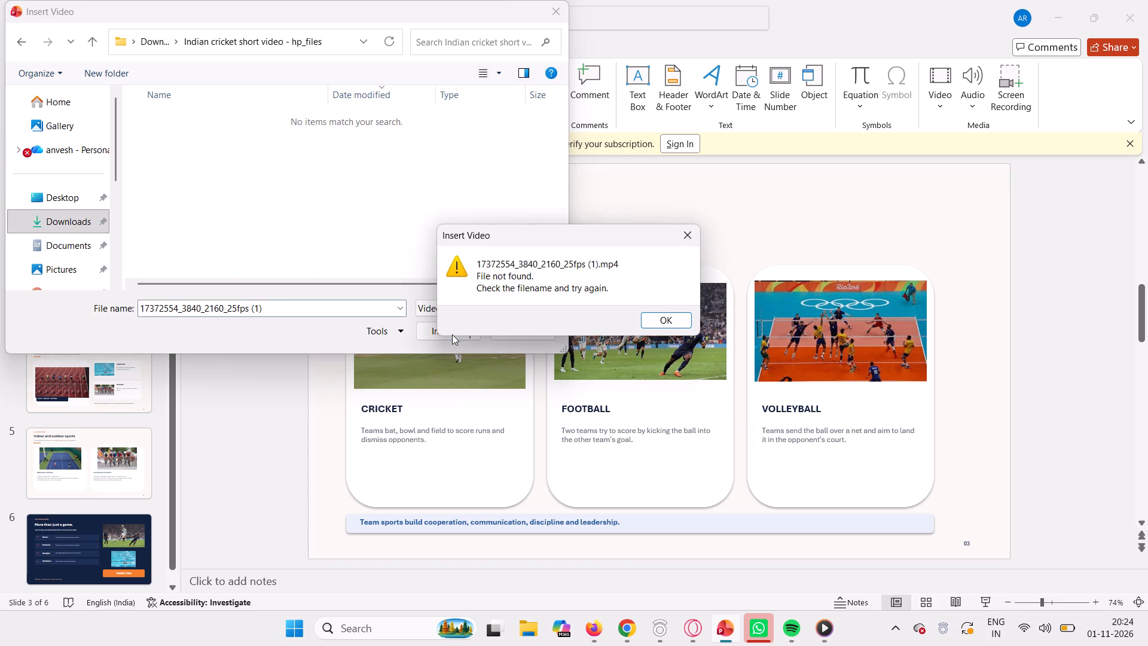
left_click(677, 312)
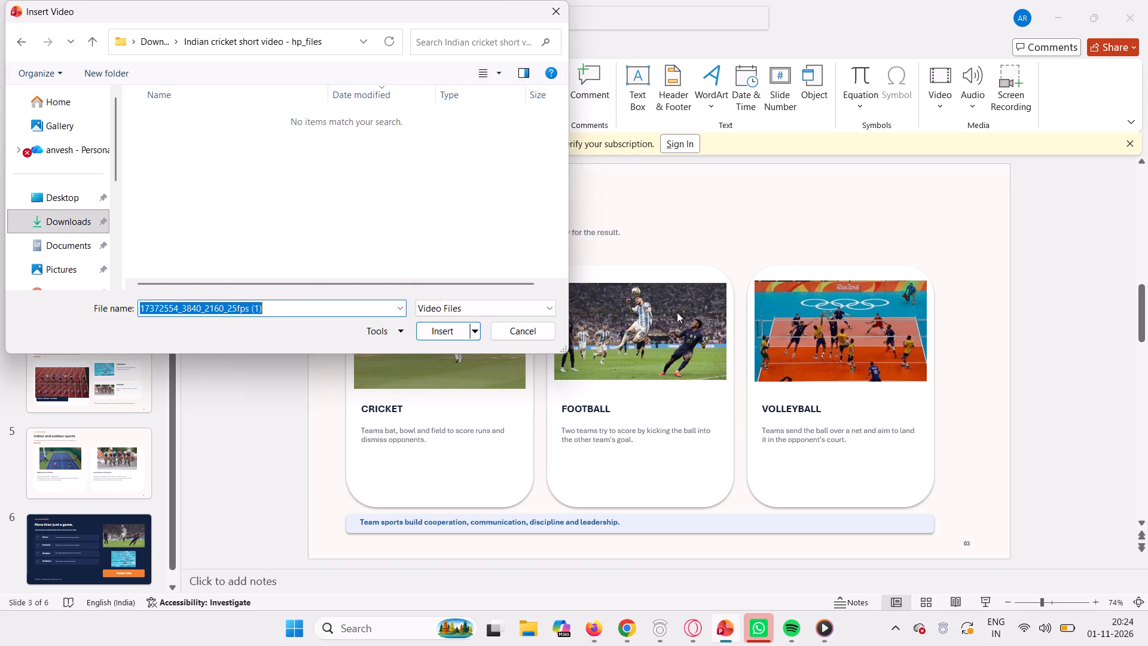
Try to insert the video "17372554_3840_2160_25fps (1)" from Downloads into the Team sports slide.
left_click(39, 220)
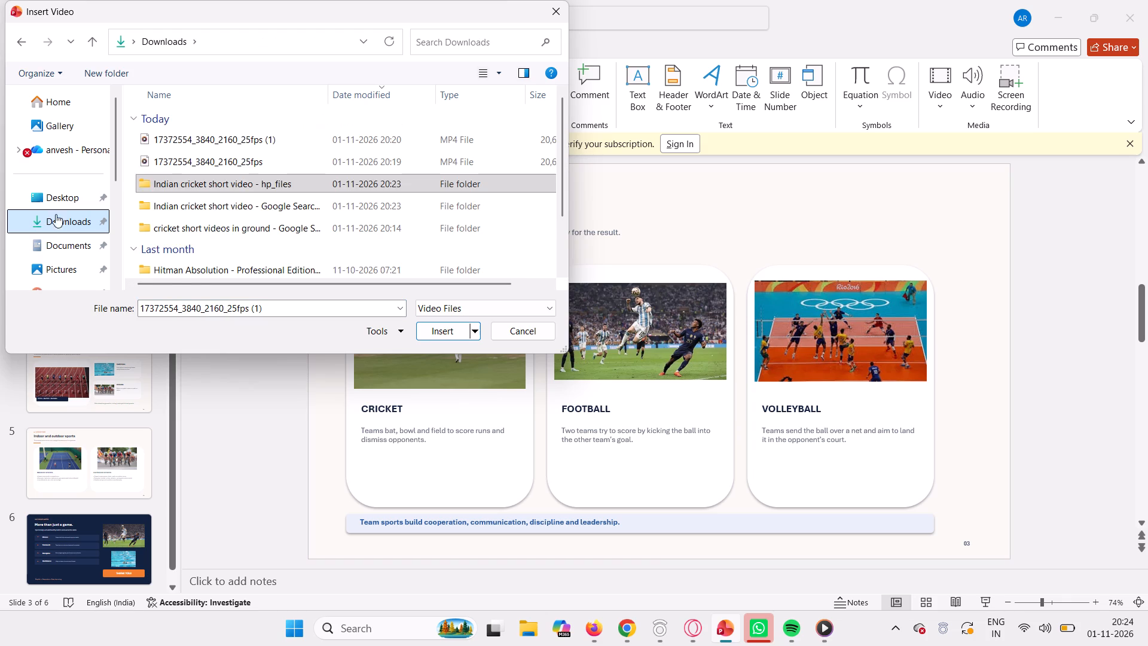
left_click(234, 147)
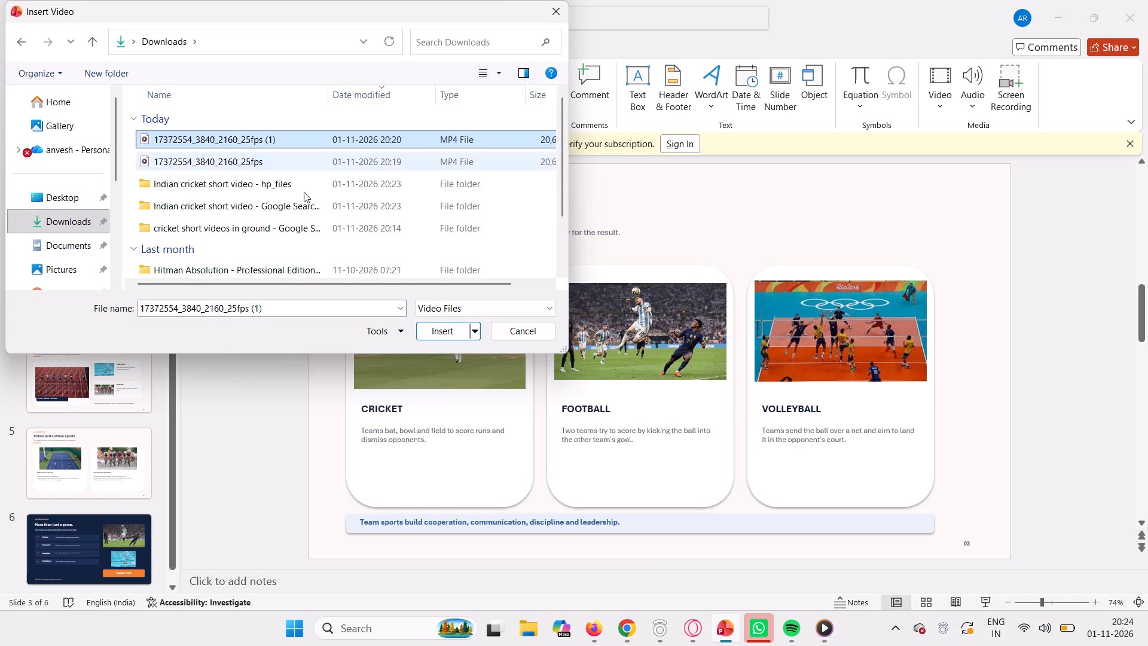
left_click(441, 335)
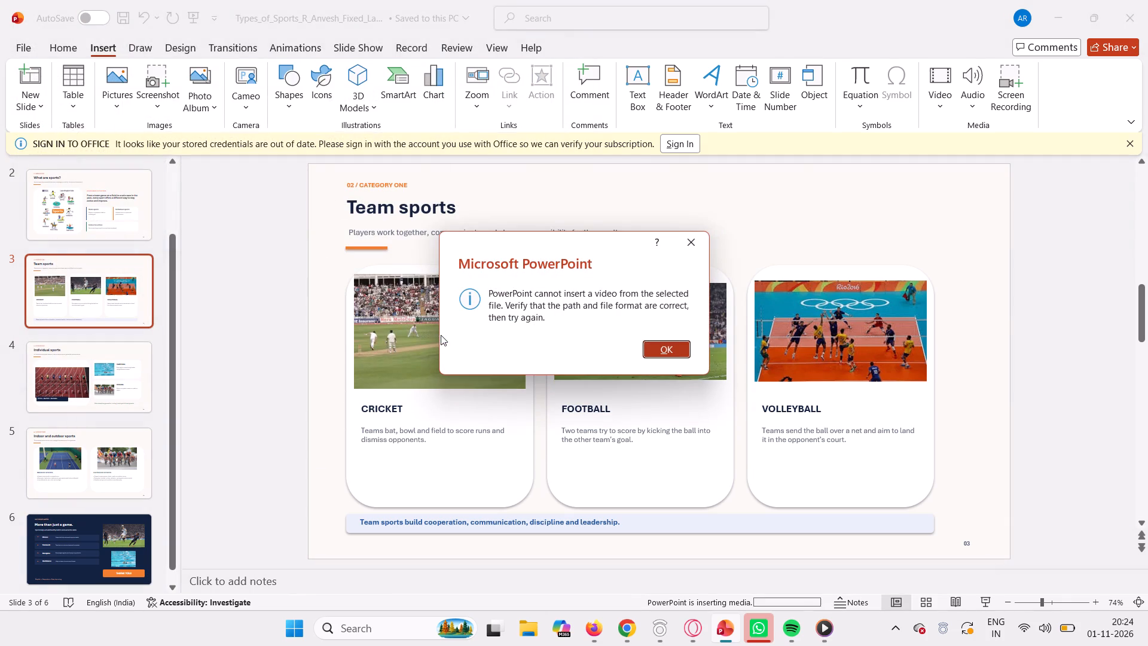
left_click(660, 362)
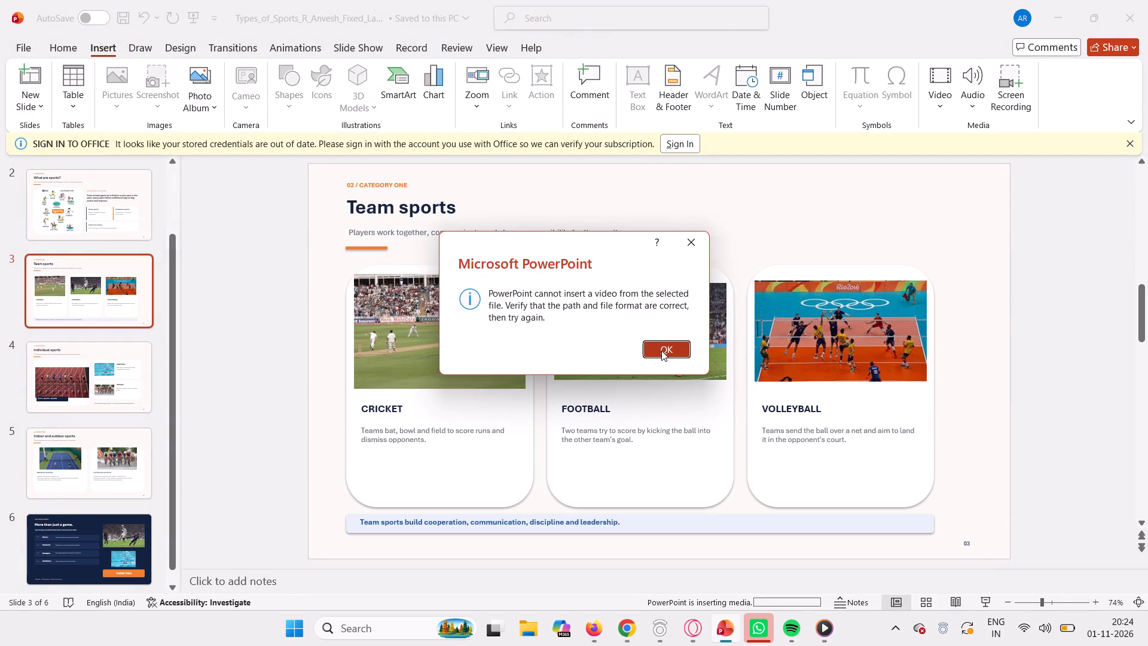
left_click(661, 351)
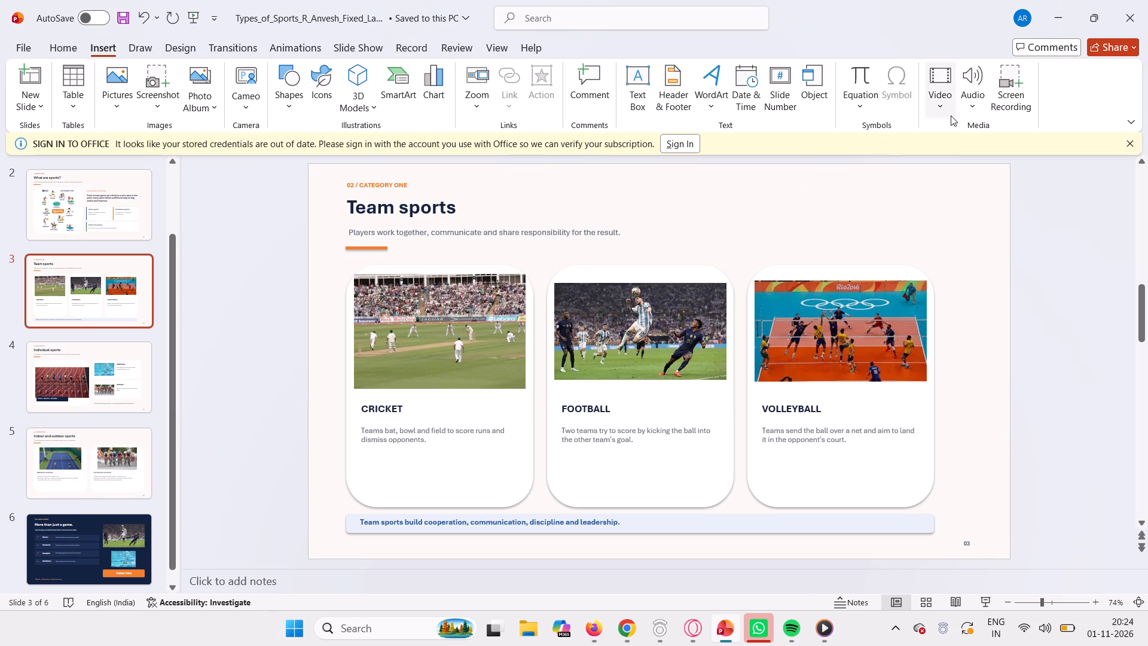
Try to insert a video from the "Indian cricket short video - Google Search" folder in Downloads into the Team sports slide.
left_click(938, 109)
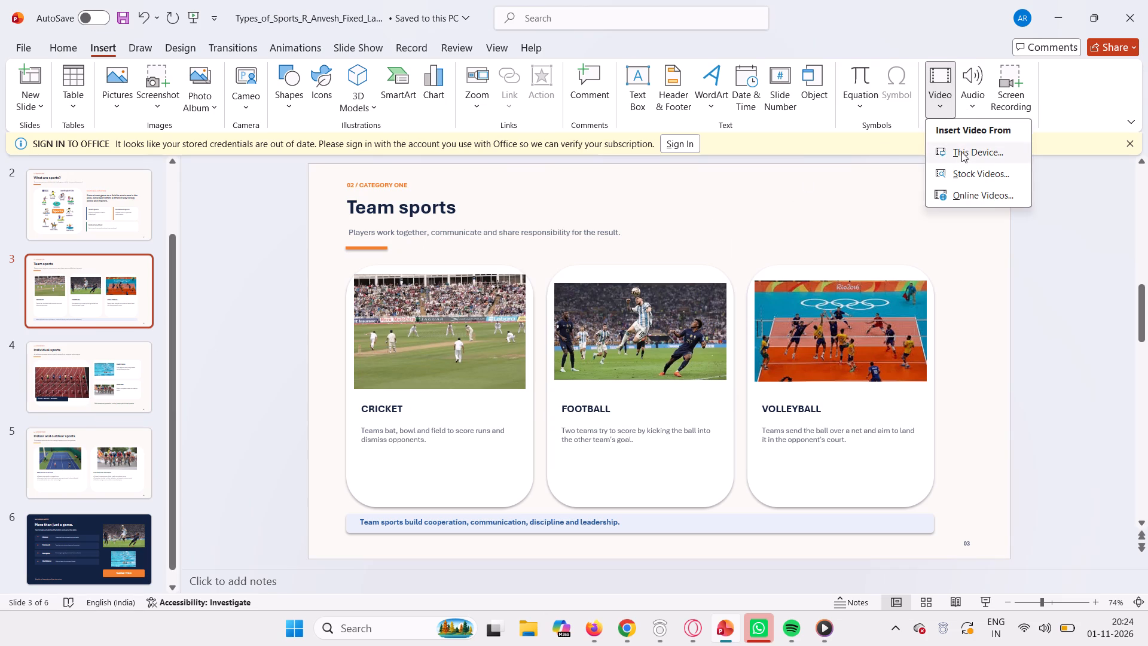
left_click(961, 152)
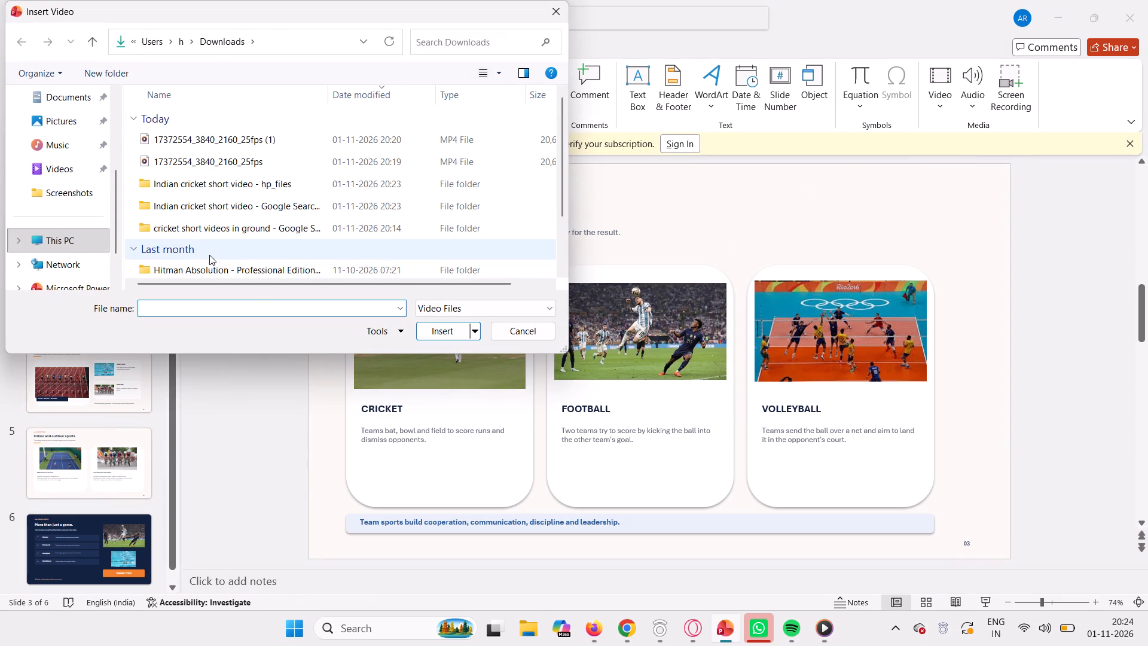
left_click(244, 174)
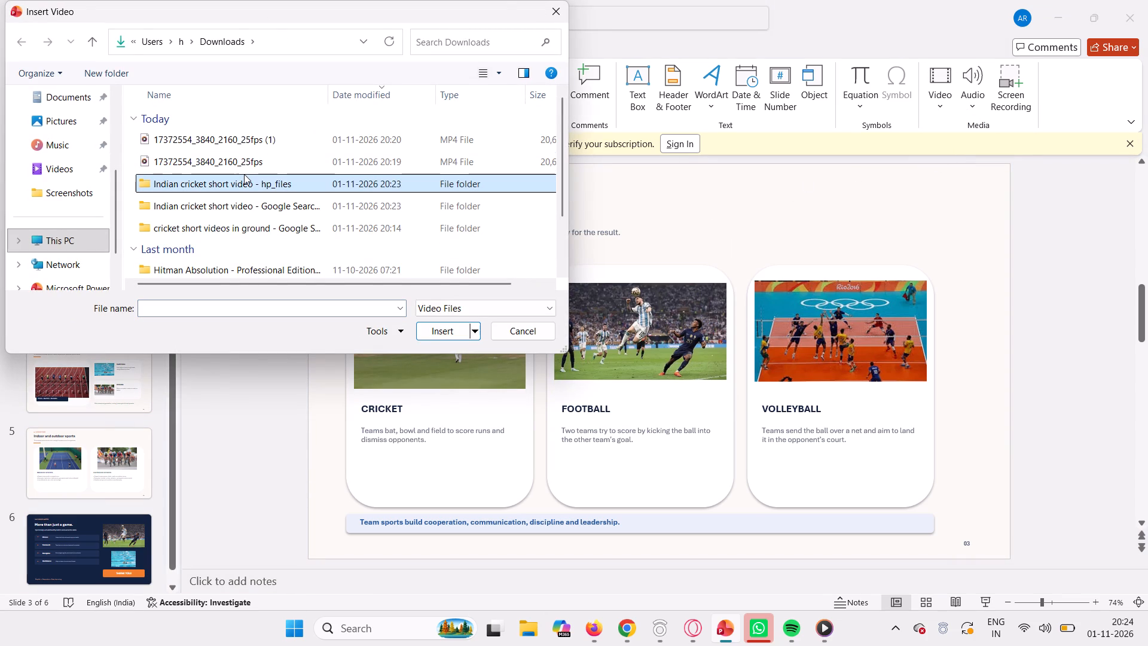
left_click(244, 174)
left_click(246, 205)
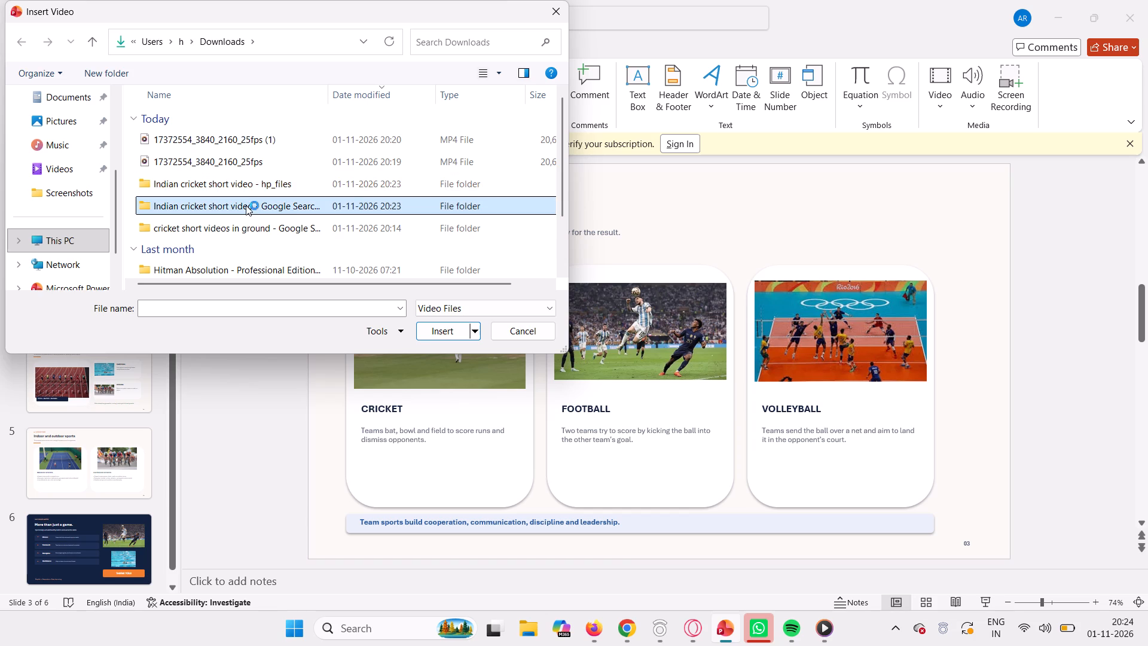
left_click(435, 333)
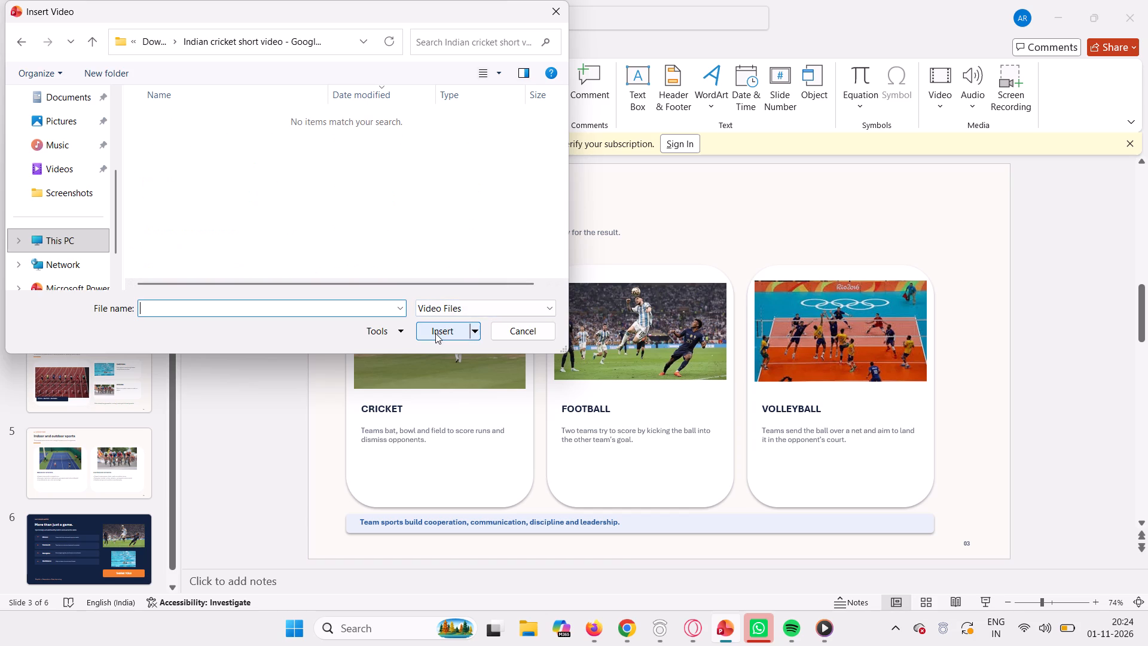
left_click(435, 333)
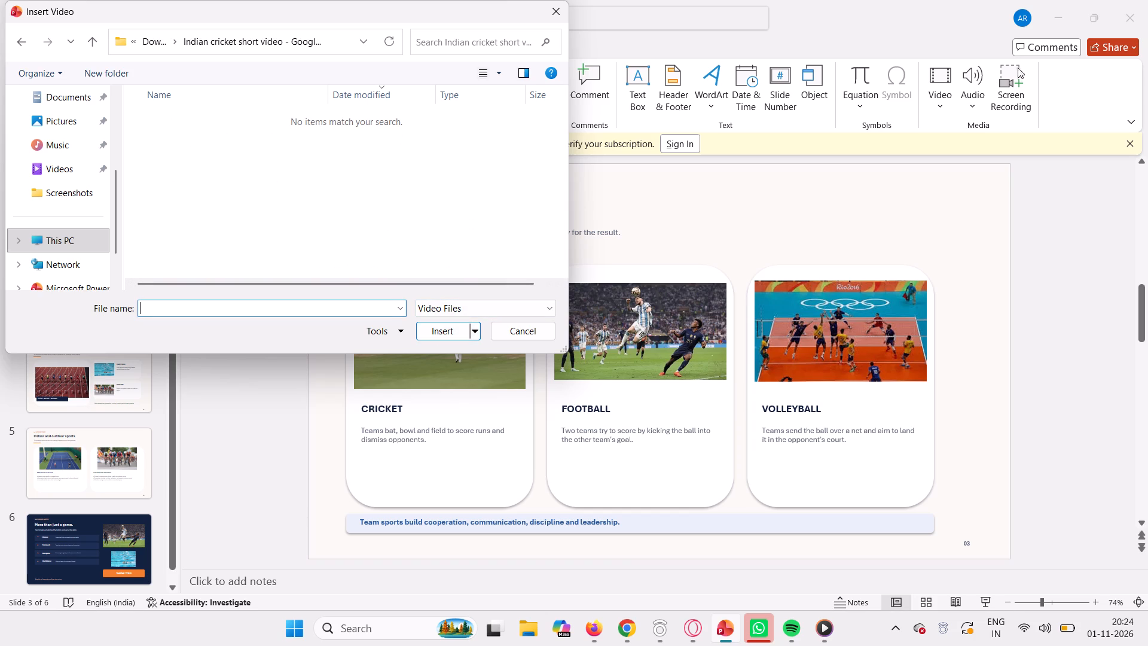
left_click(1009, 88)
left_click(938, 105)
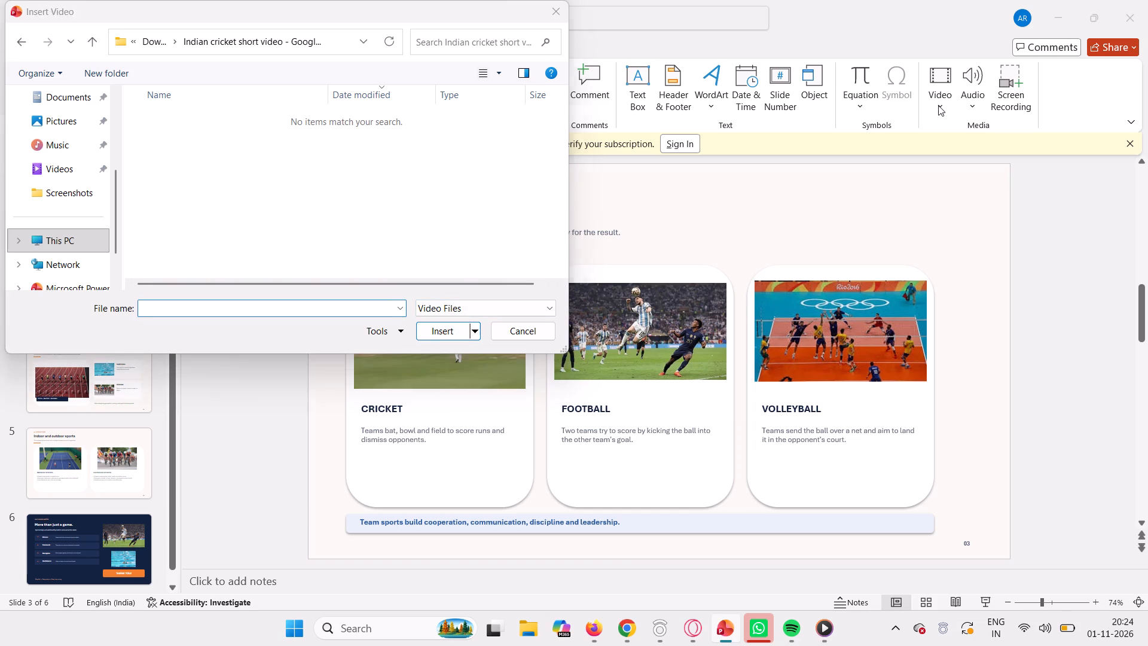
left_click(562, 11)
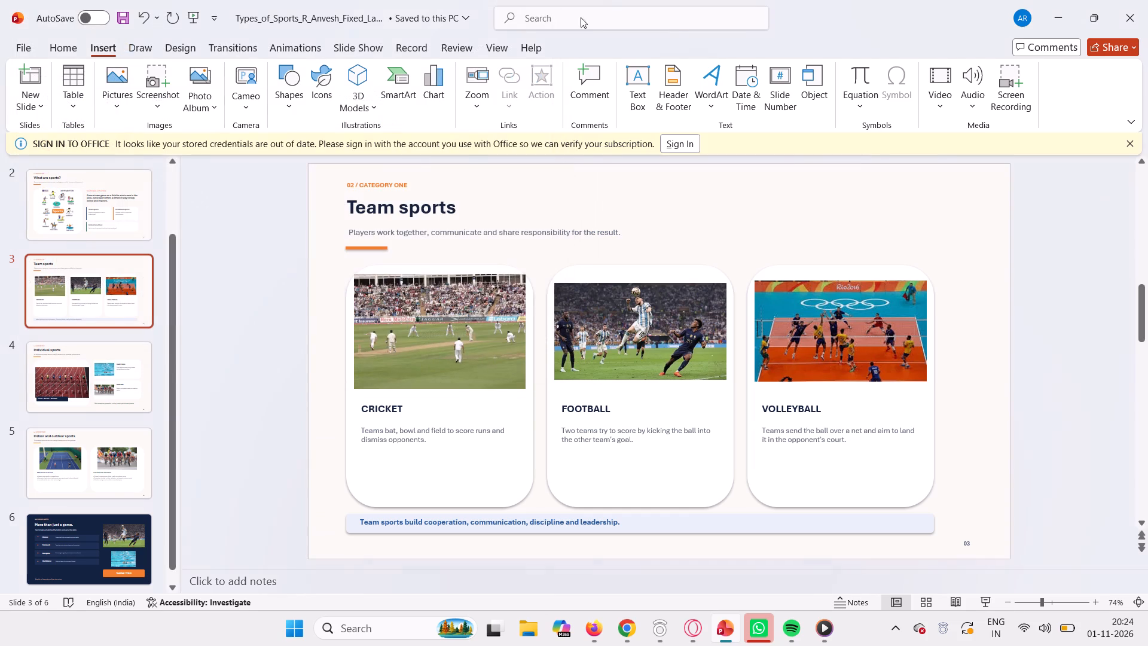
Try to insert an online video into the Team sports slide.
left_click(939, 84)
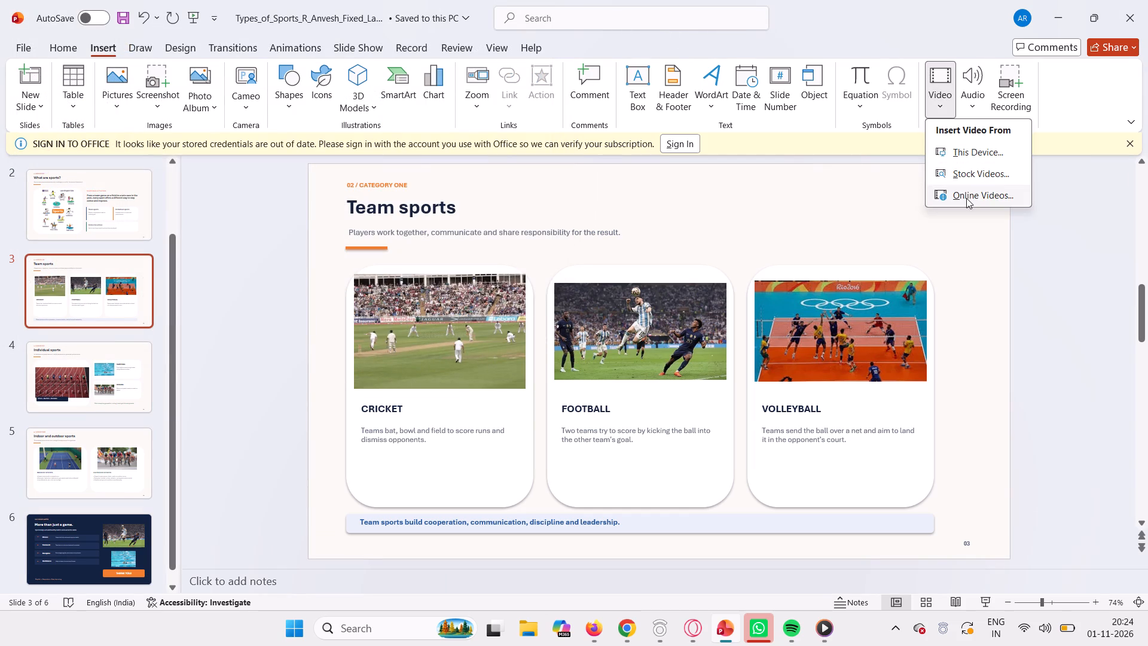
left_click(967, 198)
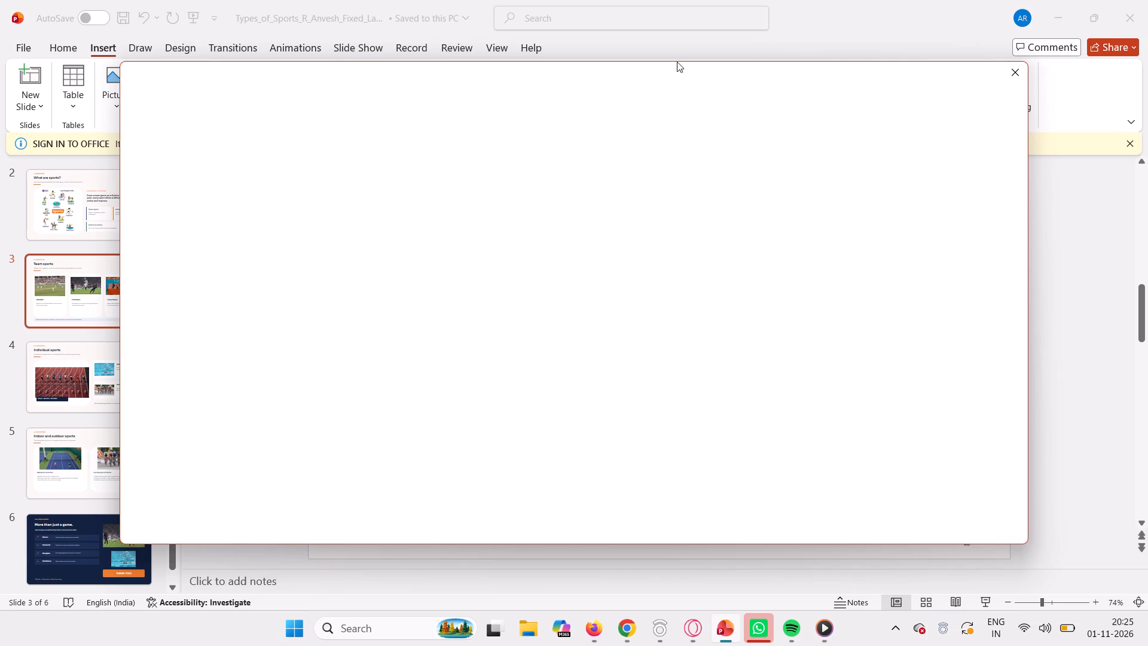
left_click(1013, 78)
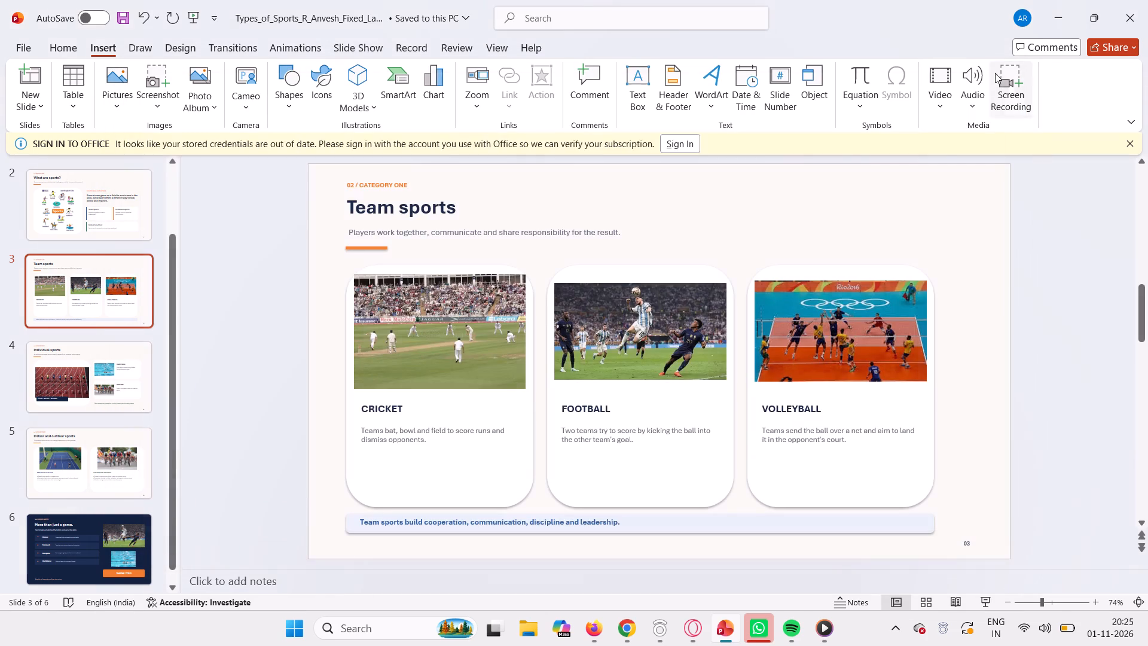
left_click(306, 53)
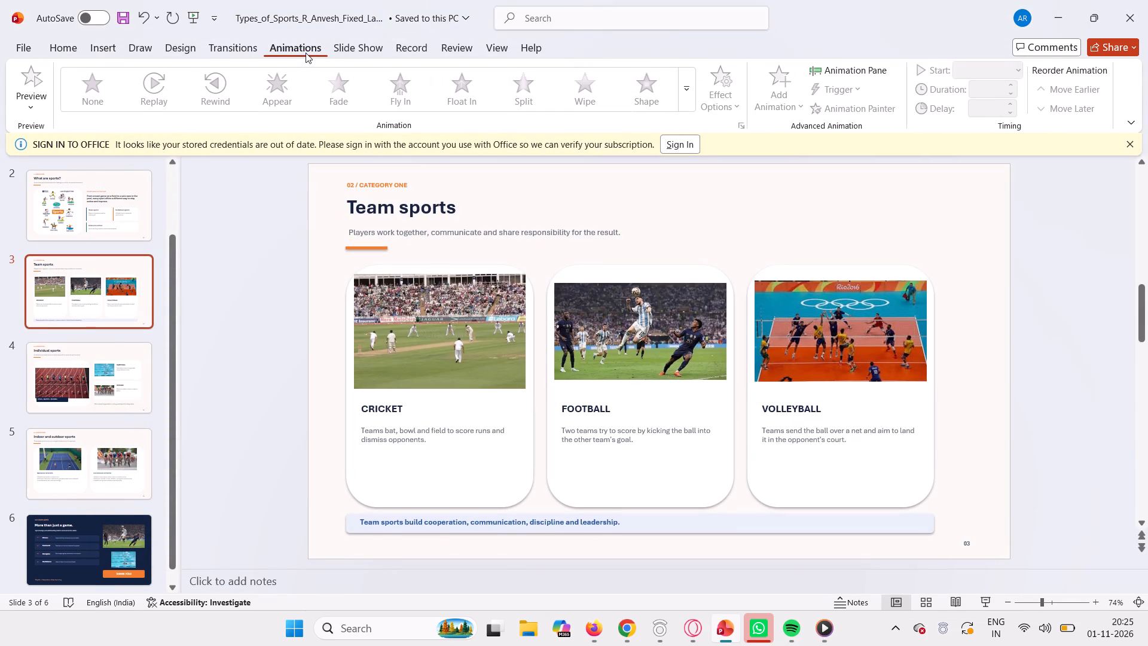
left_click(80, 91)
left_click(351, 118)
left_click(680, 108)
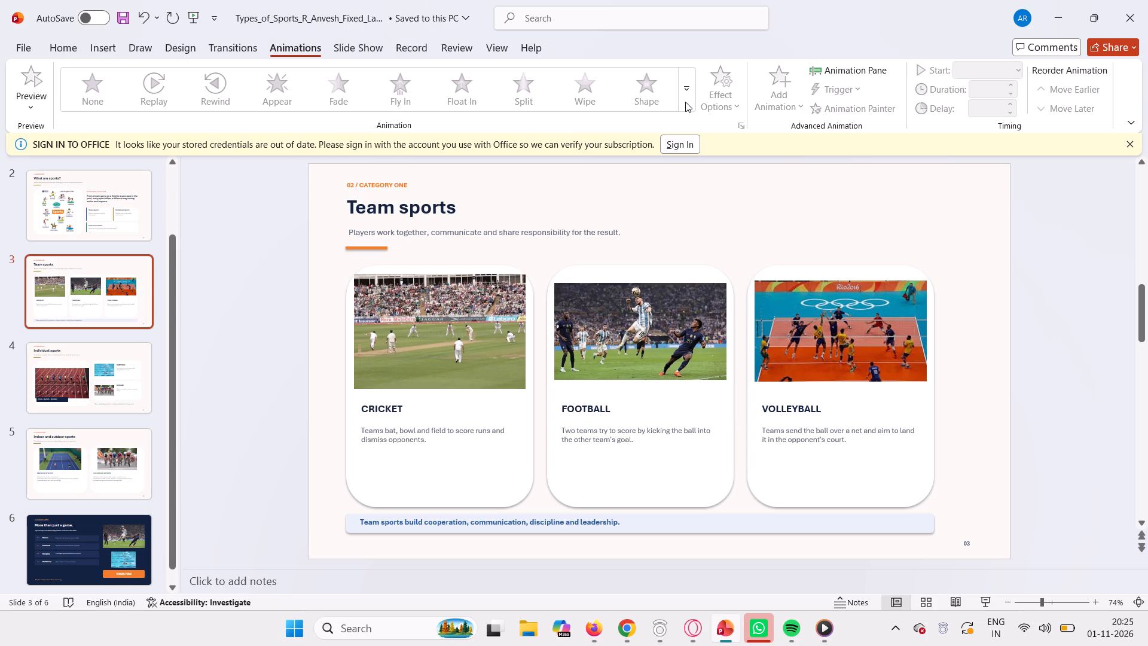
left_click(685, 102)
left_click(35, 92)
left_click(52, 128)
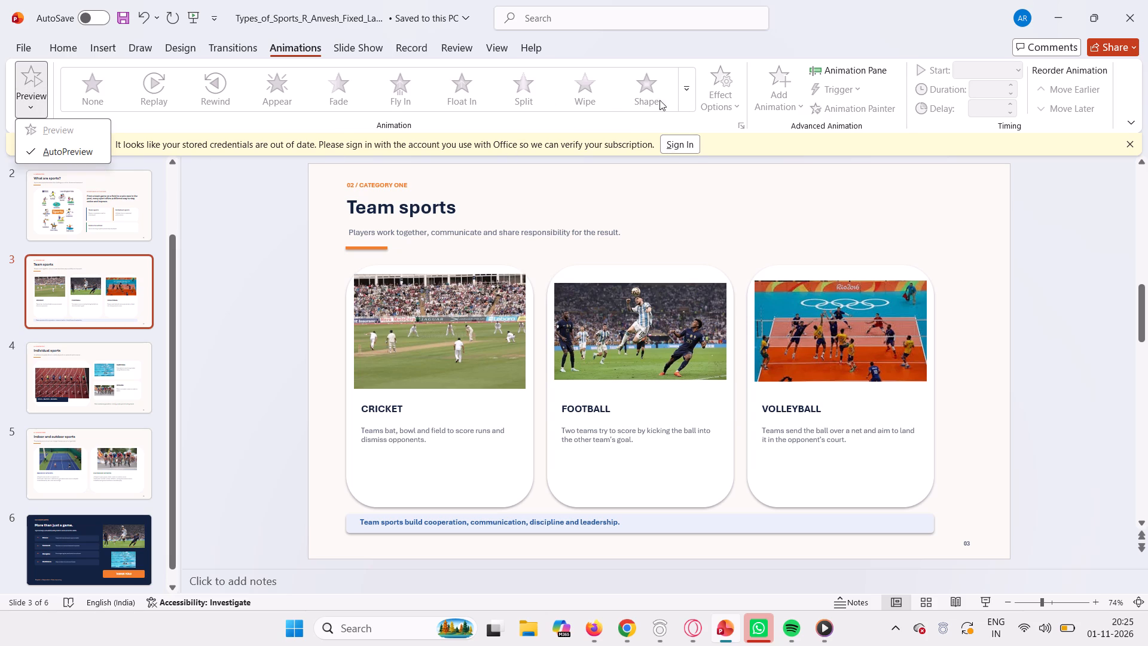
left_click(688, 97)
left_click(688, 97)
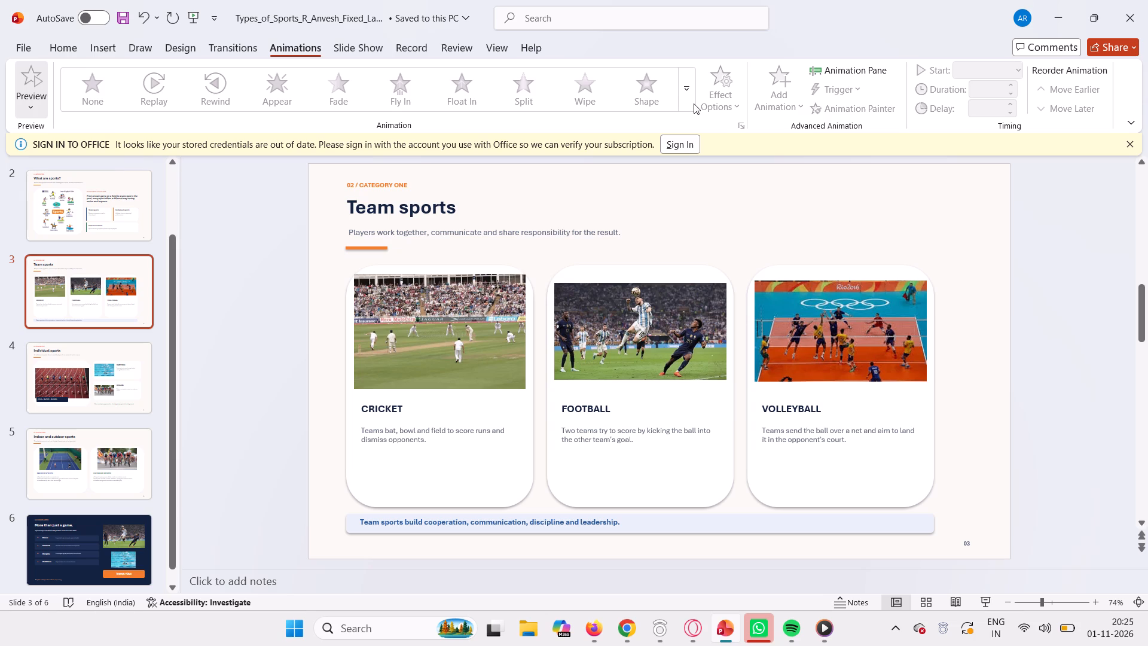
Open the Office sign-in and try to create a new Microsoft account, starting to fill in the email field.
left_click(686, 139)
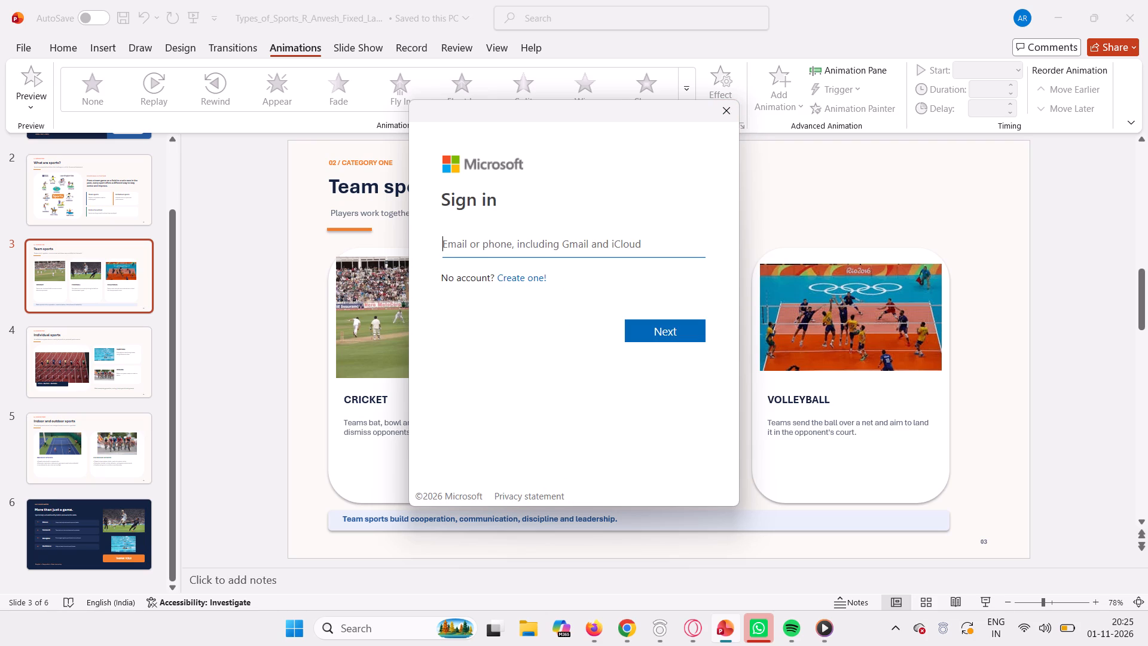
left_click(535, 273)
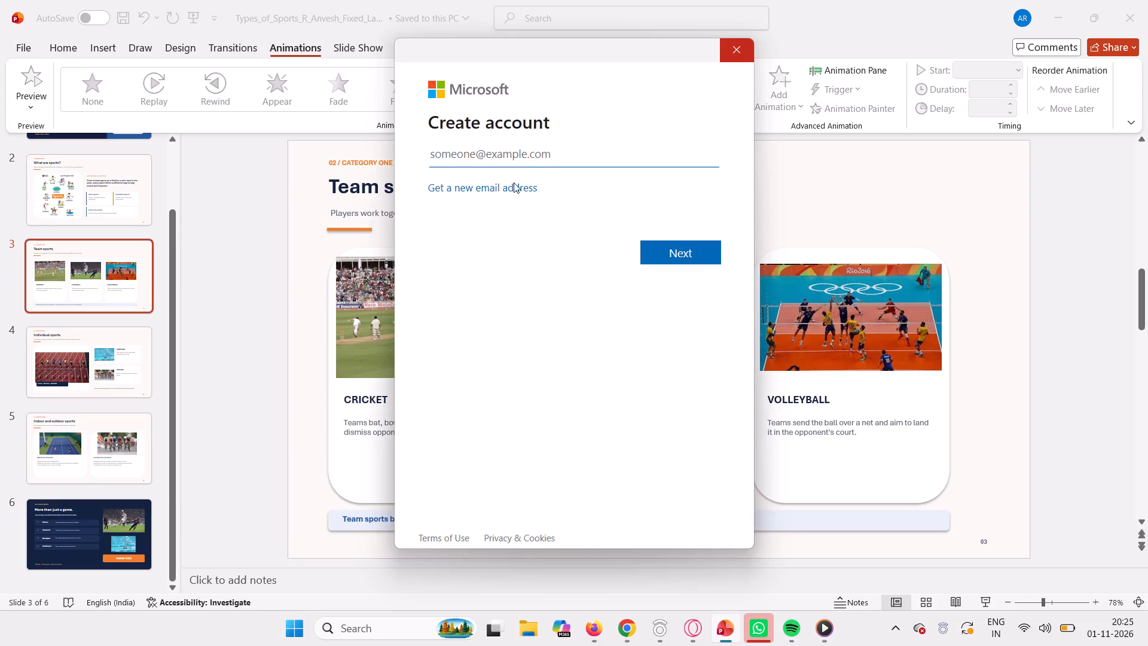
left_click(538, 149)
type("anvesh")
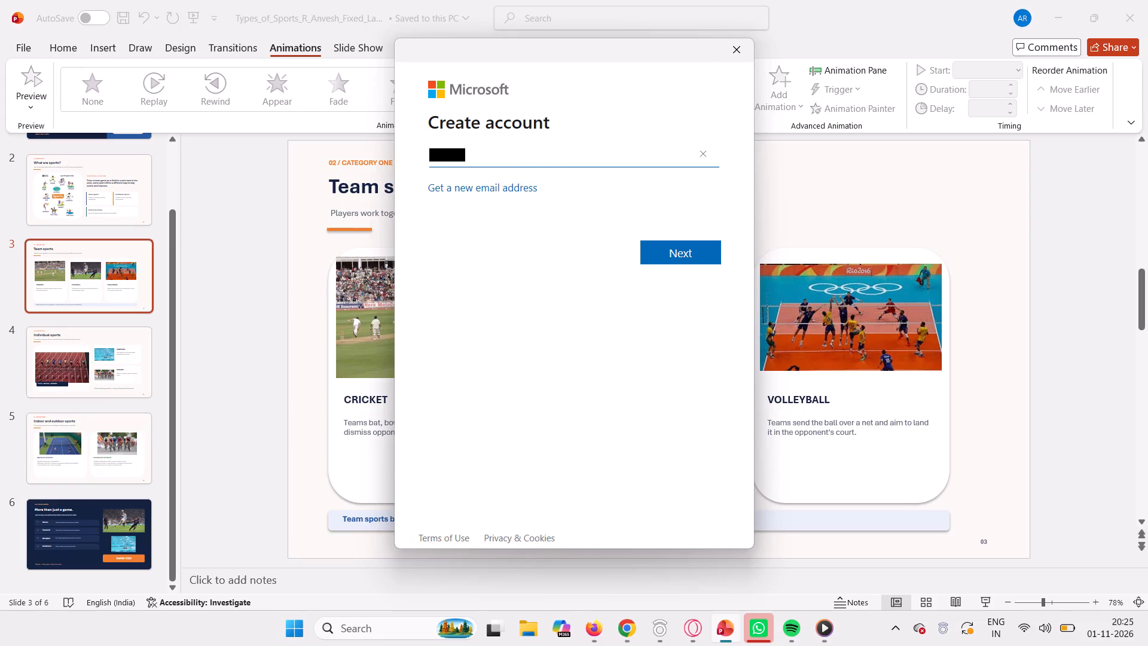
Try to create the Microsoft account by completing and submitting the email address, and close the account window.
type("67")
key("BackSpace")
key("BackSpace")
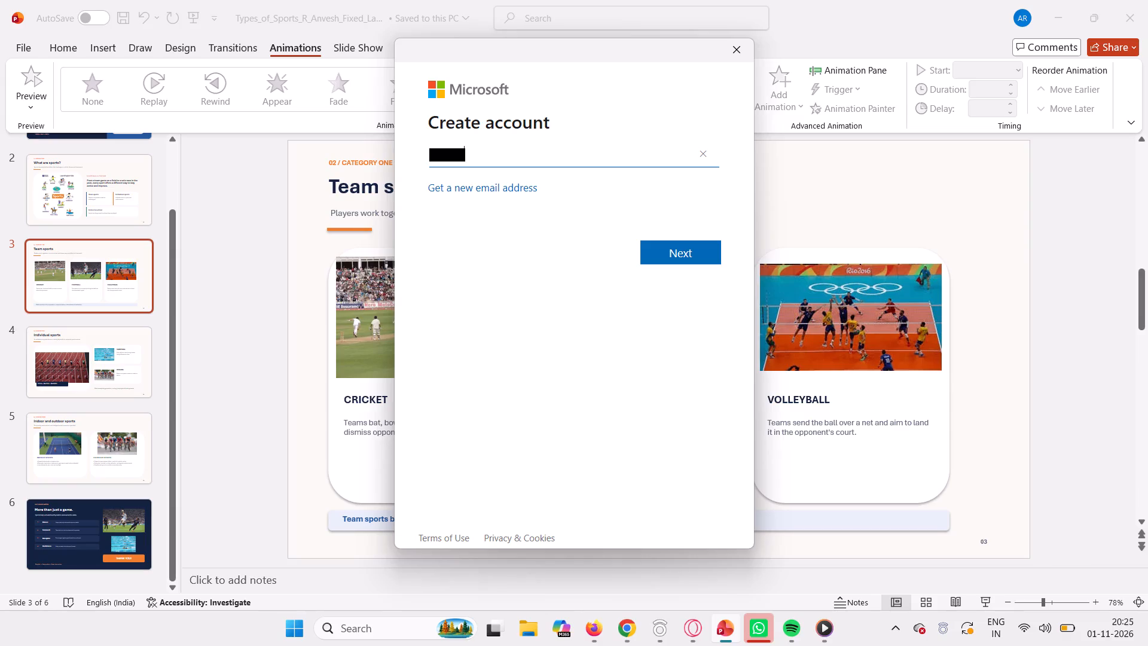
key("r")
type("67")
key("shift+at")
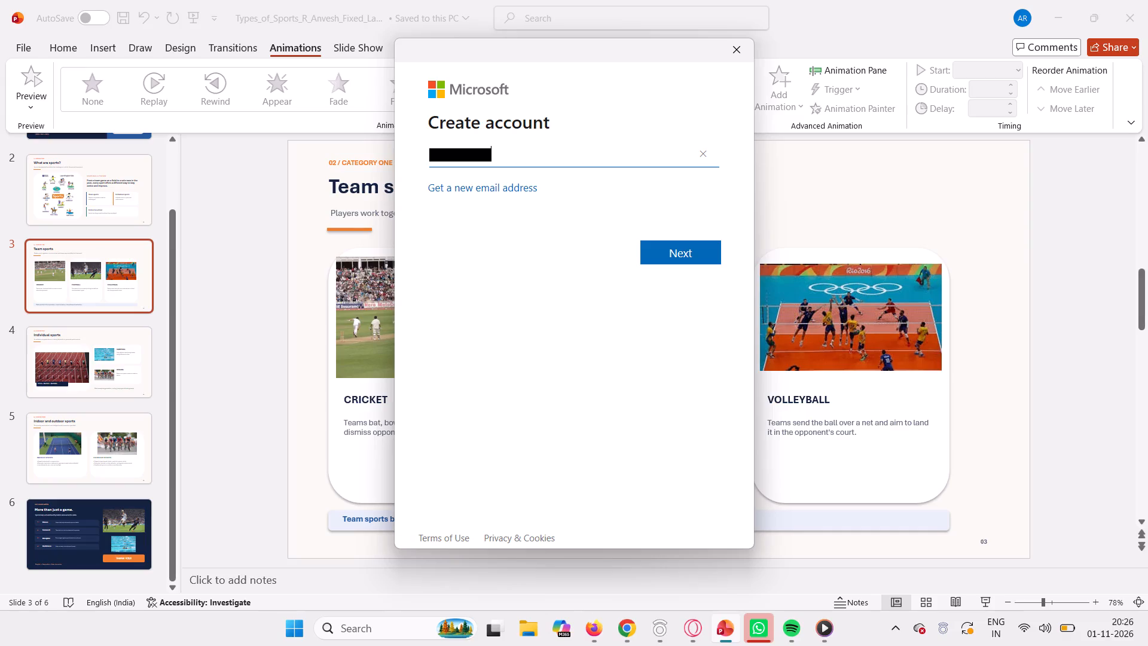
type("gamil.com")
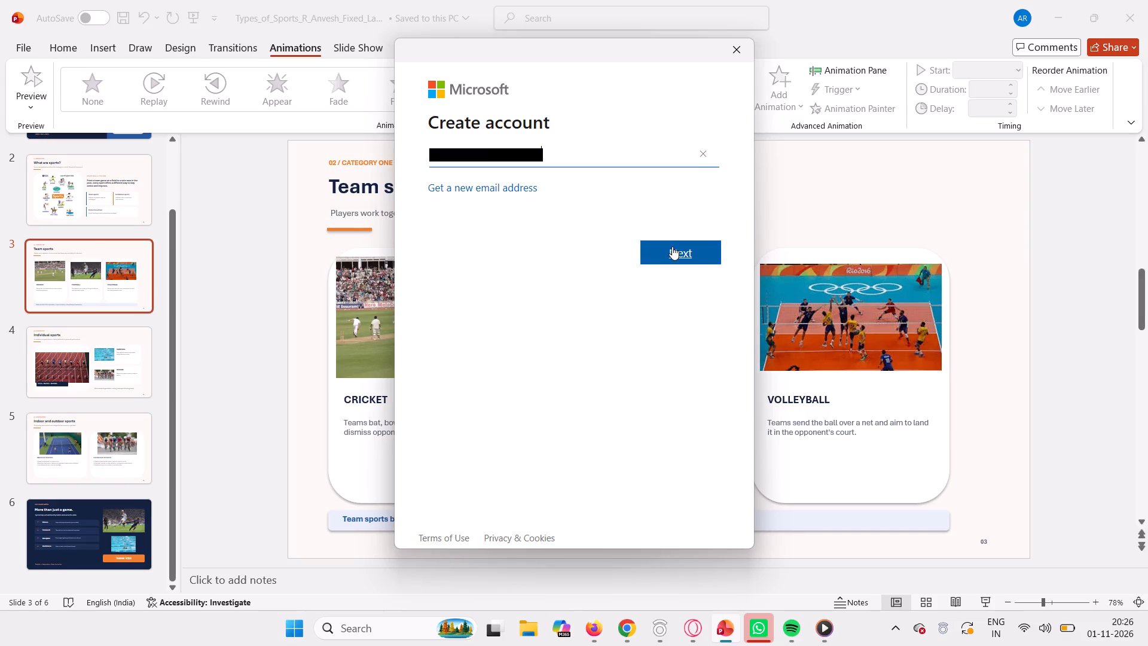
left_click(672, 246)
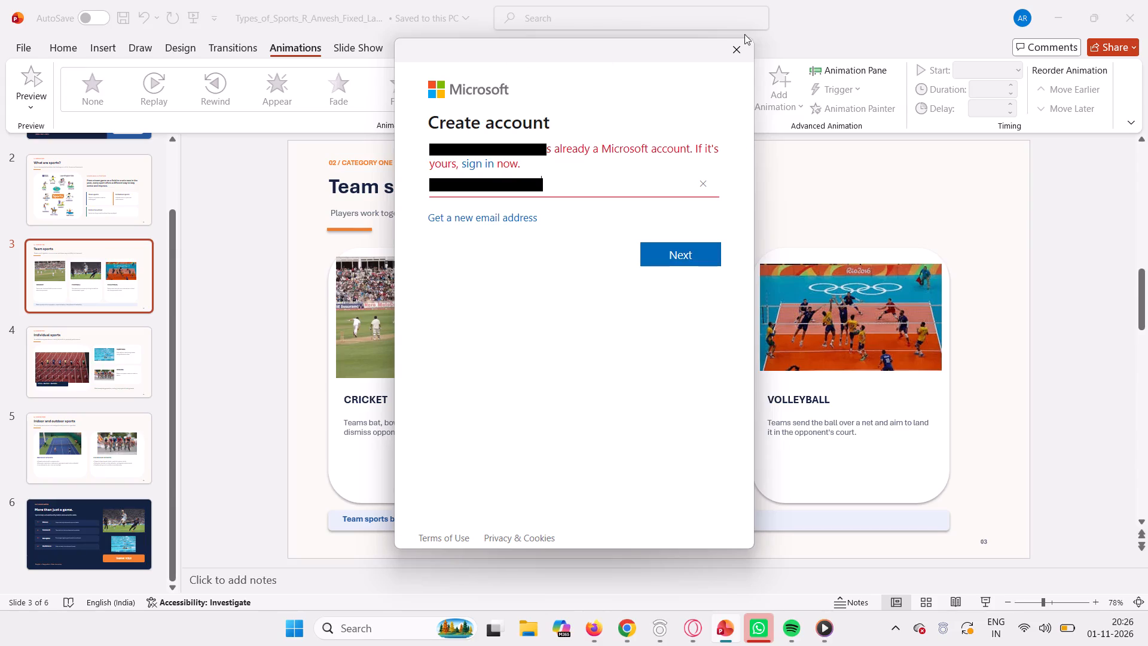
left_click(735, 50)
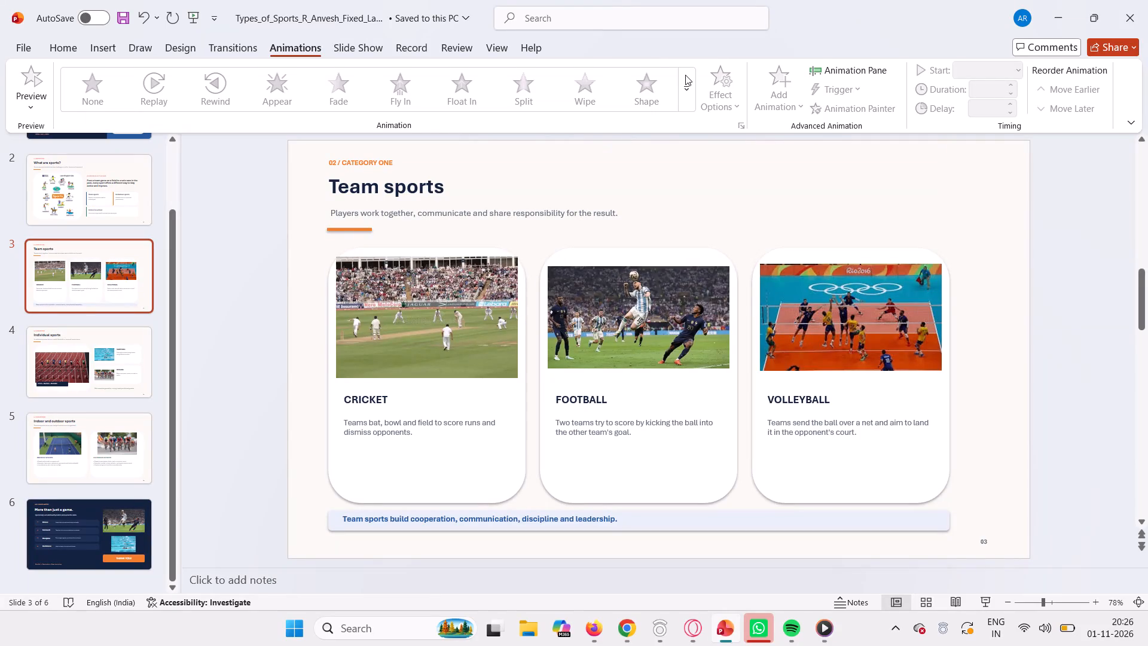
Open the Animation Pane for the Team sports slide and try to play its animations.
left_click_drag(691, 87, 874, 66)
left_click(874, 66)
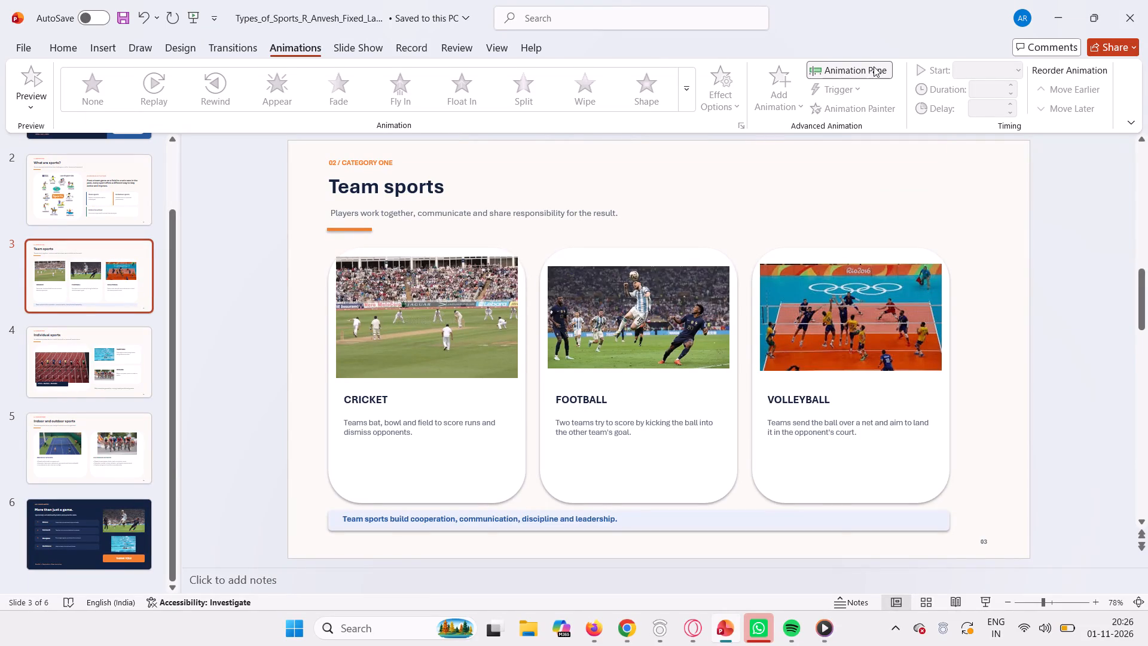
left_click(874, 66)
left_click(874, 66)
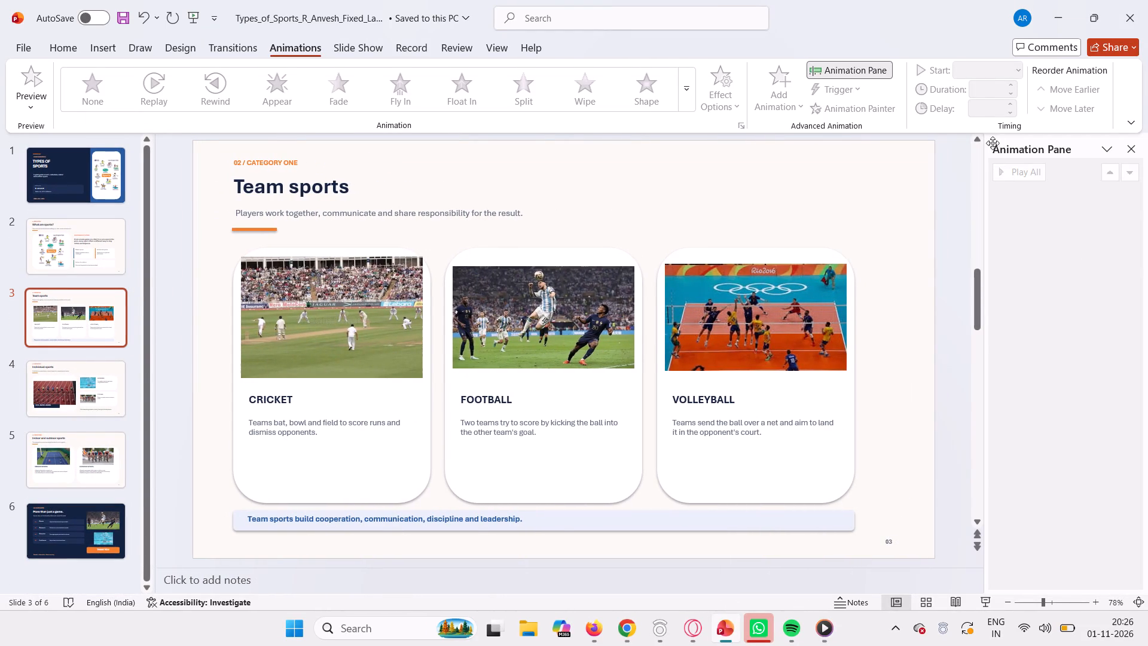
left_click(1013, 170)
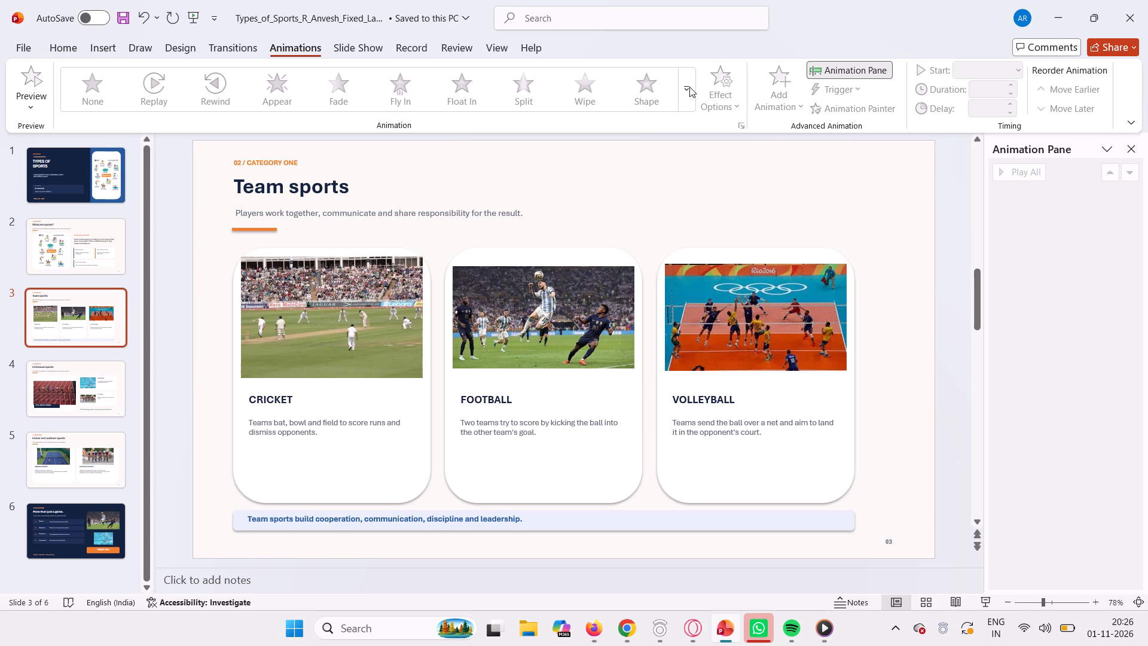
left_click(689, 89)
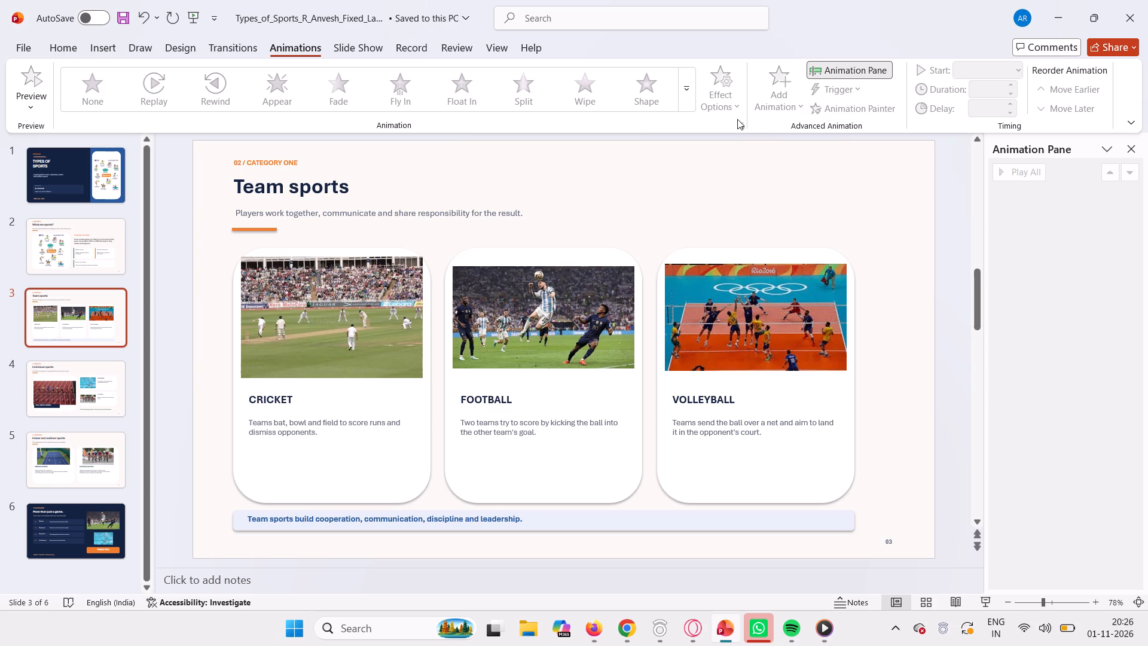
Show the presentation's comments.
left_click(737, 119)
left_click(945, 72)
left_click(1053, 68)
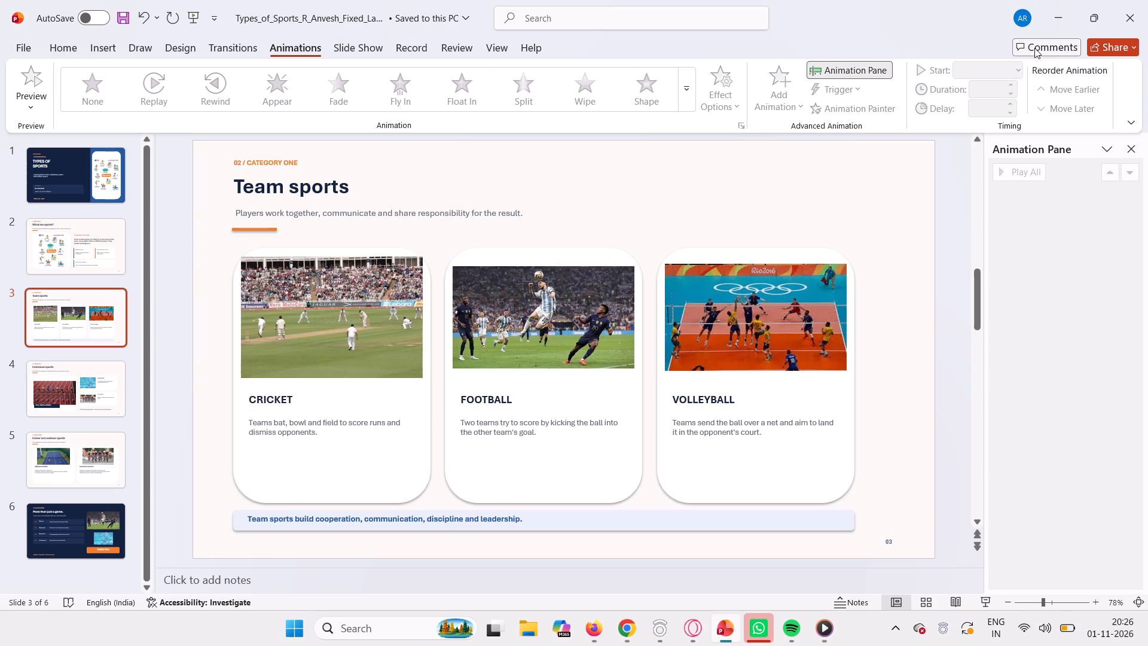
left_click(1034, 48)
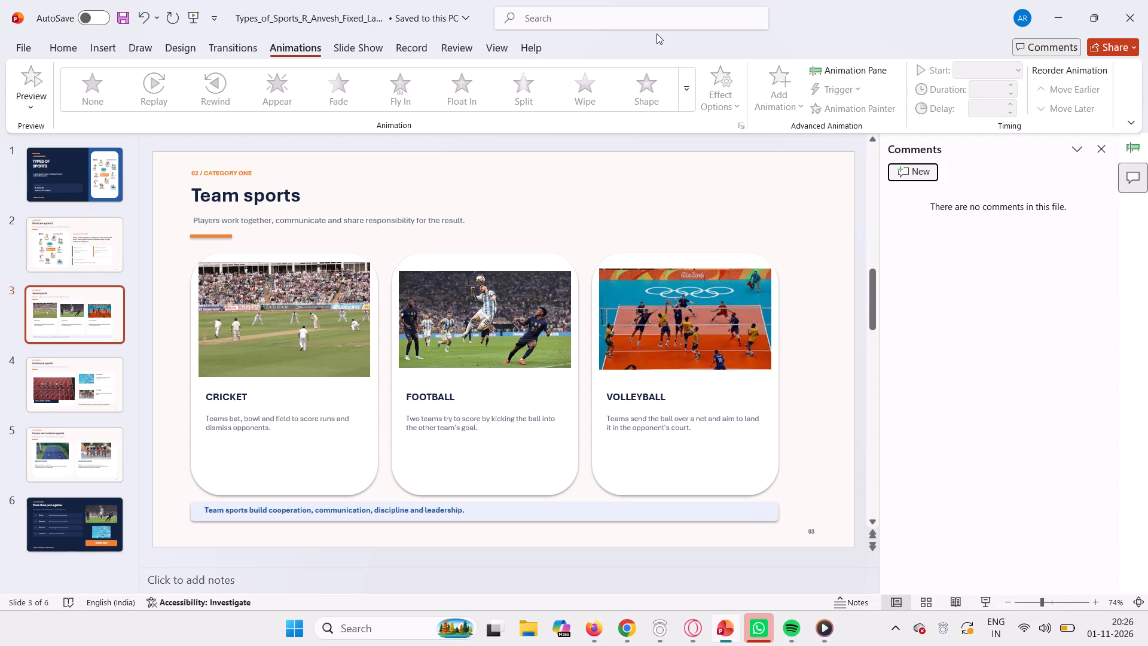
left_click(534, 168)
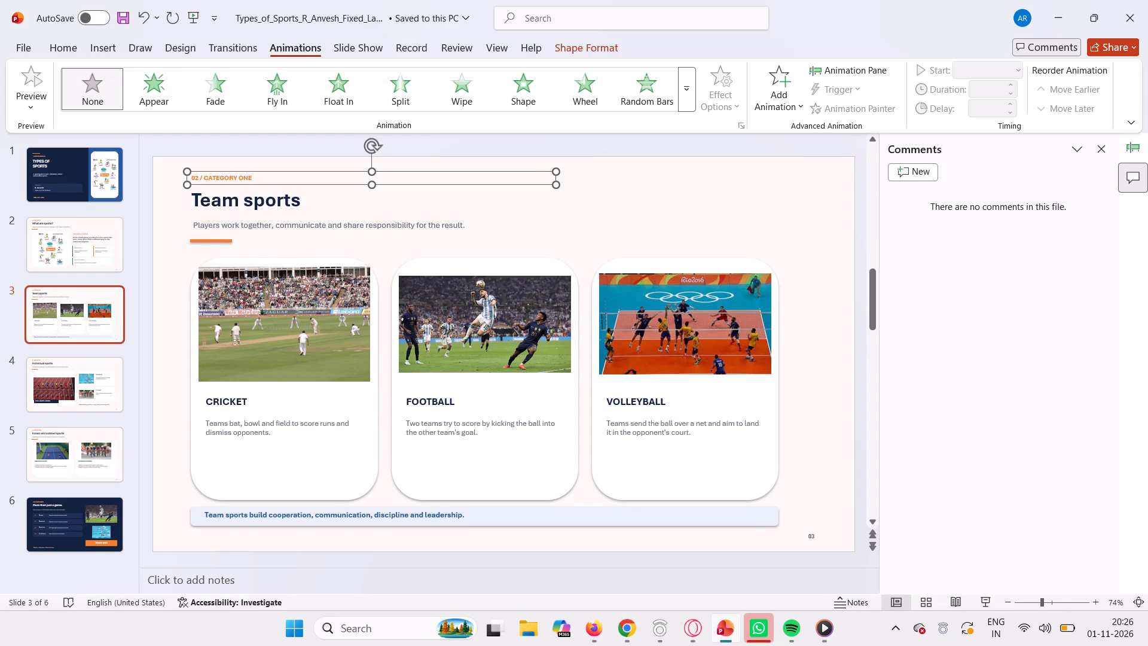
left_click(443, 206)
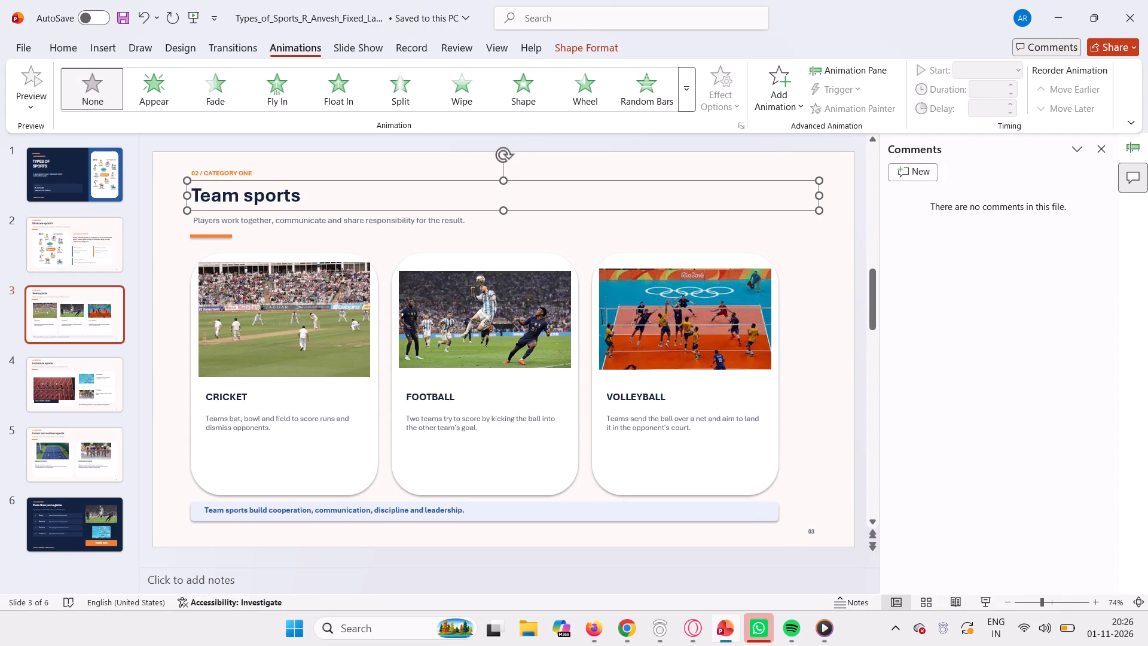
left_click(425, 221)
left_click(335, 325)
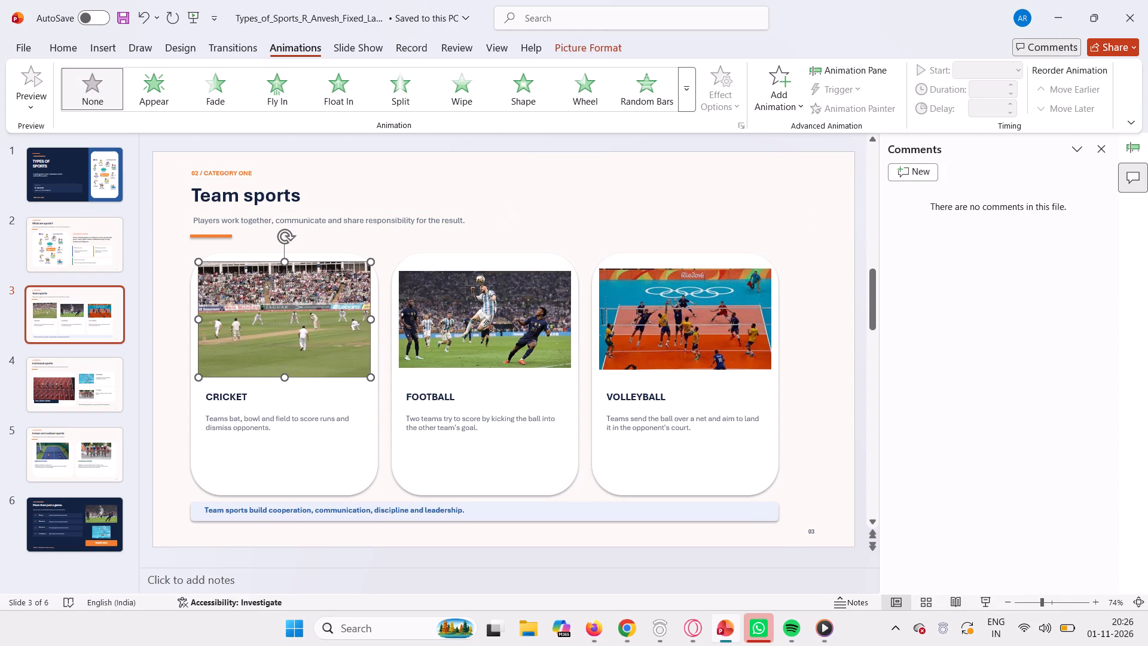
Try the Appear, Fade and Float In animations on the description text under CRICKET and settle on Fly In.
left_click(334, 412)
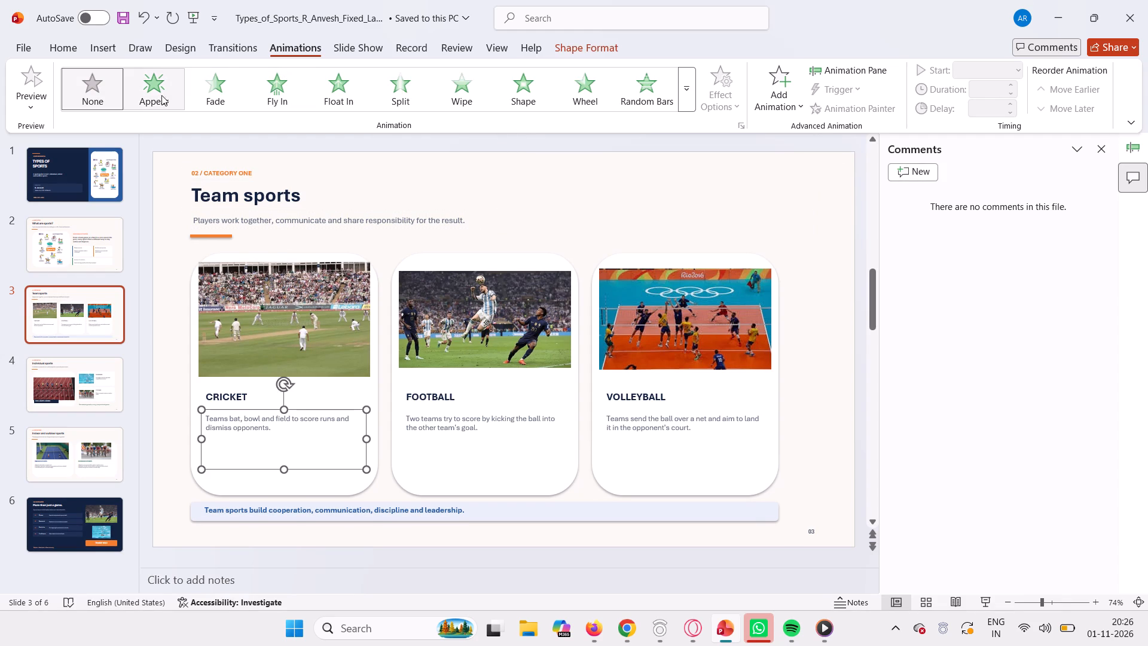
left_click(158, 93)
left_click(158, 93)
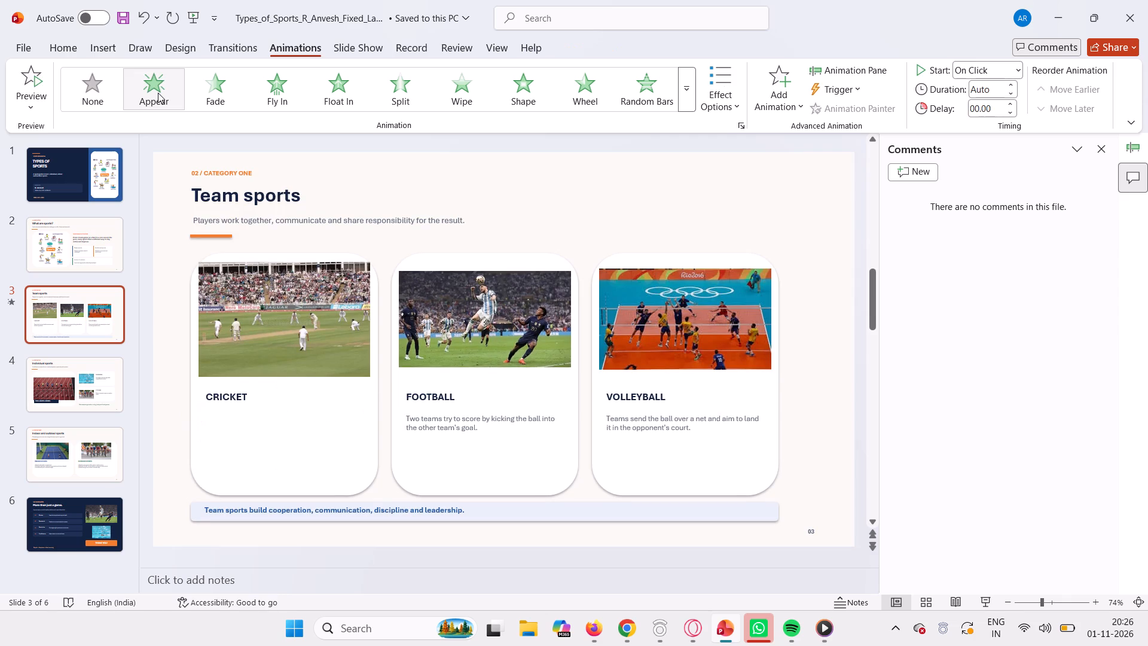
left_click(158, 93)
left_click(158, 93)
left_click(158, 93)
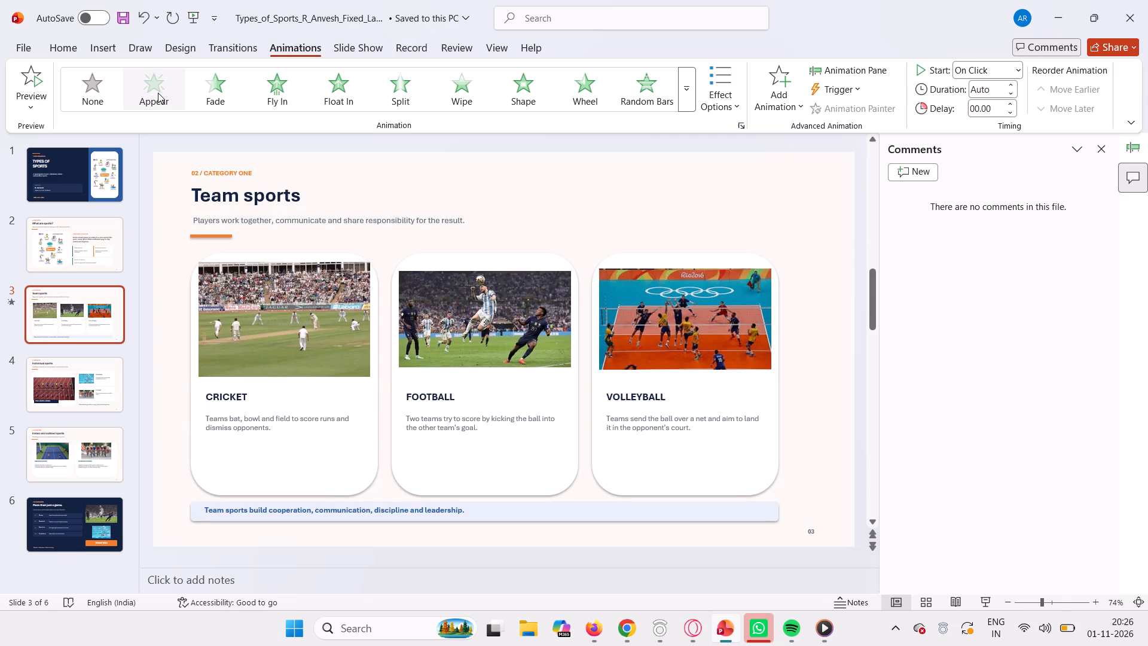
left_click(158, 93)
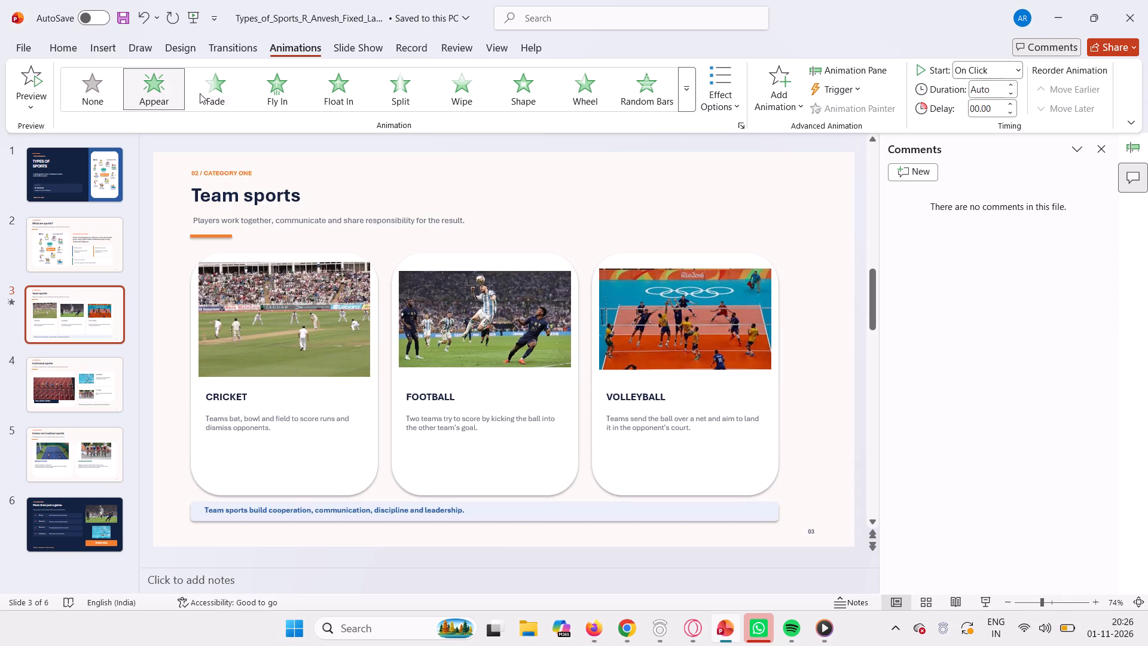
left_click(200, 93)
left_click(200, 93)
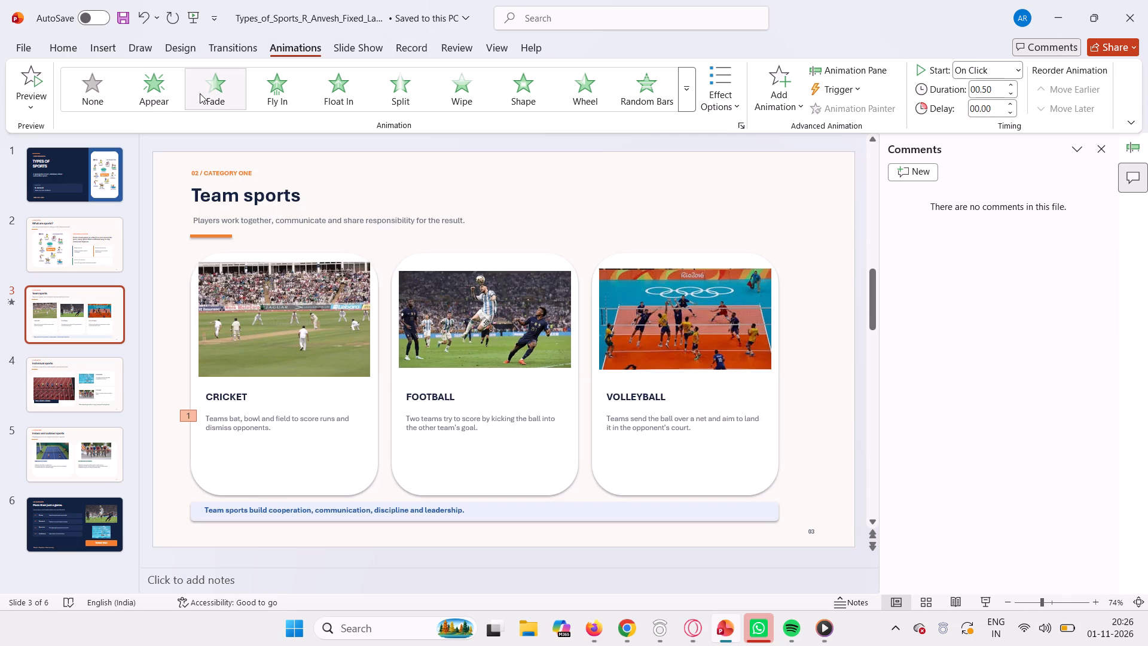
left_click(276, 93)
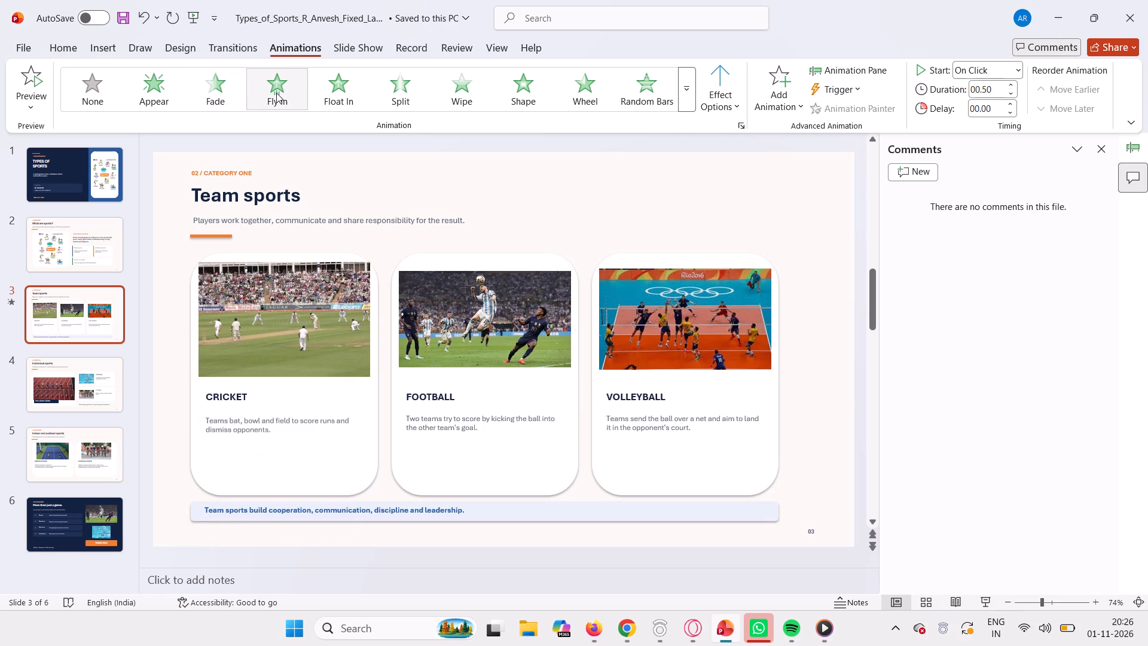
left_click(345, 94)
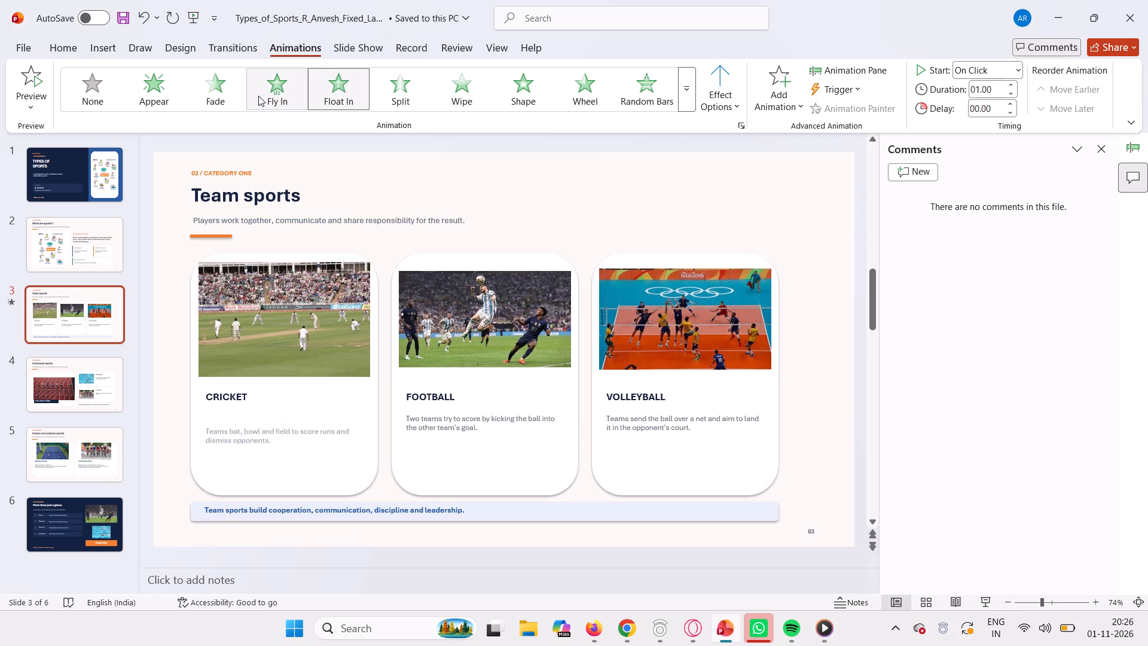
left_click(258, 96)
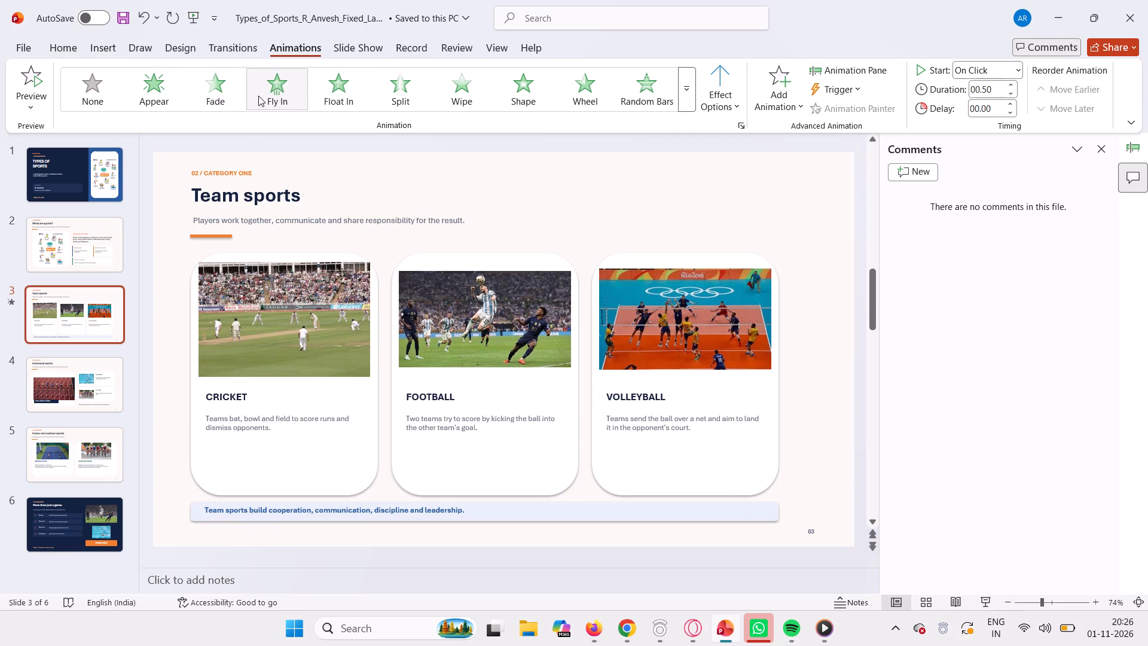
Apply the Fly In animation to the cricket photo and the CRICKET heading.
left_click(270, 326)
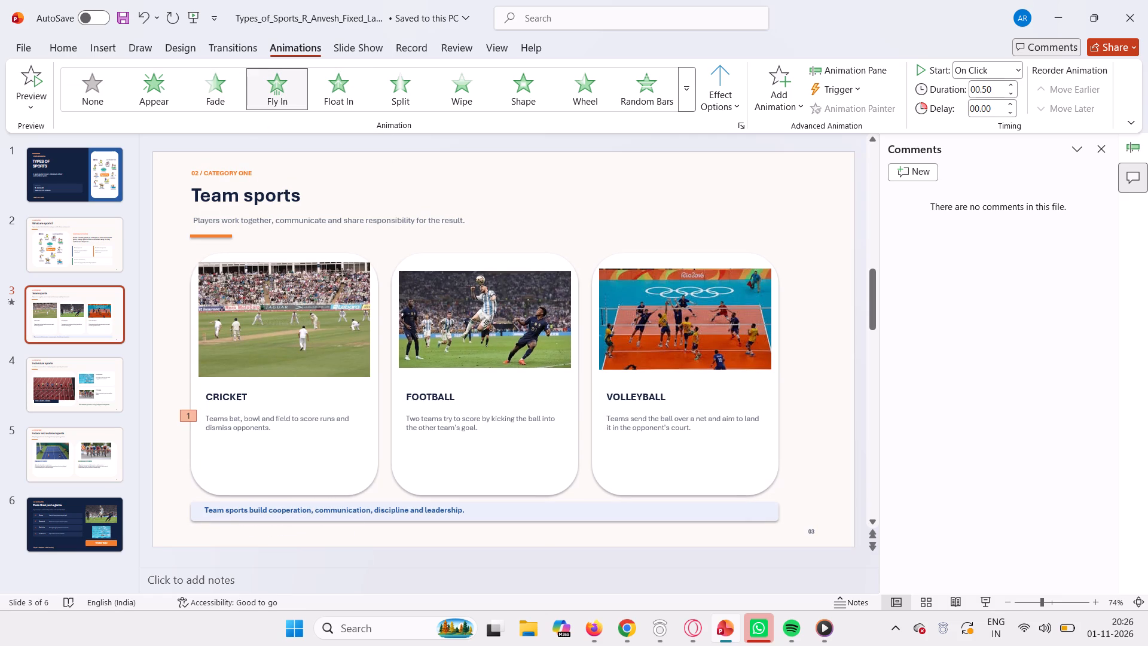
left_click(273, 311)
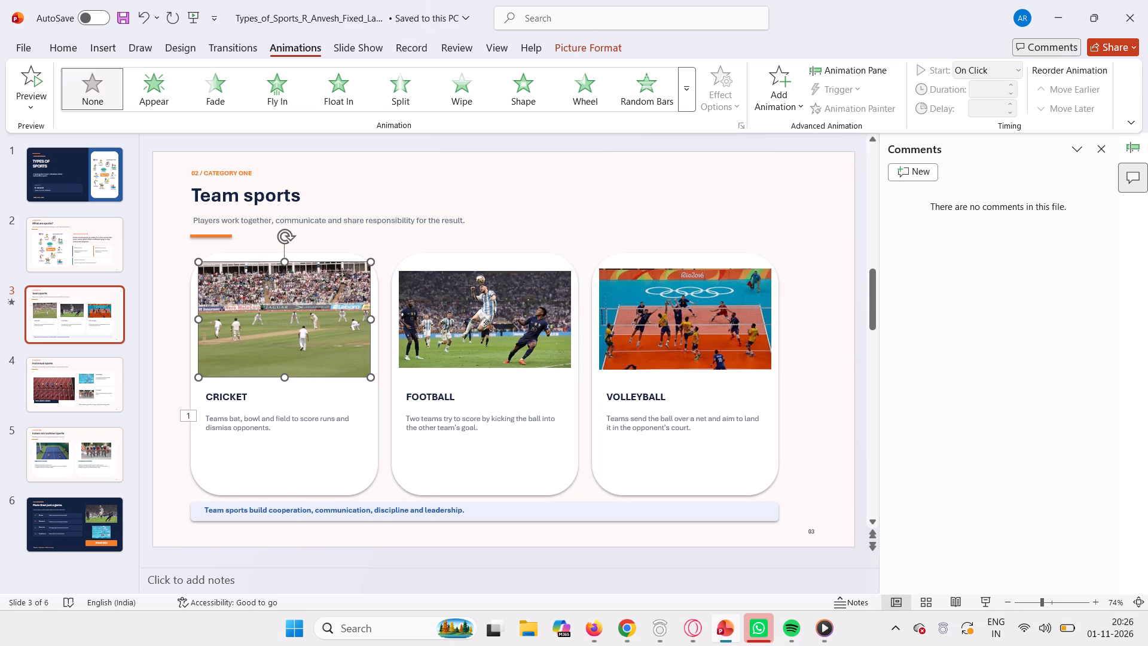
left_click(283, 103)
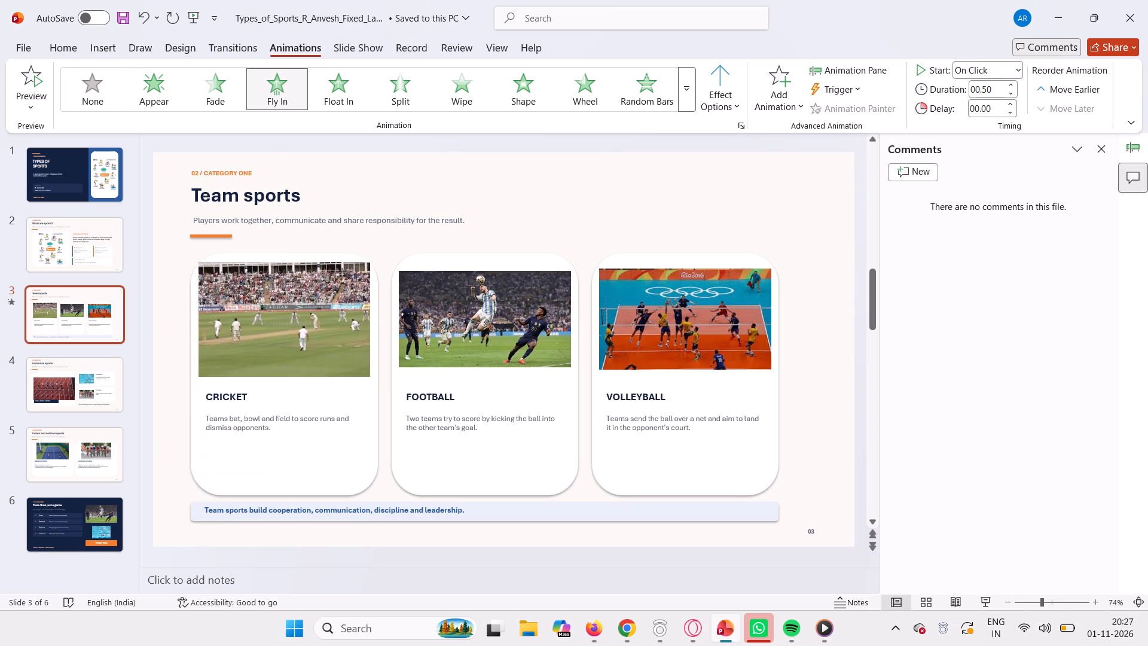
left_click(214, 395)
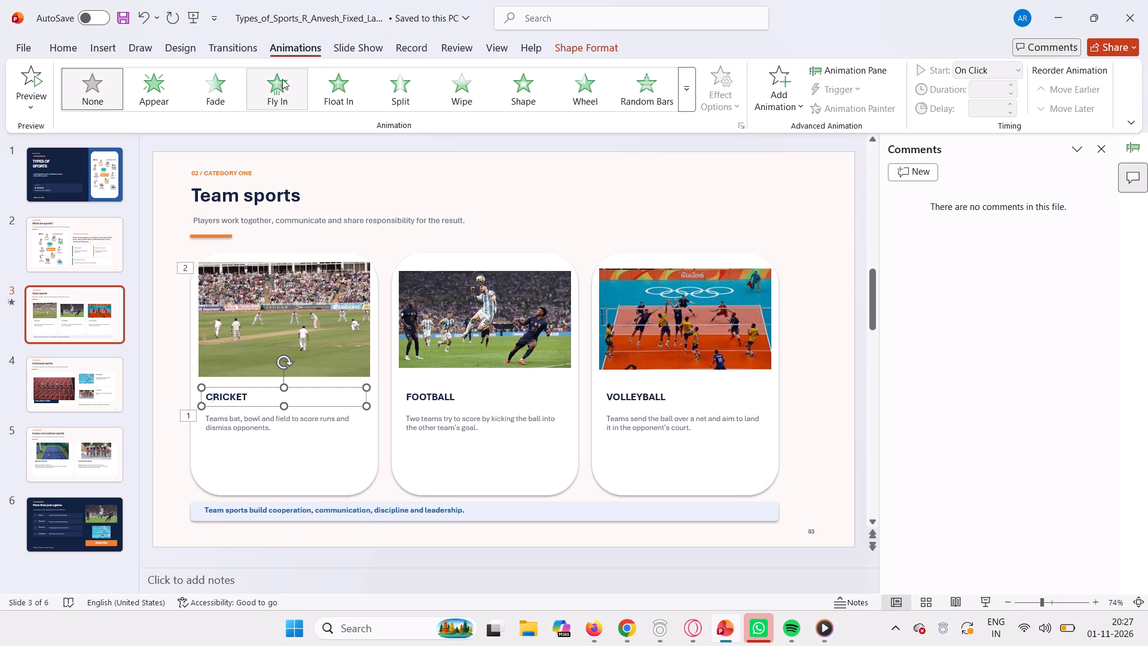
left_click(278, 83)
Remove the Fly In animations from the cricket photo, the CRICKET heading and its description text.
left_click(255, 432)
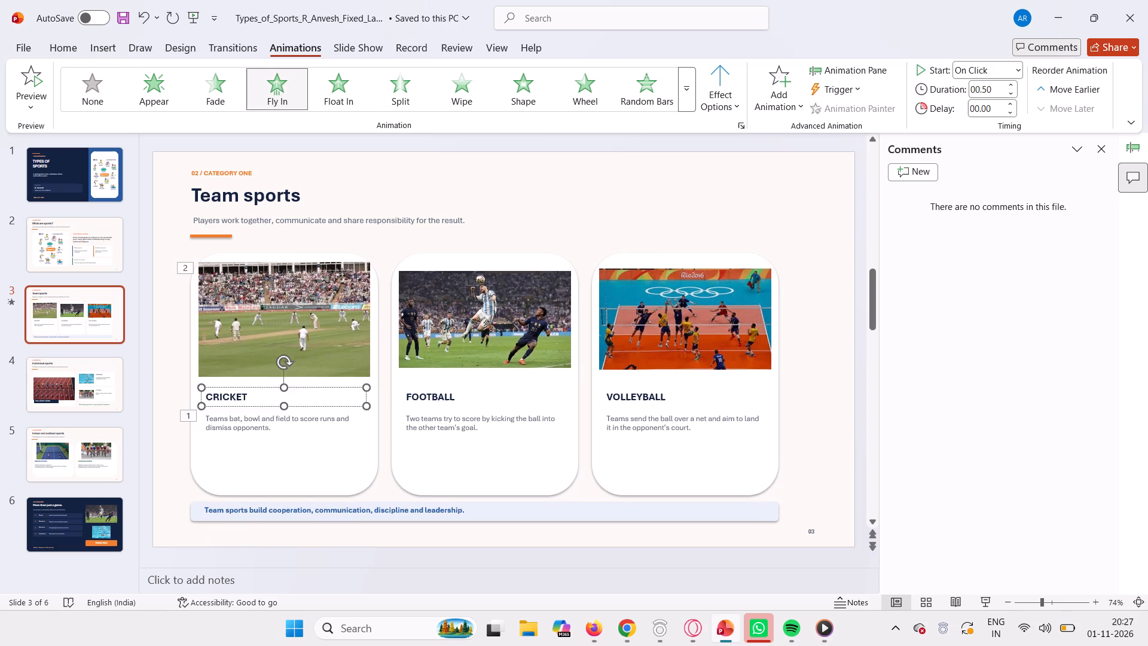
left_click(255, 432)
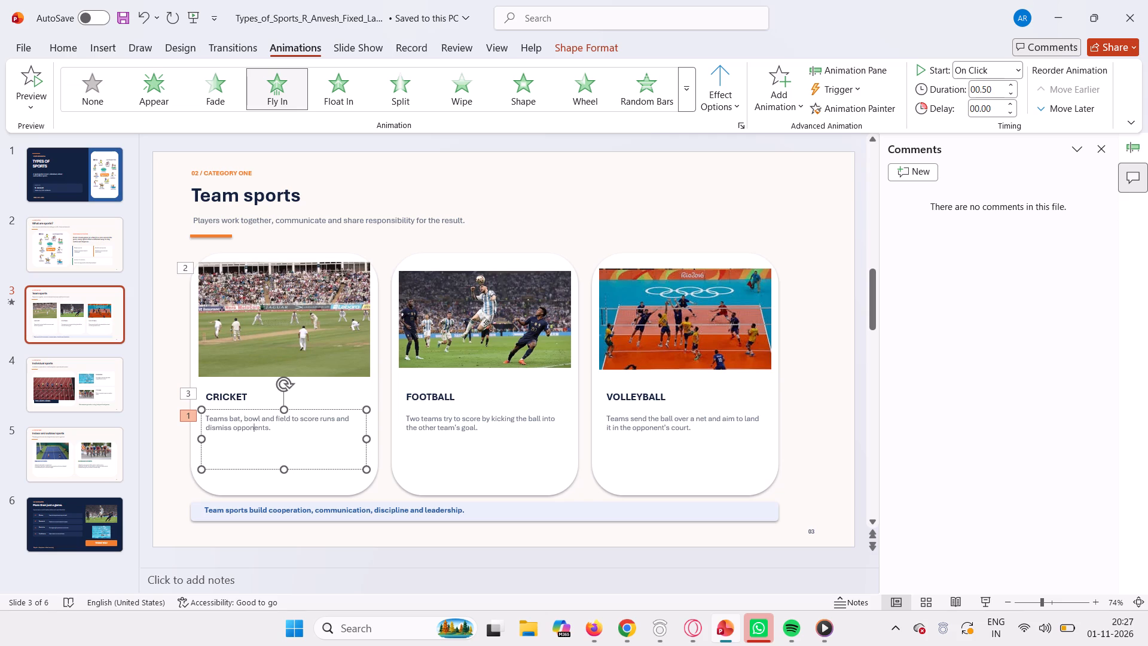
left_click(189, 414)
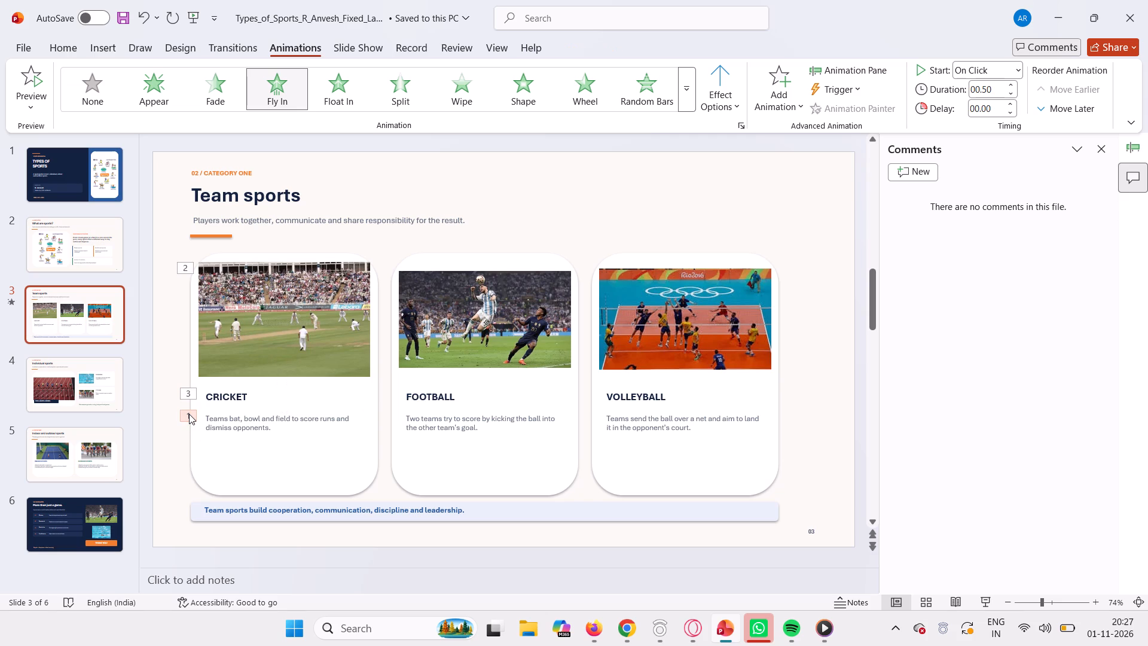
left_click(187, 267)
left_click(187, 267)
key("BackSpace")
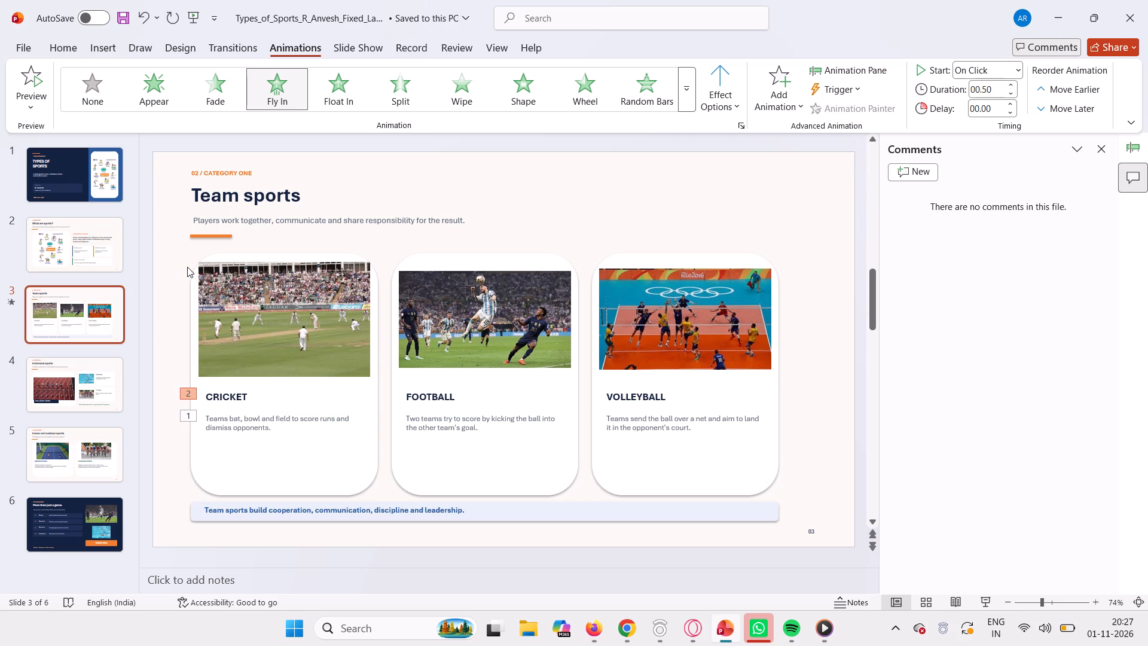
left_click(195, 391)
left_click(191, 390)
key("BackSpace")
left_click(191, 412)
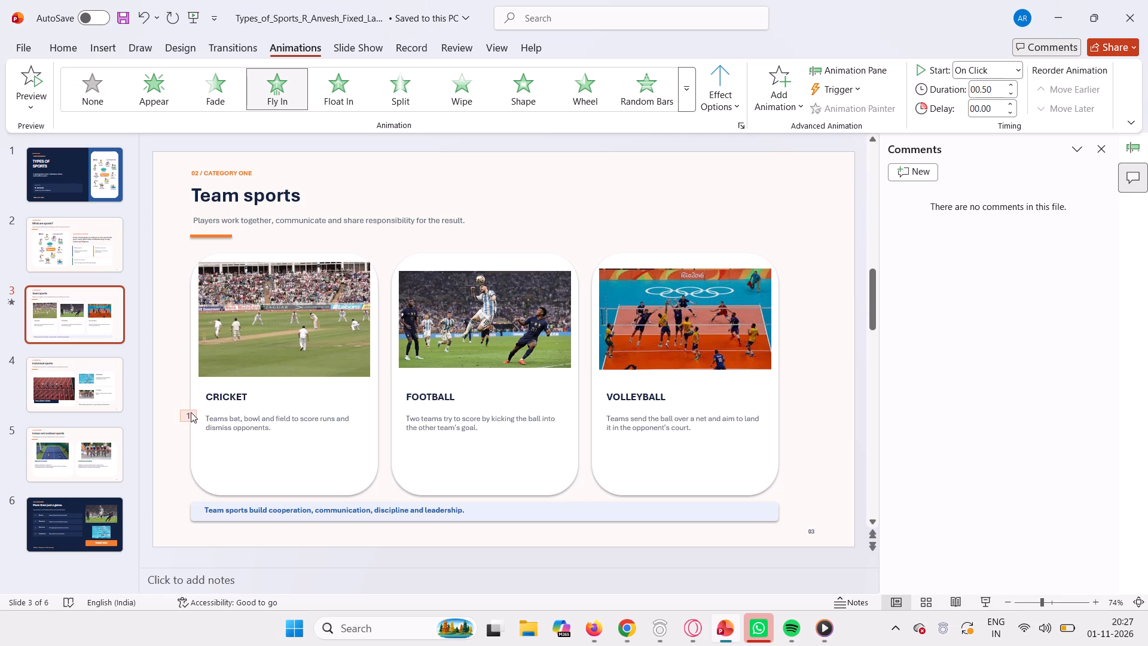
key("BackSpace")
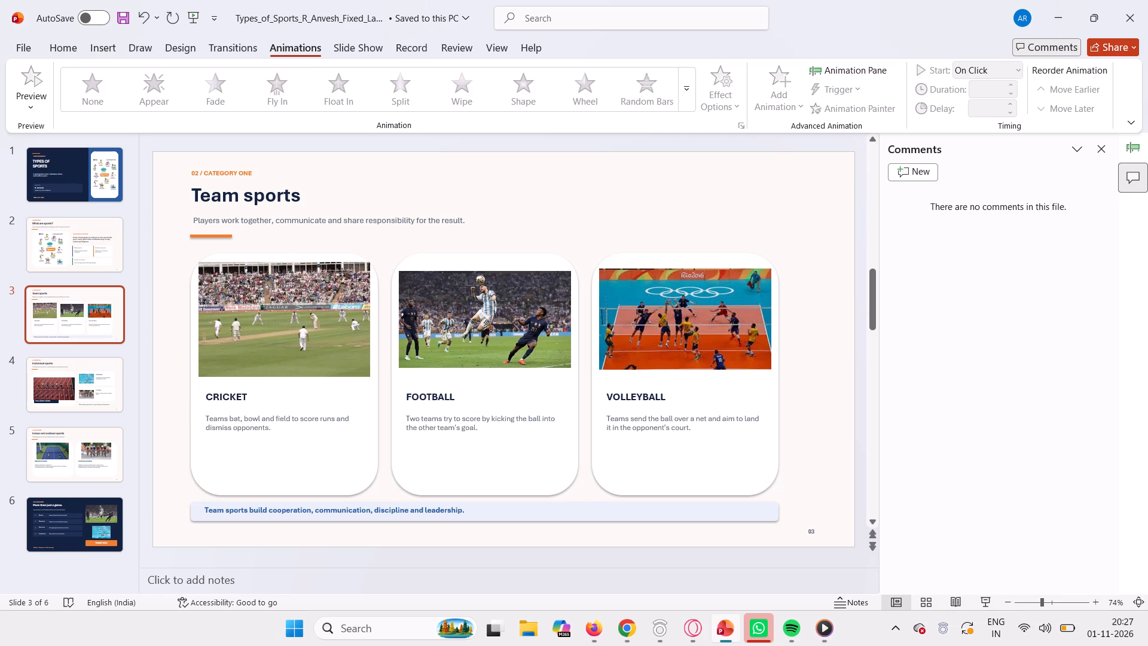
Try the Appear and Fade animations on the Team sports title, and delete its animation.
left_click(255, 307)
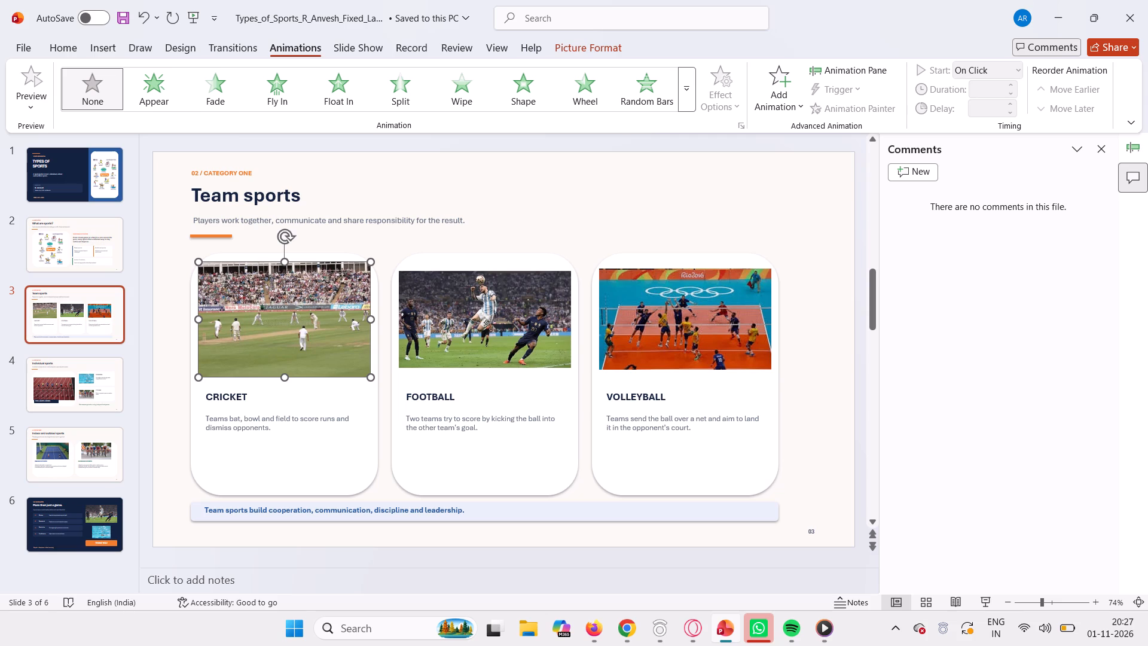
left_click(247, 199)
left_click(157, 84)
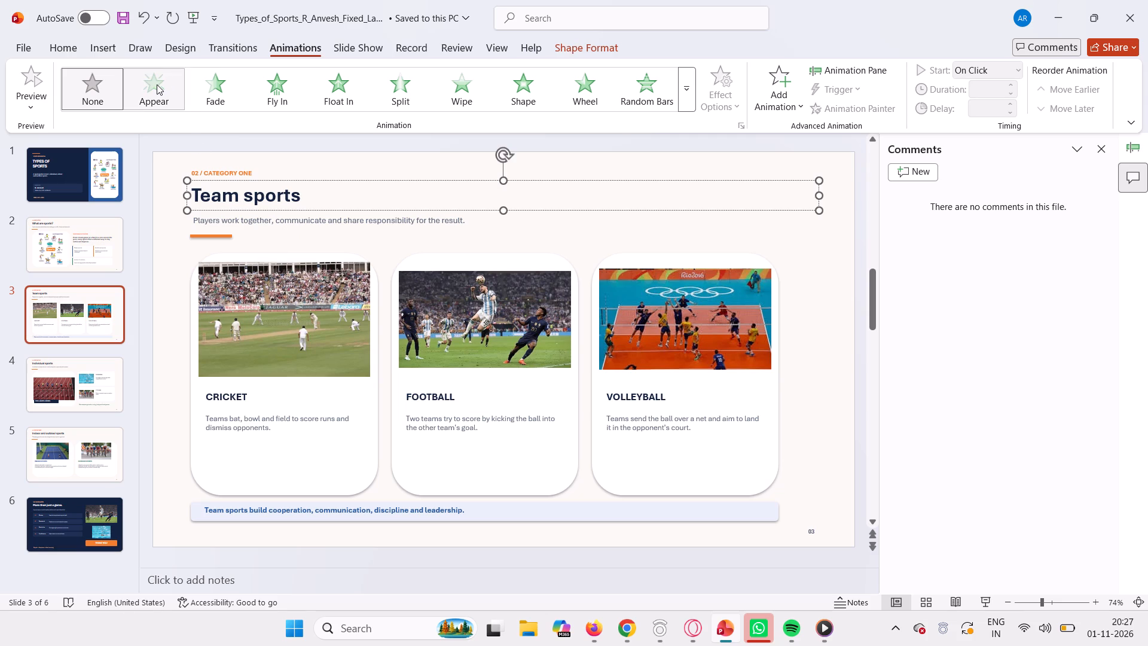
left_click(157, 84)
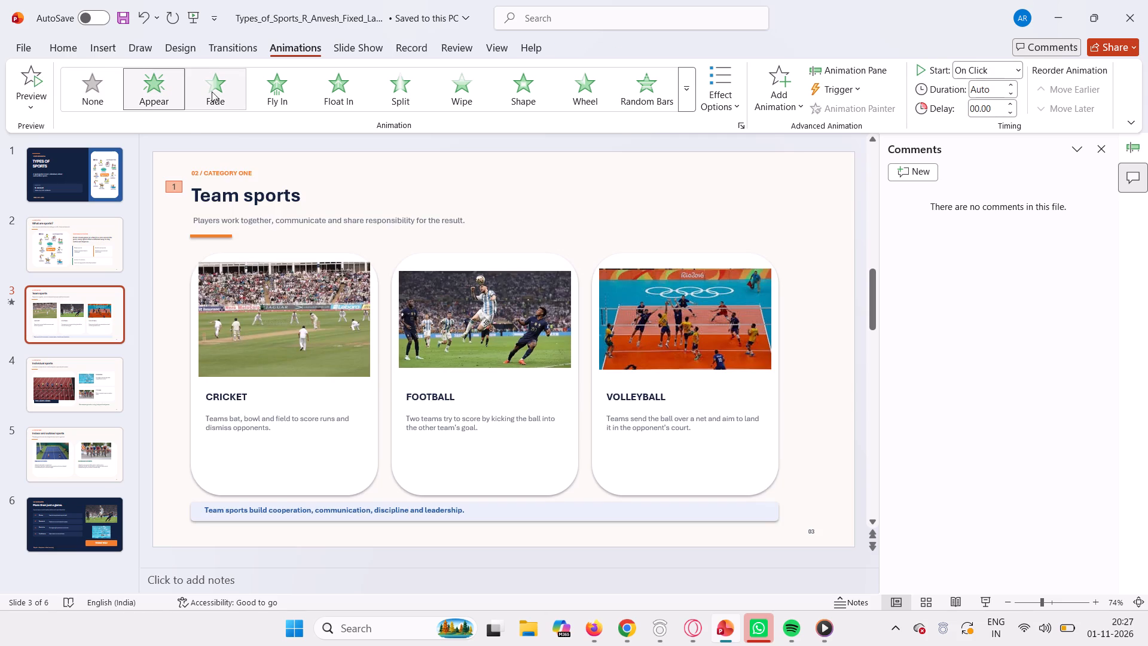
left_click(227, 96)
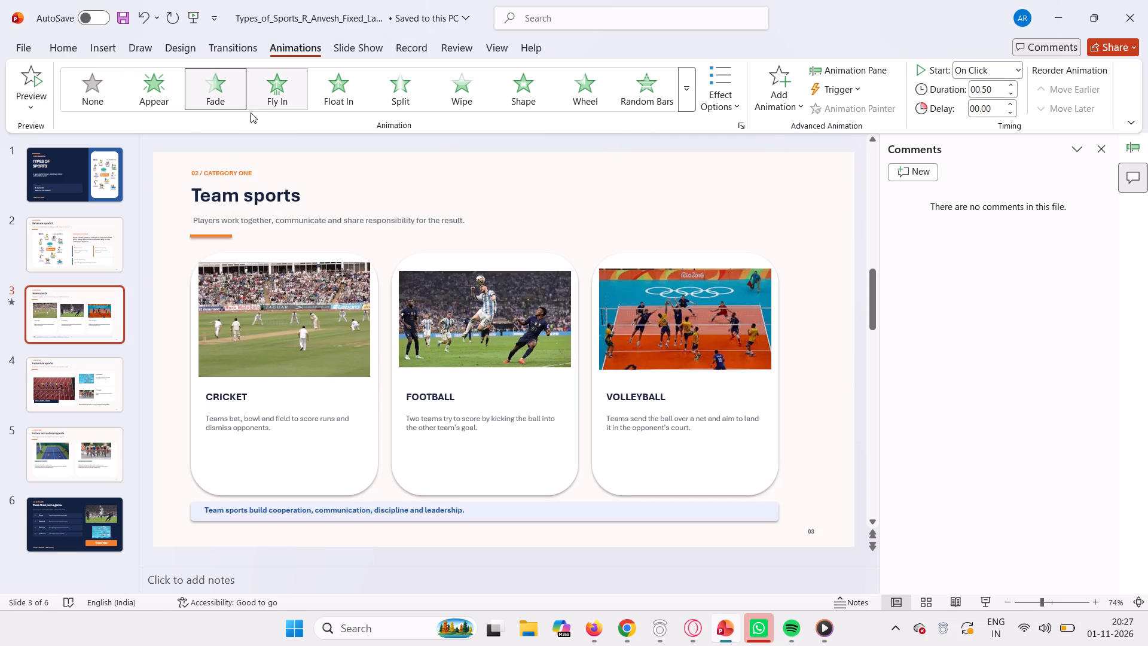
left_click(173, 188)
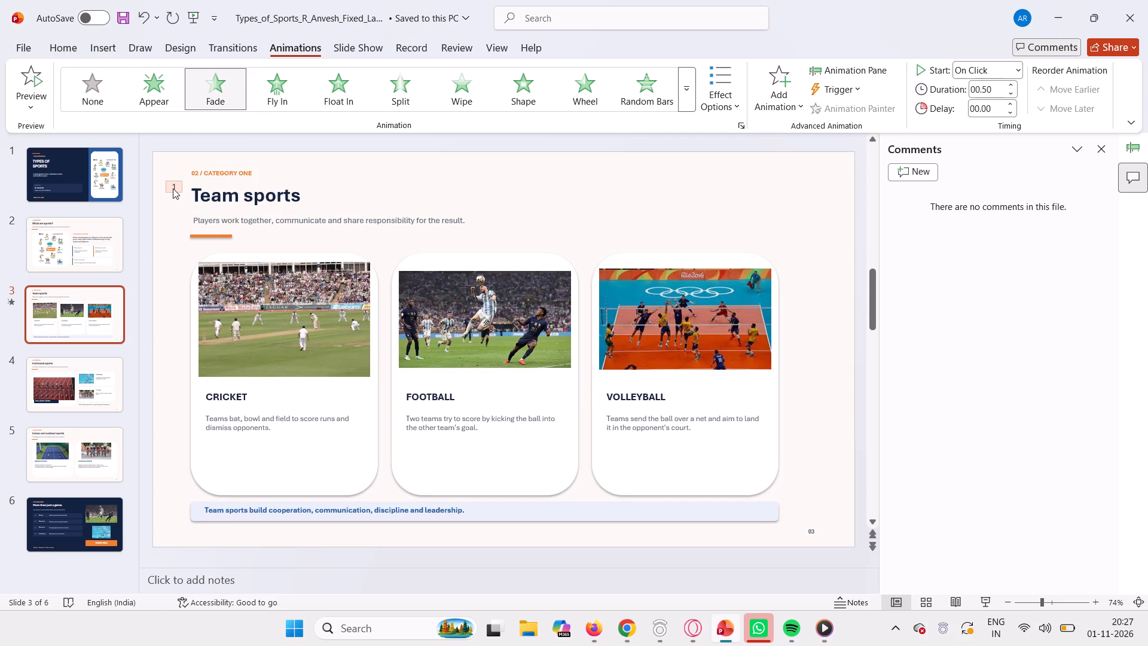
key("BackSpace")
Animate the cricket card in order: Fade on the photo, Fly In on the CRICKET heading and its description text.
left_click(275, 327)
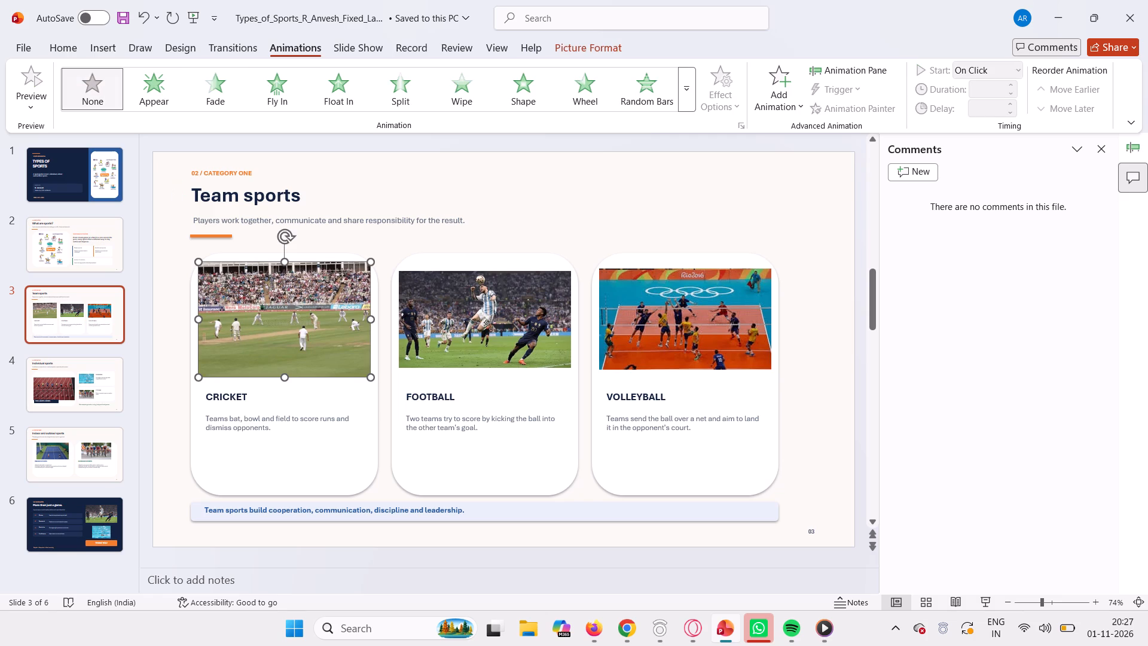
left_click(165, 96)
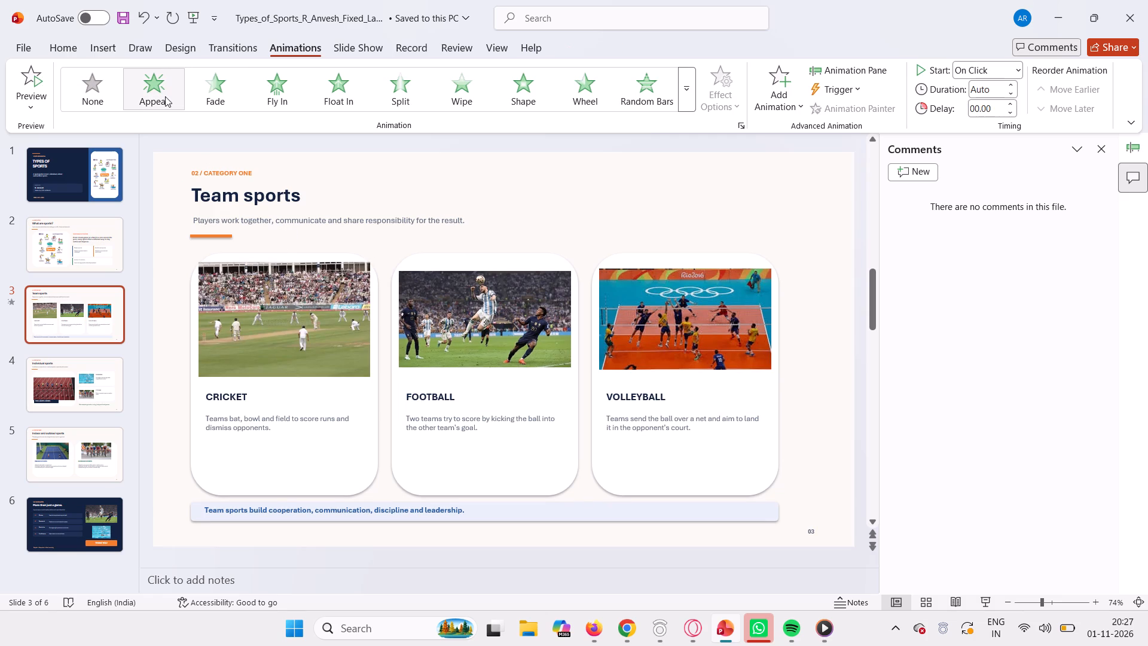
left_click(197, 89)
left_click(236, 393)
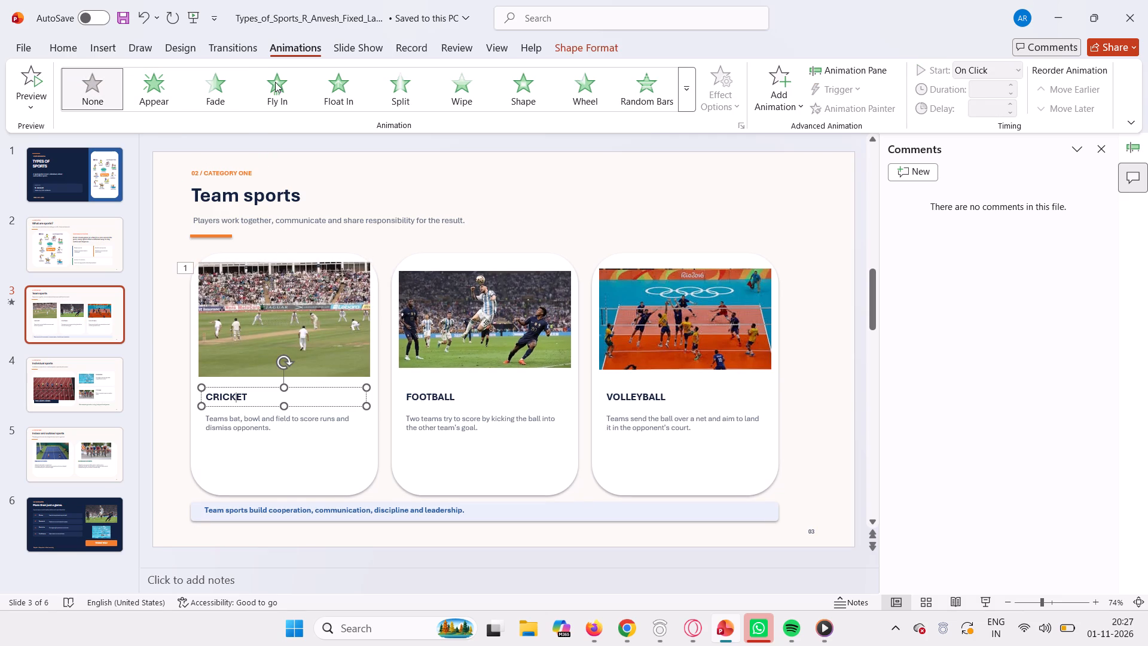
left_click(275, 82)
left_click(255, 422)
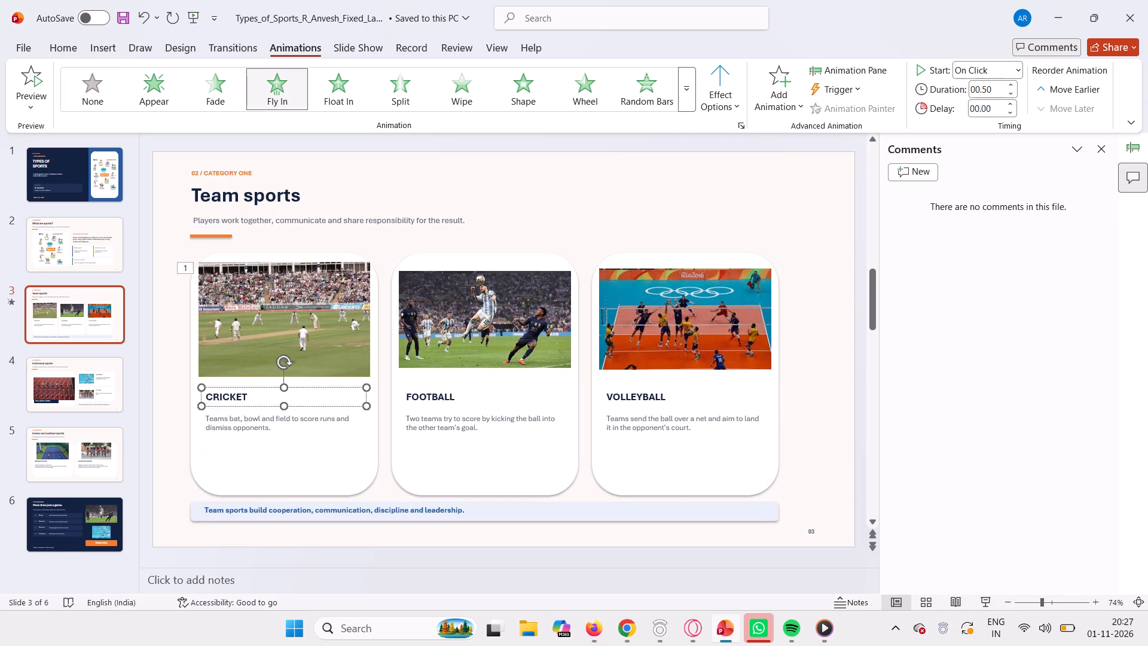
left_click(255, 422)
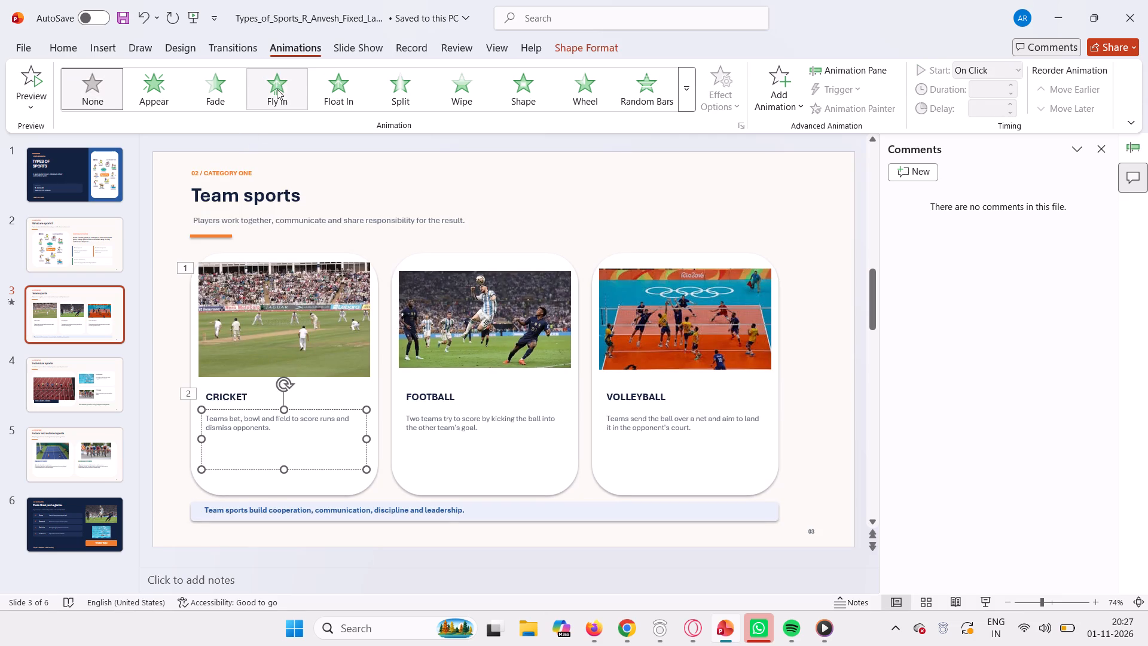
left_click(276, 90)
Animate the football card in order: Fade on the photo, Fly In on the FOOTBALL heading and its description text.
left_click(457, 296)
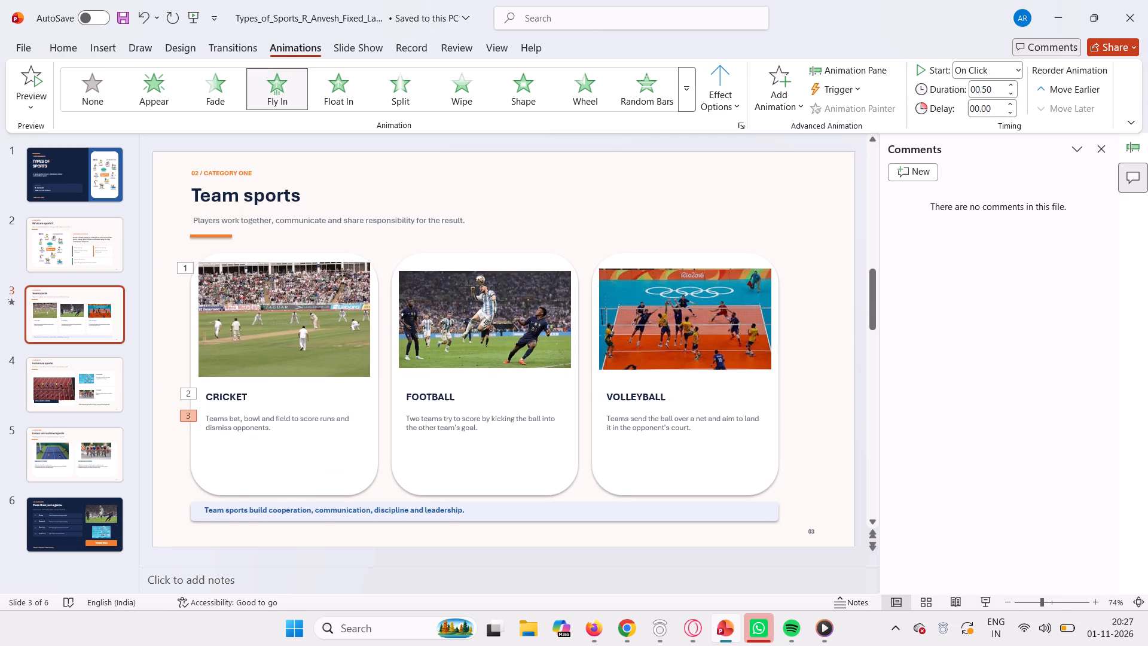
left_click(457, 296)
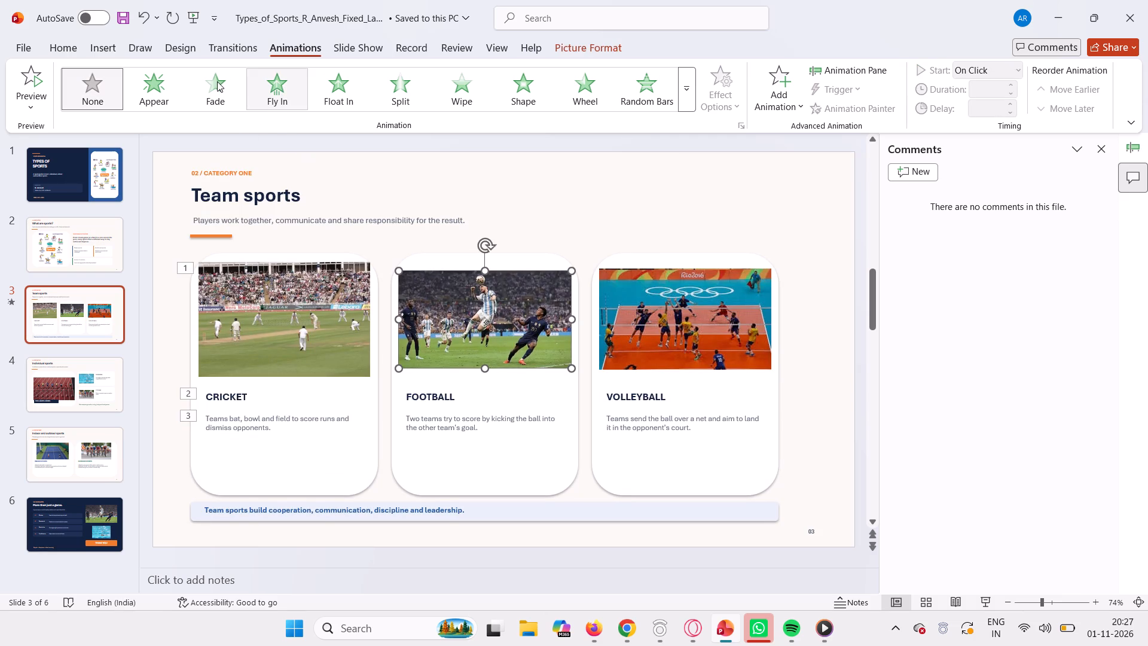
left_click(217, 81)
left_click(700, 329)
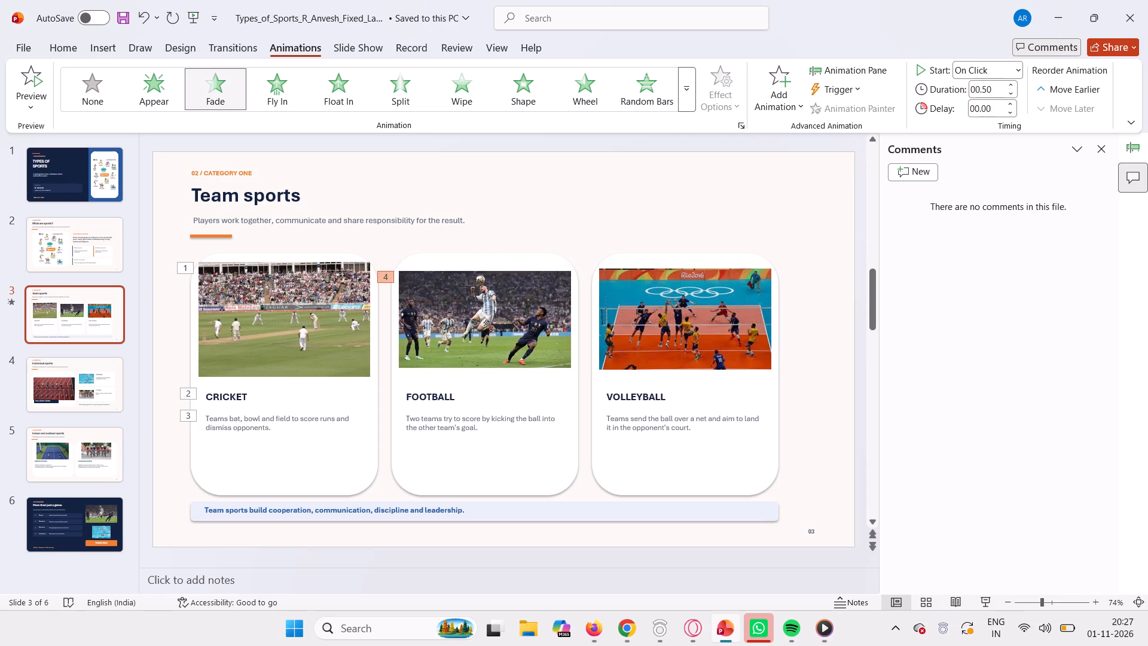
left_click(456, 402)
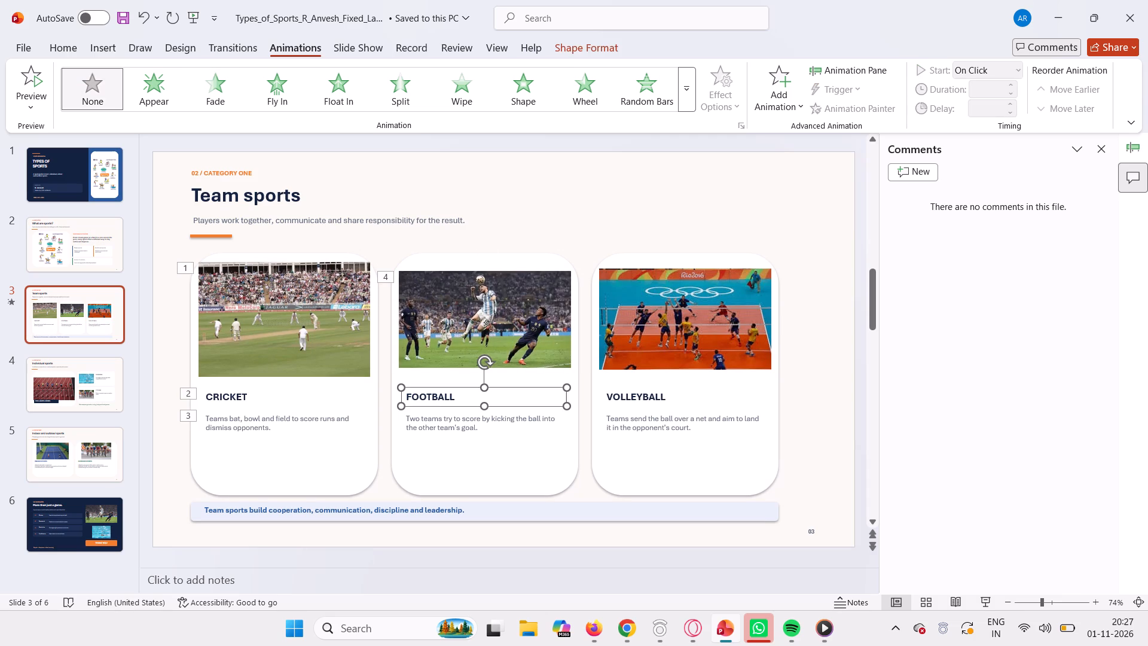
left_click(283, 97)
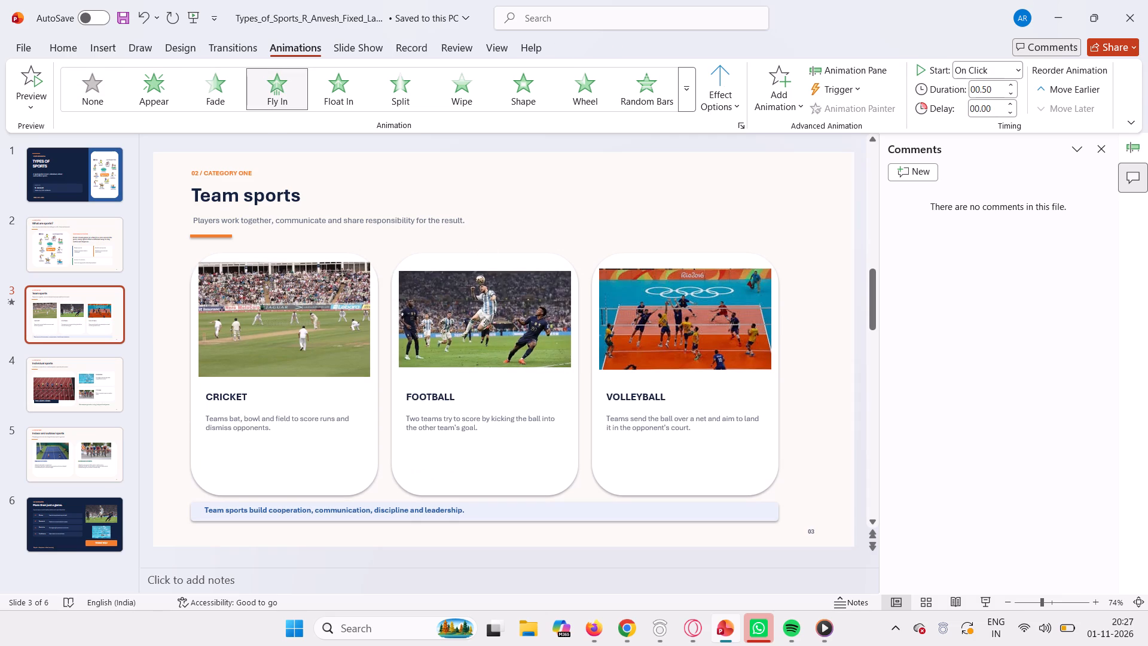
left_click(448, 418)
left_click(445, 423)
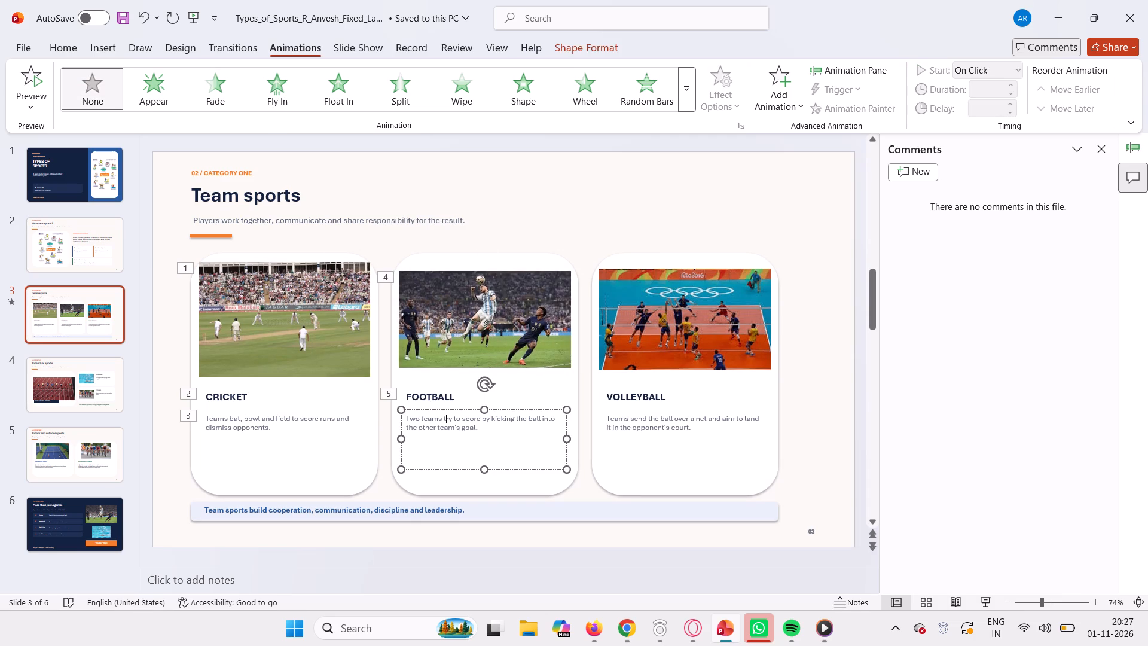
left_click(277, 96)
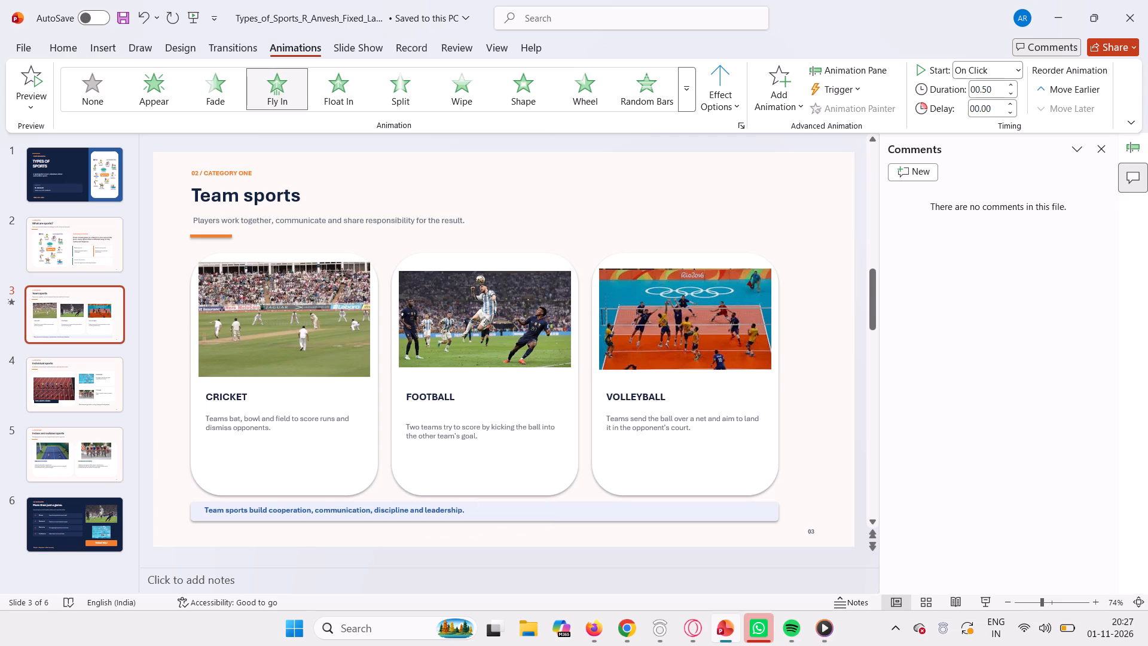
Animate the volleyball card in order: Fade on the photo, Fly In on the VOLLEYBALL heading and its description text.
left_click(655, 305)
left_click(655, 305)
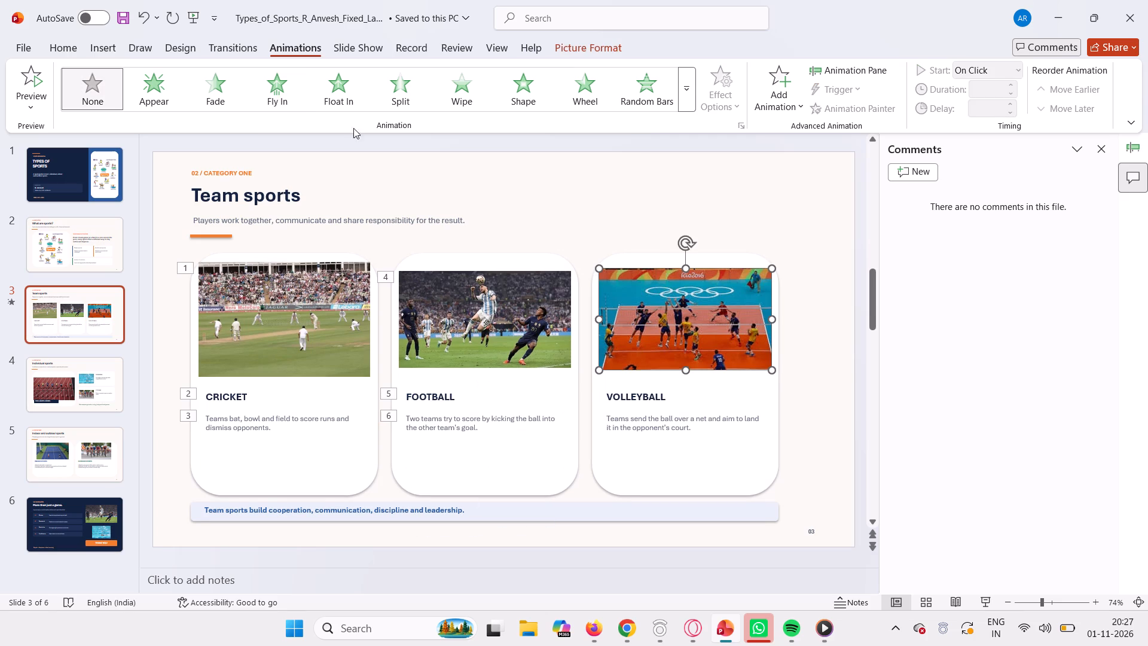
left_click(222, 83)
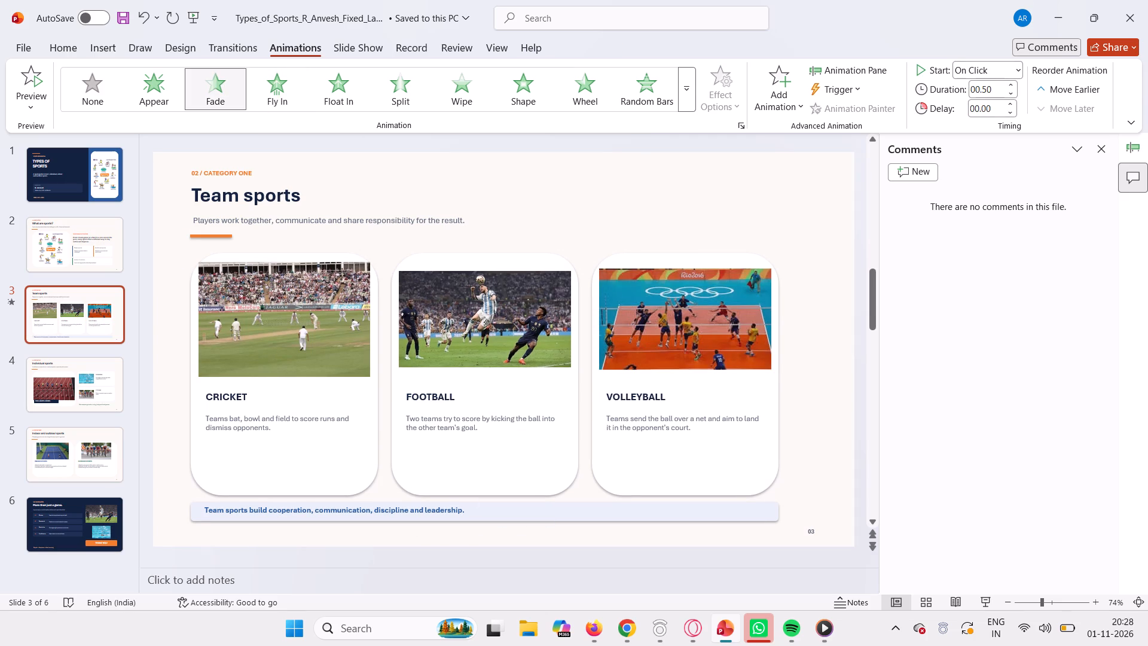
left_click(638, 395)
left_click(638, 395)
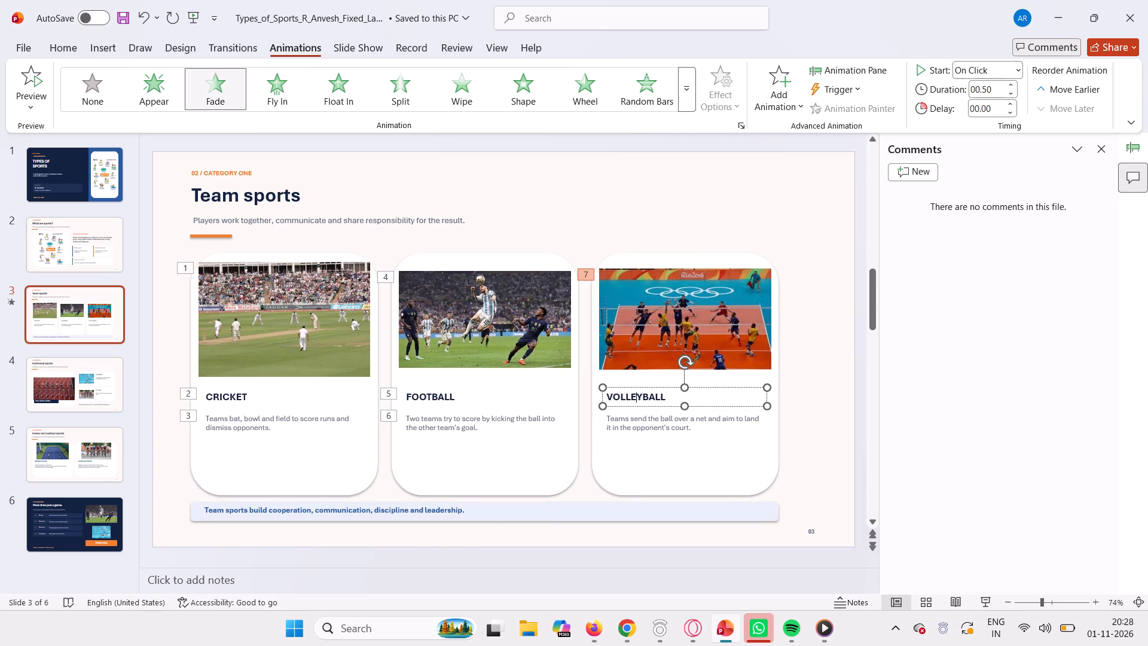
left_click(273, 92)
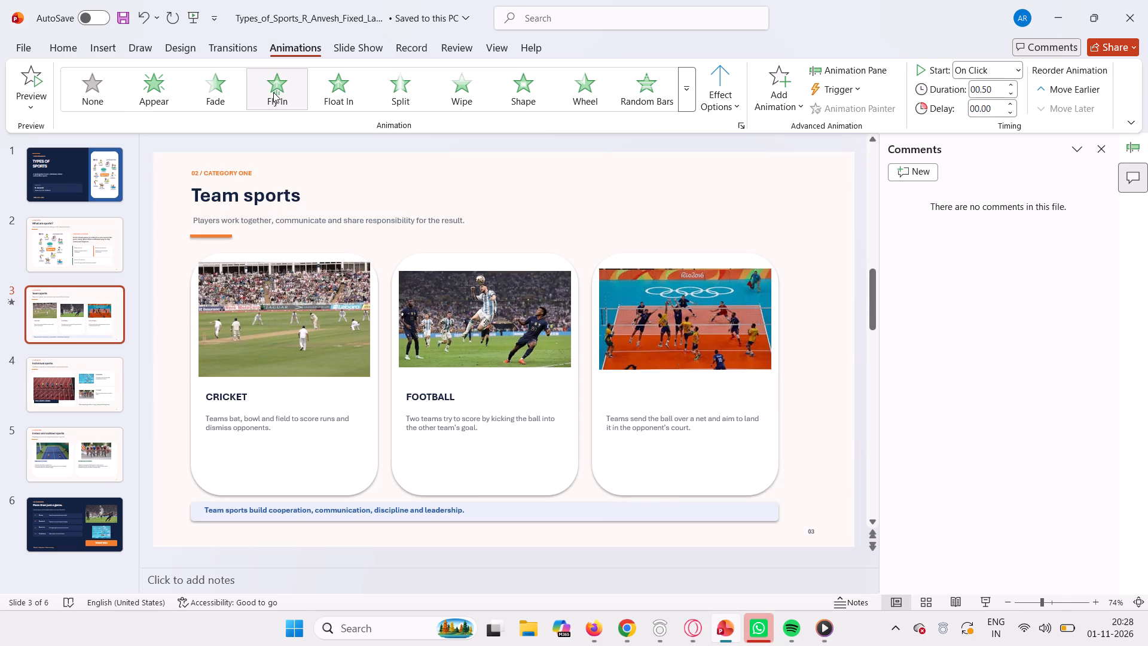
left_click(677, 425)
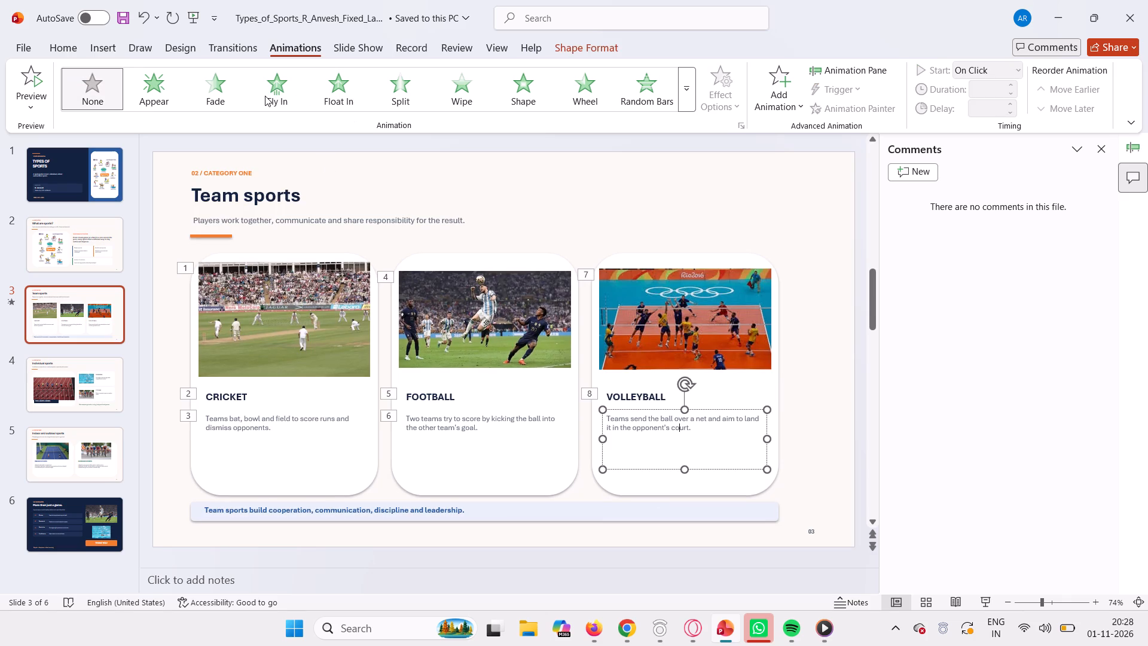
left_click(265, 96)
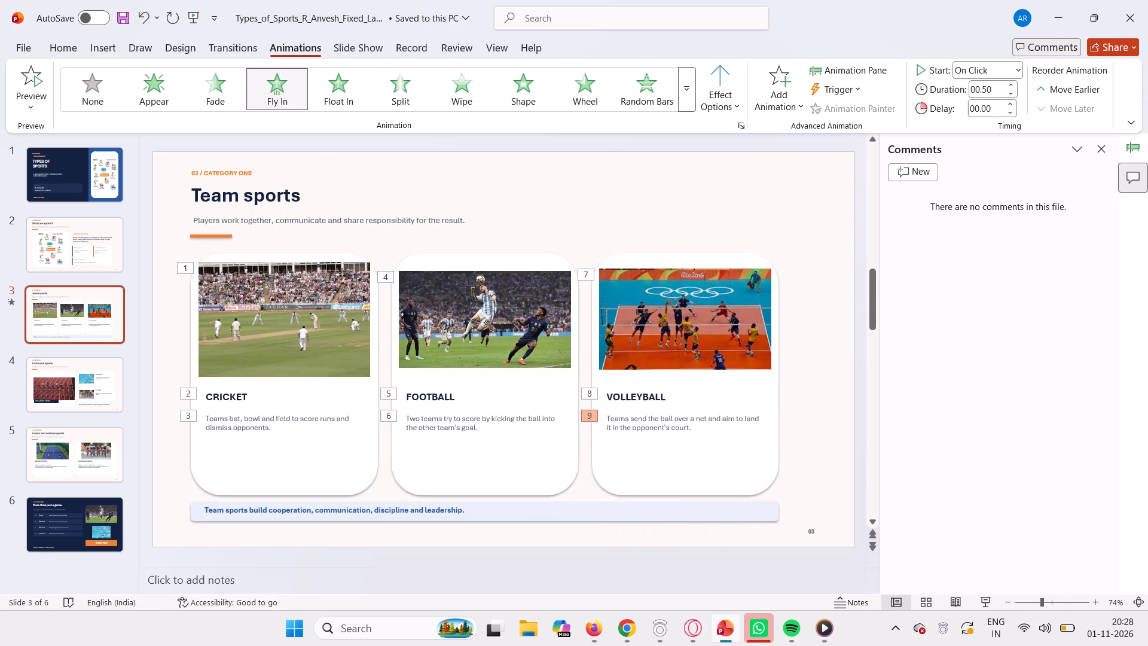
Apply the Split entrance animation to the bottom banner sentence and the subtitle under the Team sports title.
left_click(321, 515)
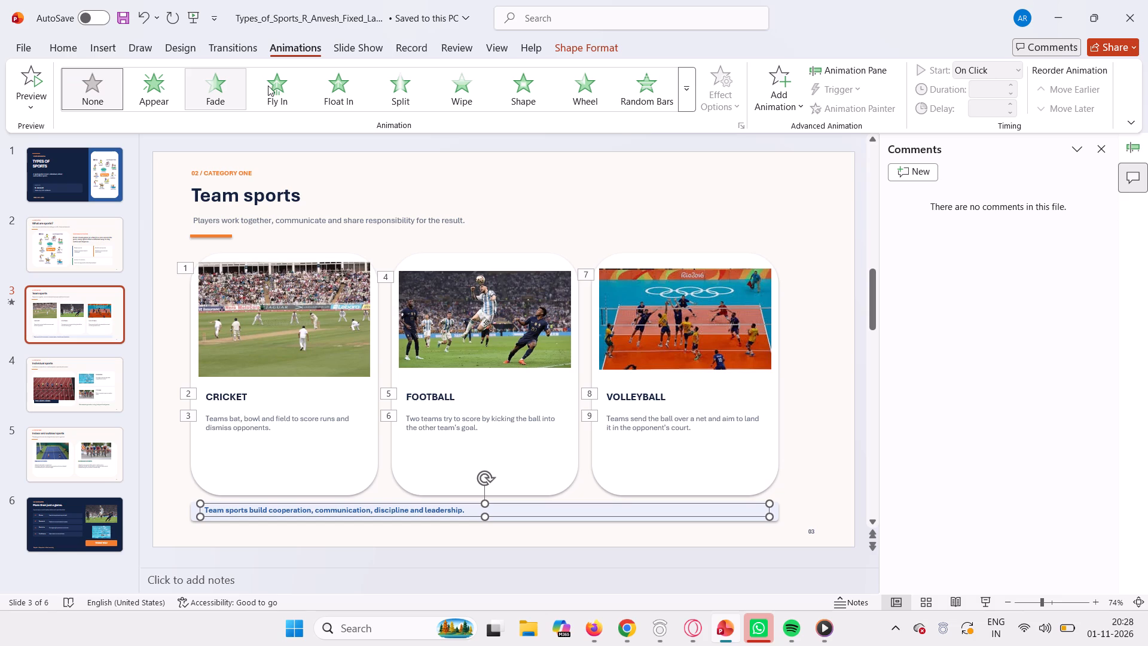
left_click(403, 87)
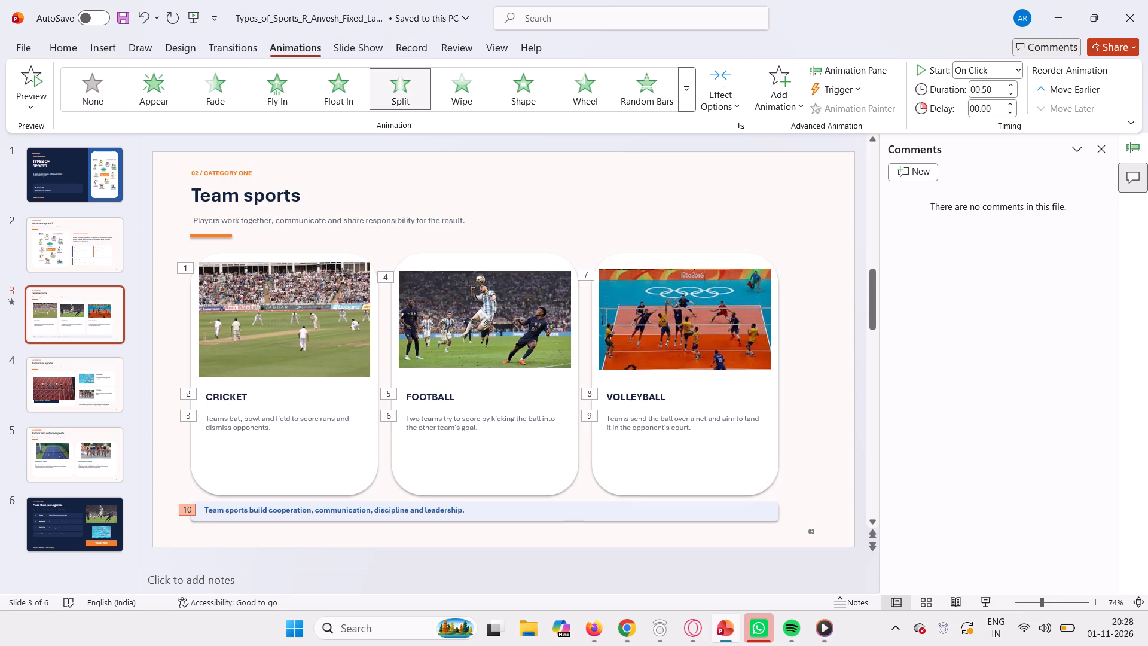
left_click(249, 220)
left_click(390, 82)
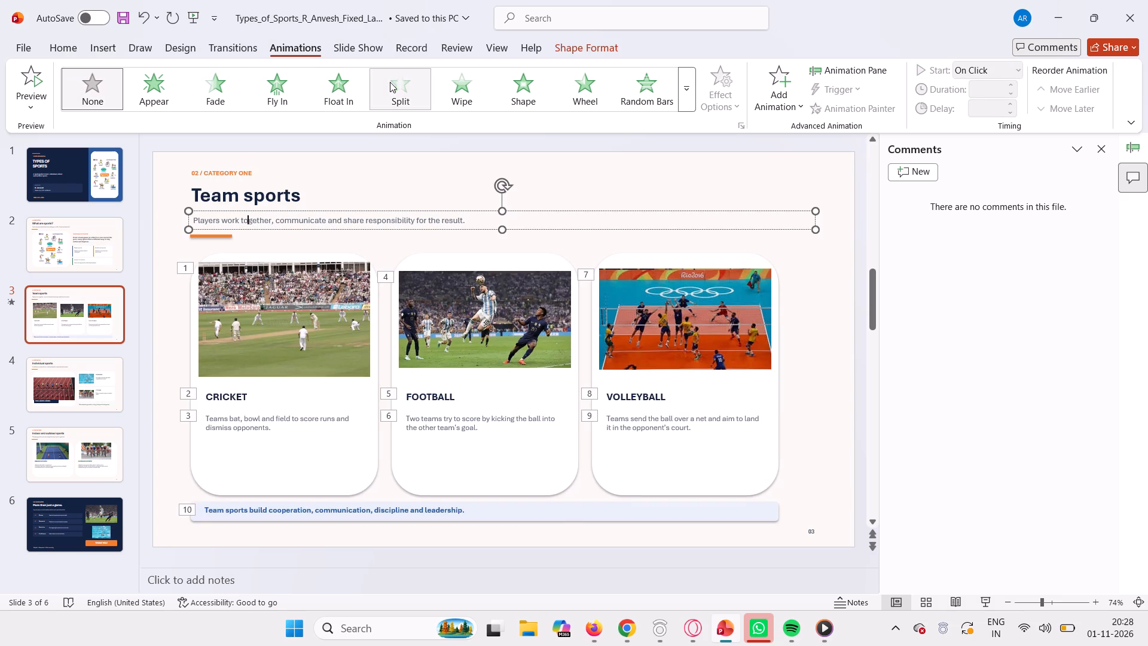
Try the Wipe entrance on the Team sports title, and settle on the Shape animation for it.
left_click(266, 188)
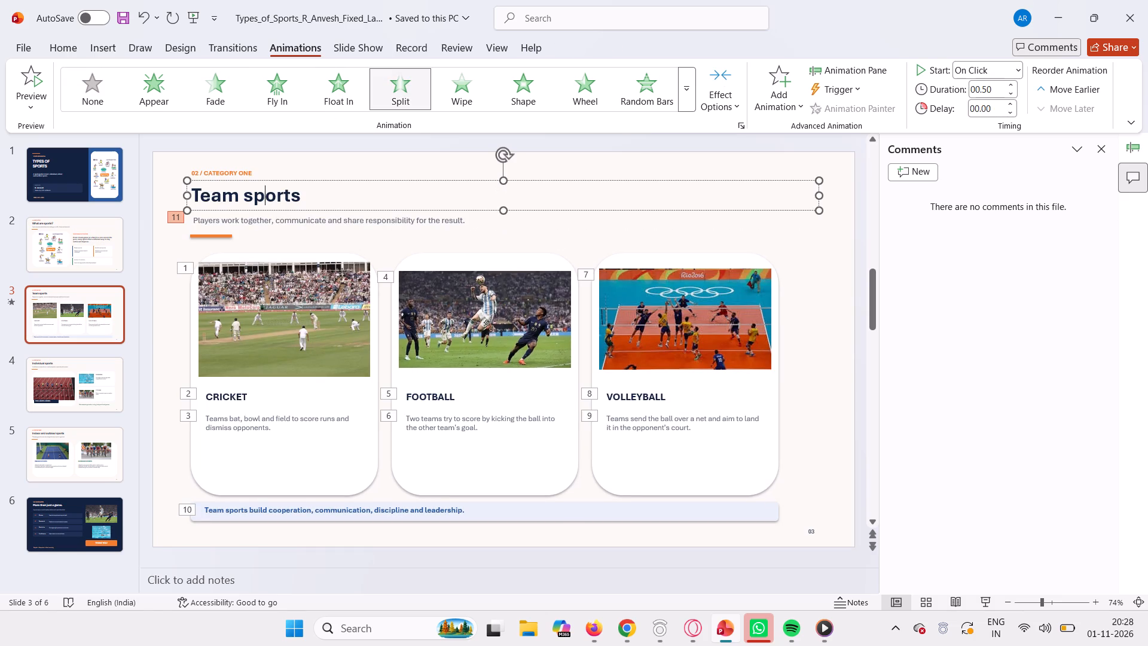
left_click(467, 84)
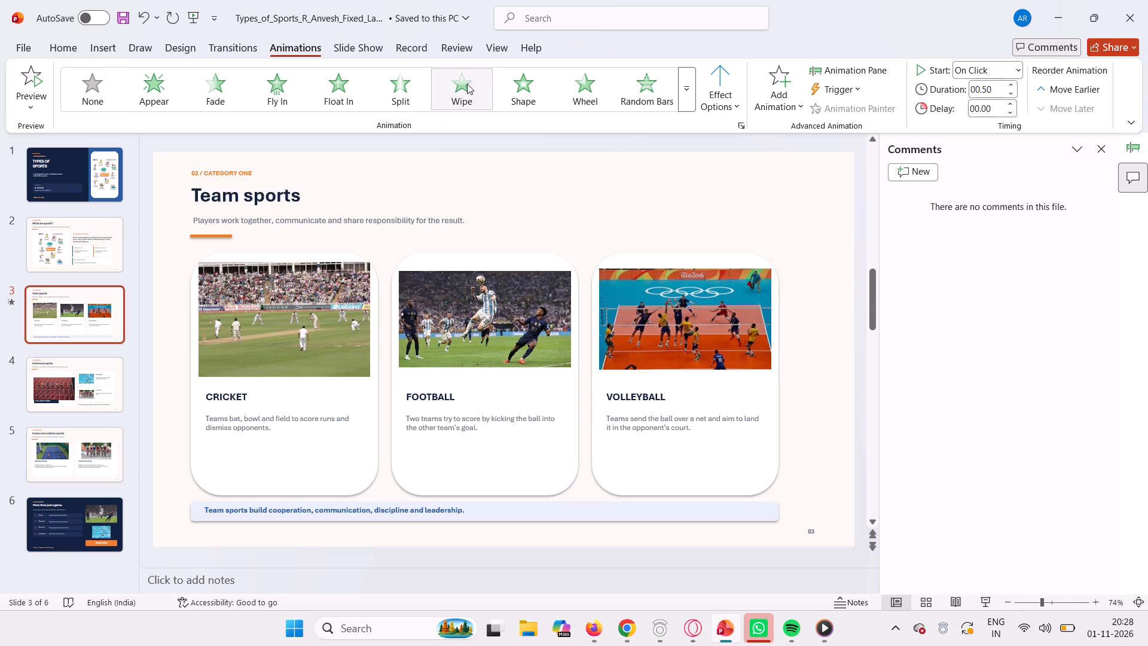
left_click(519, 92)
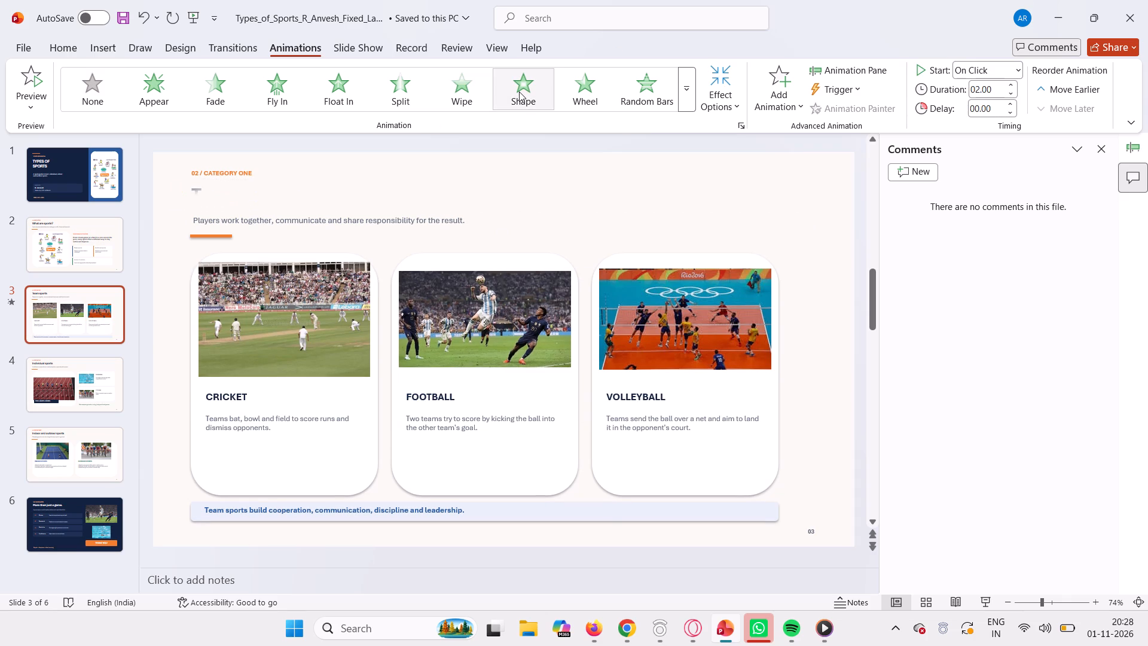
left_click(689, 92)
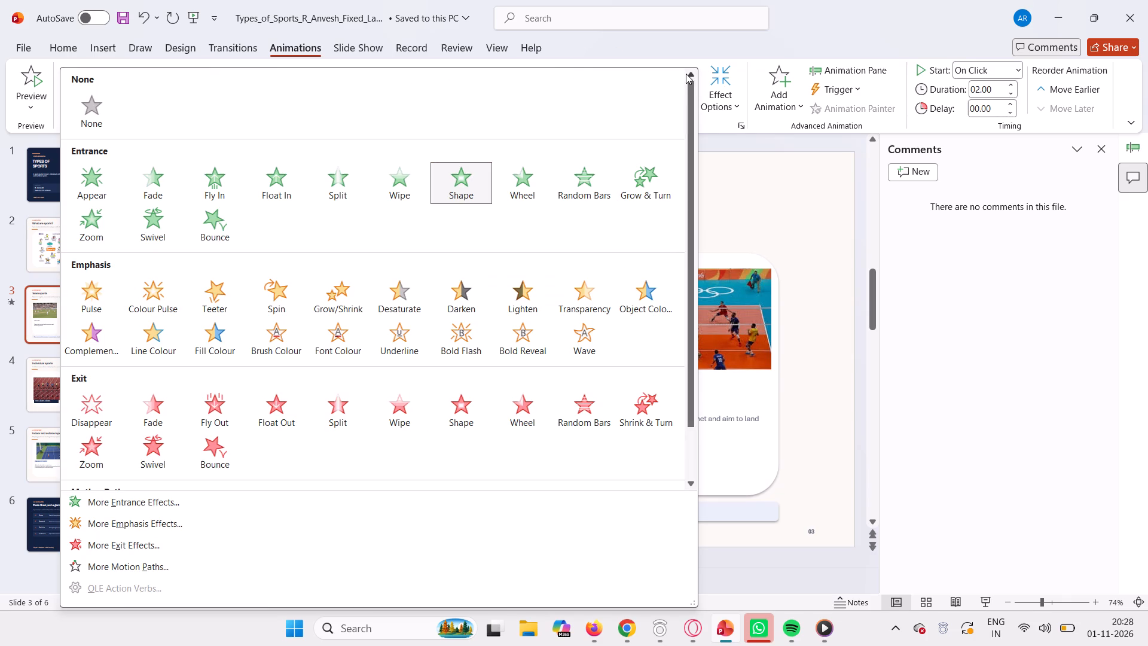
left_click(789, 181)
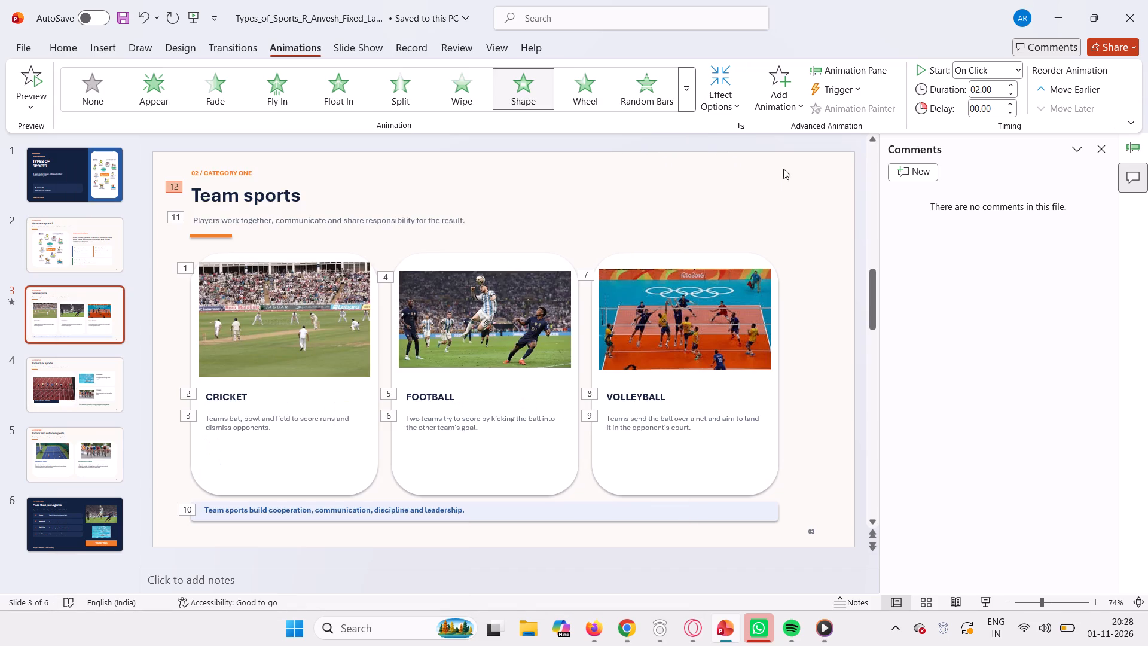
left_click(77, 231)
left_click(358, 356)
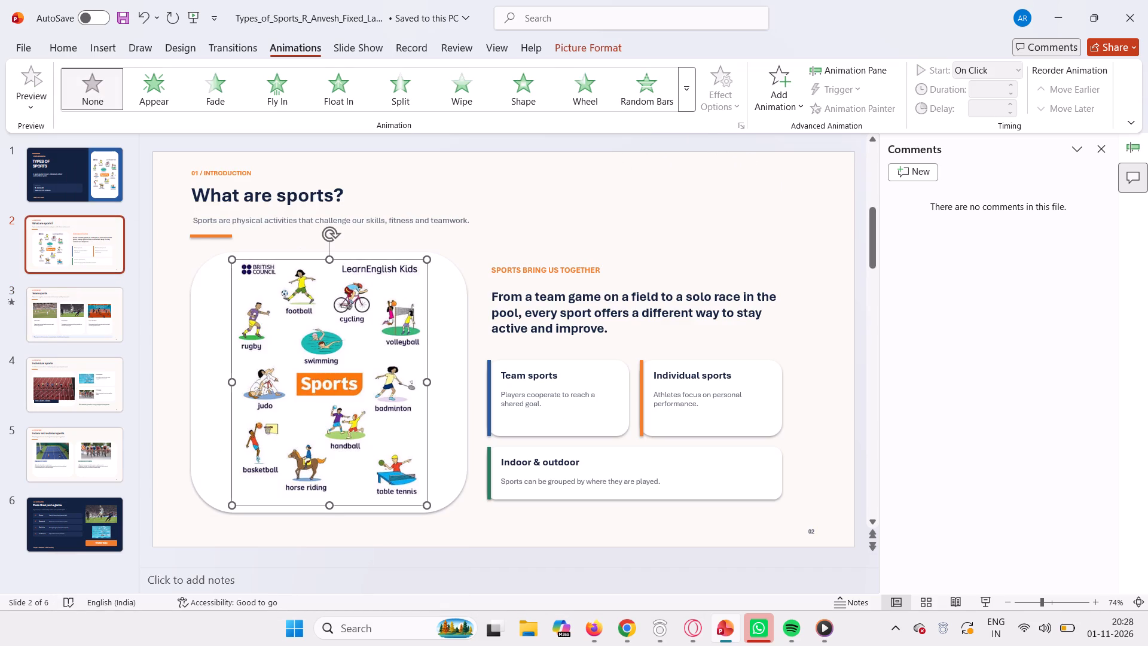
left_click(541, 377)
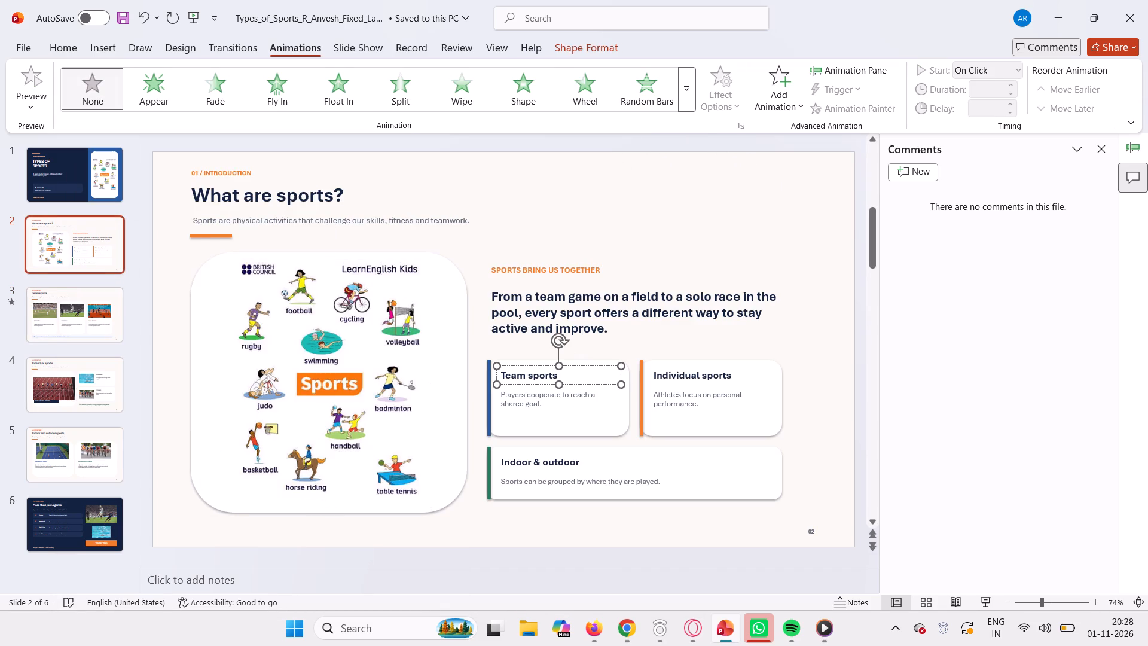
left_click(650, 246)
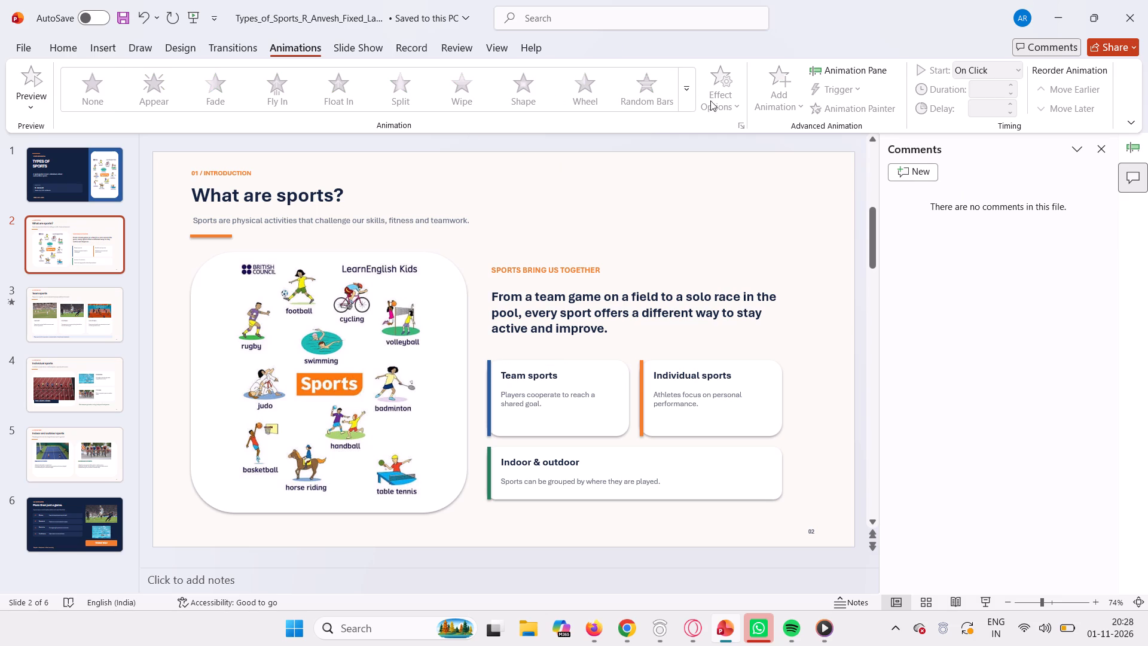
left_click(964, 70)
Bring the Animation Pane into view in place of the comments and play all animations of the Team sports slide.
left_click(1055, 47)
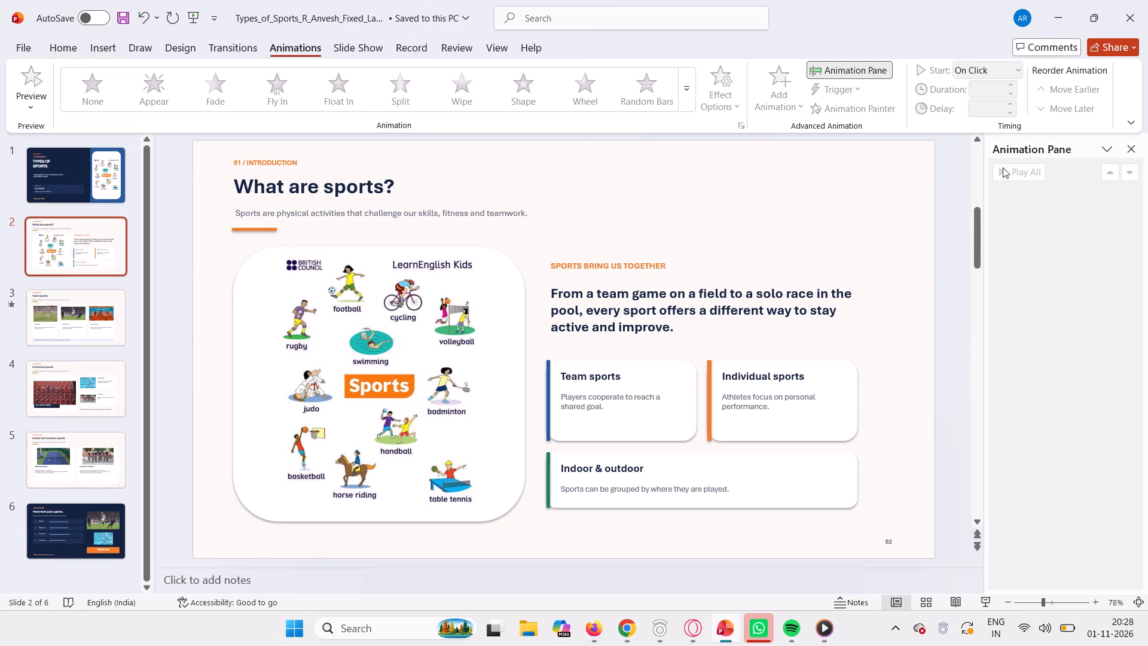
left_click(50, 320)
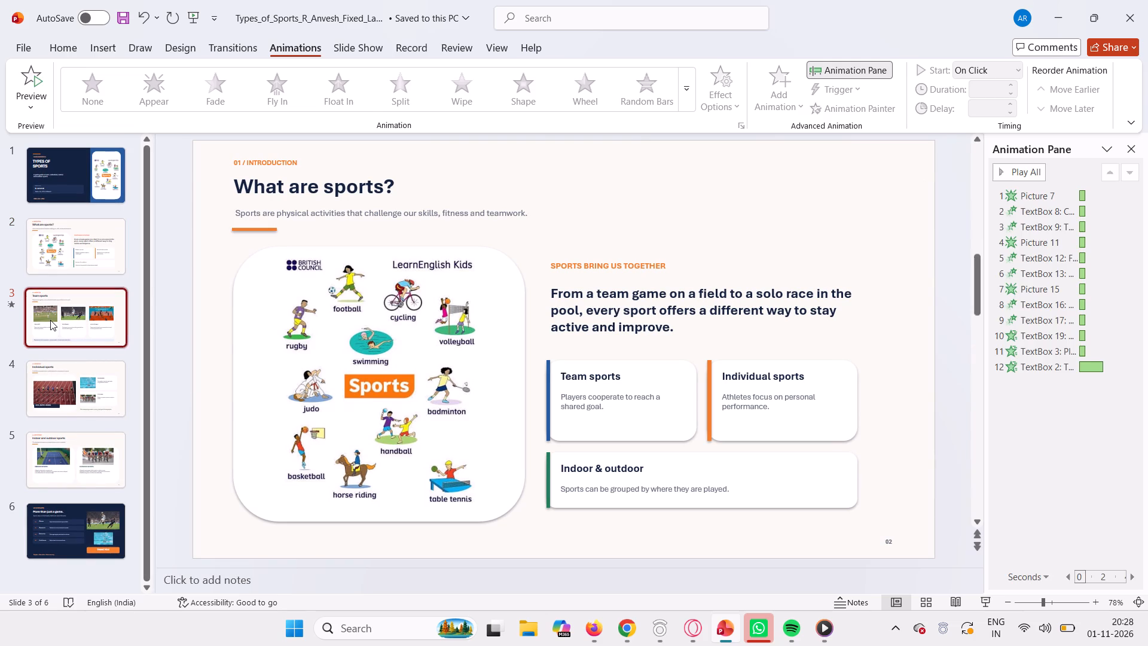
left_click(1016, 171)
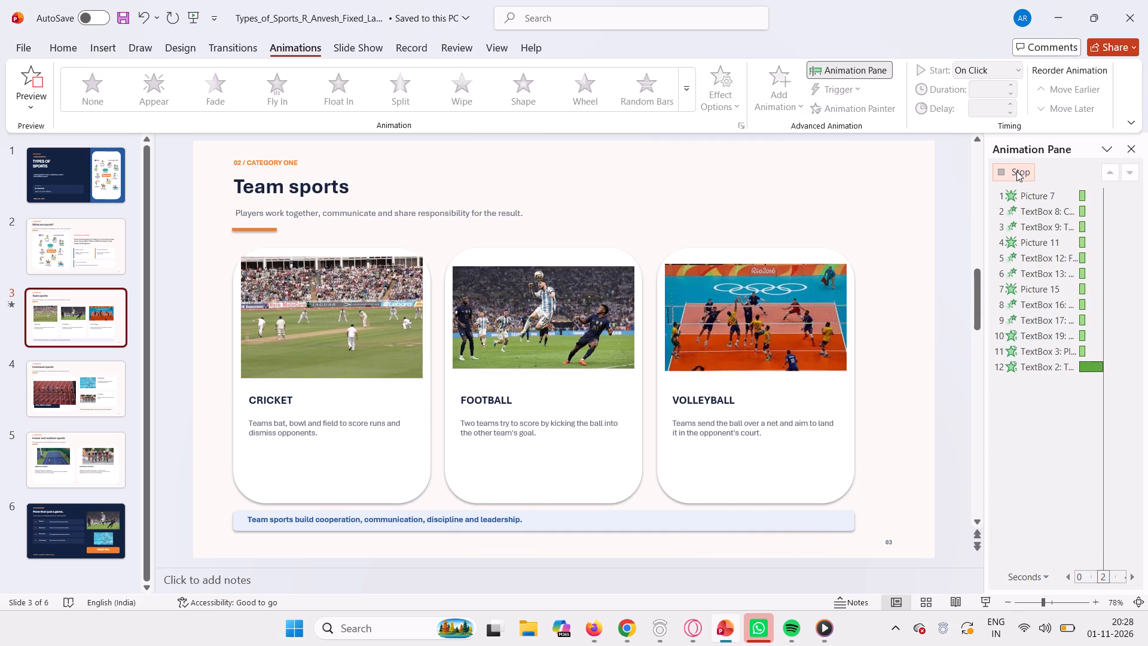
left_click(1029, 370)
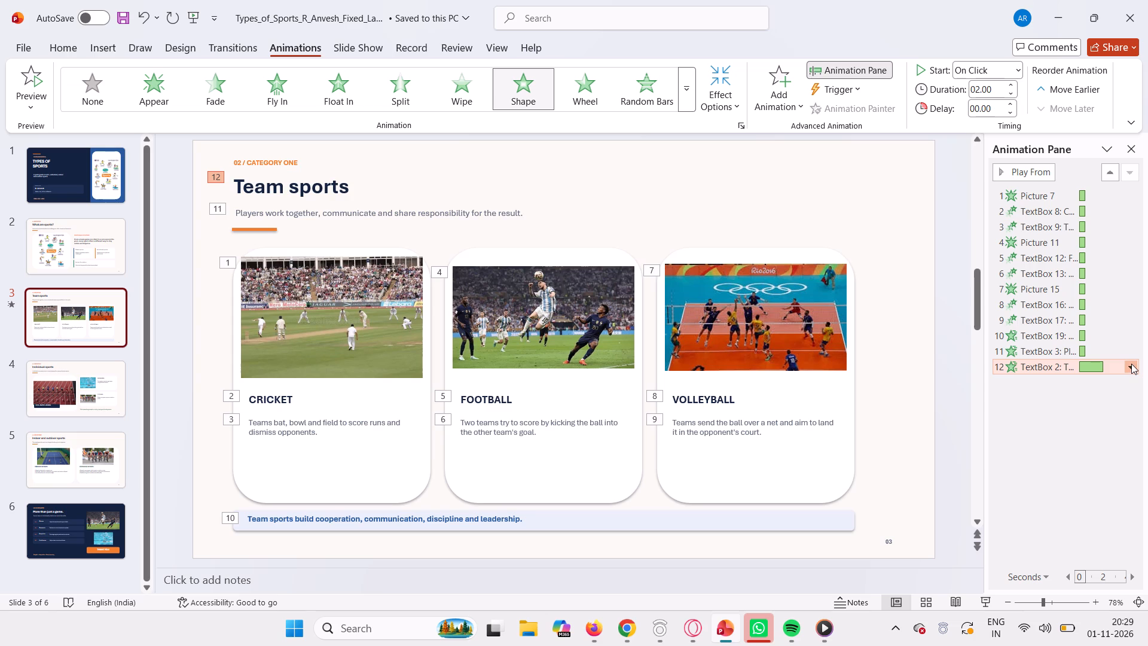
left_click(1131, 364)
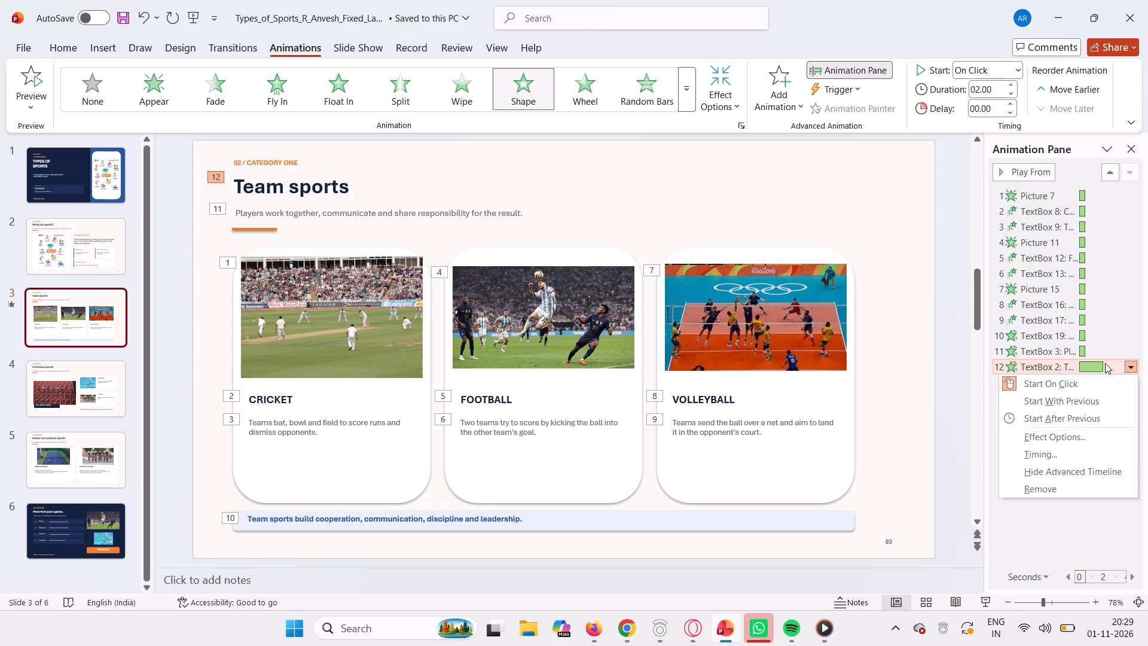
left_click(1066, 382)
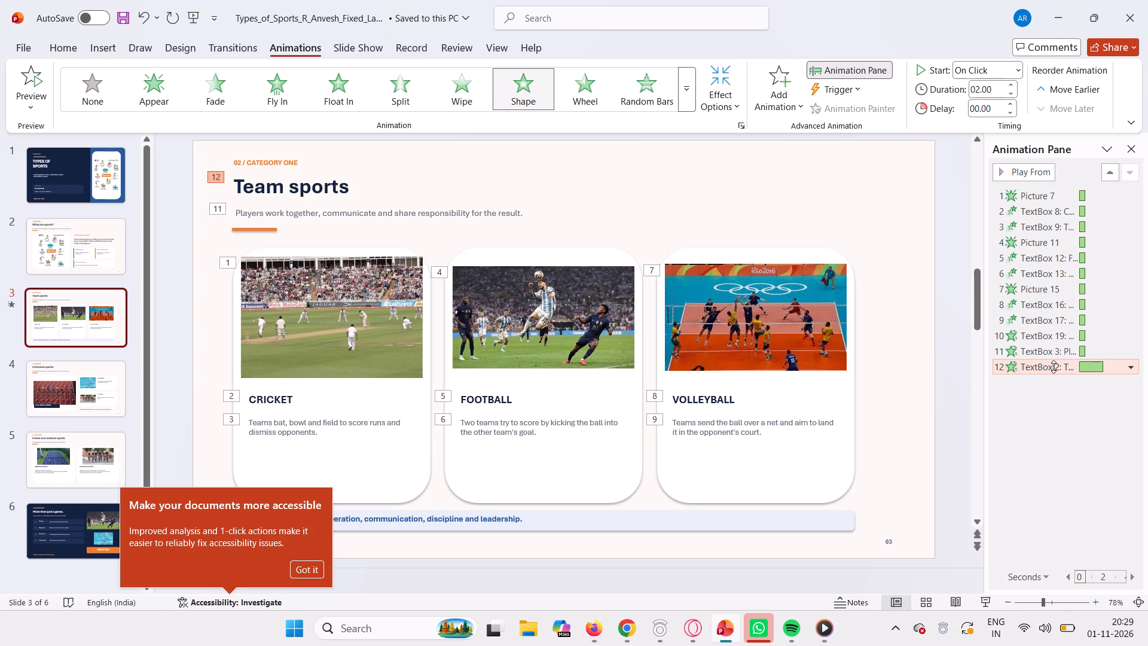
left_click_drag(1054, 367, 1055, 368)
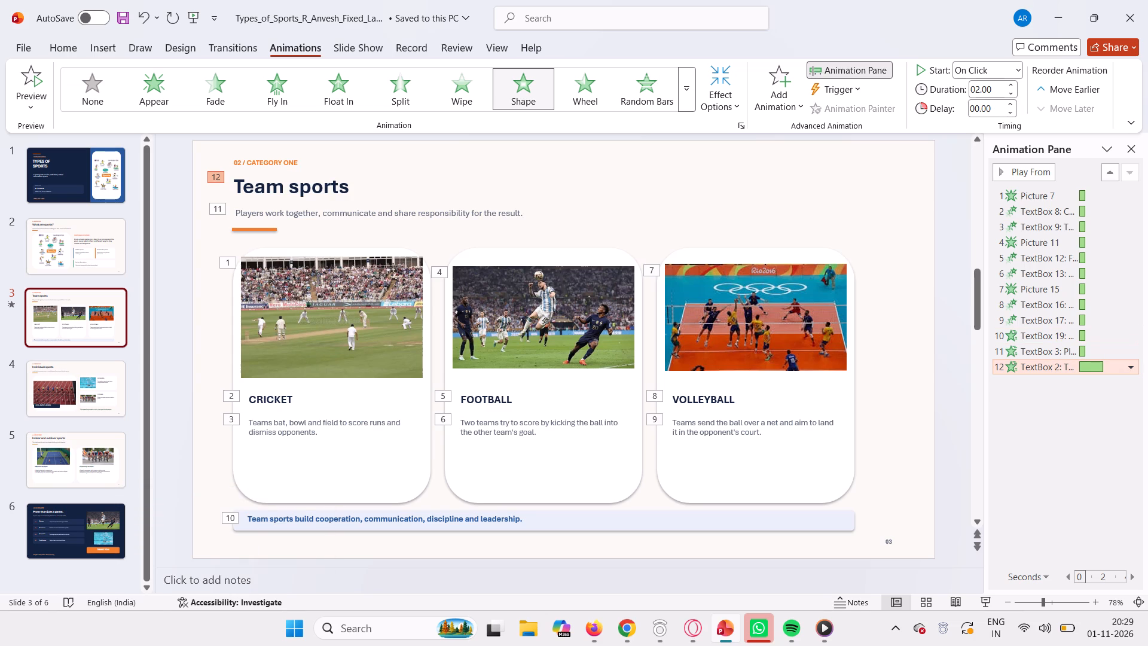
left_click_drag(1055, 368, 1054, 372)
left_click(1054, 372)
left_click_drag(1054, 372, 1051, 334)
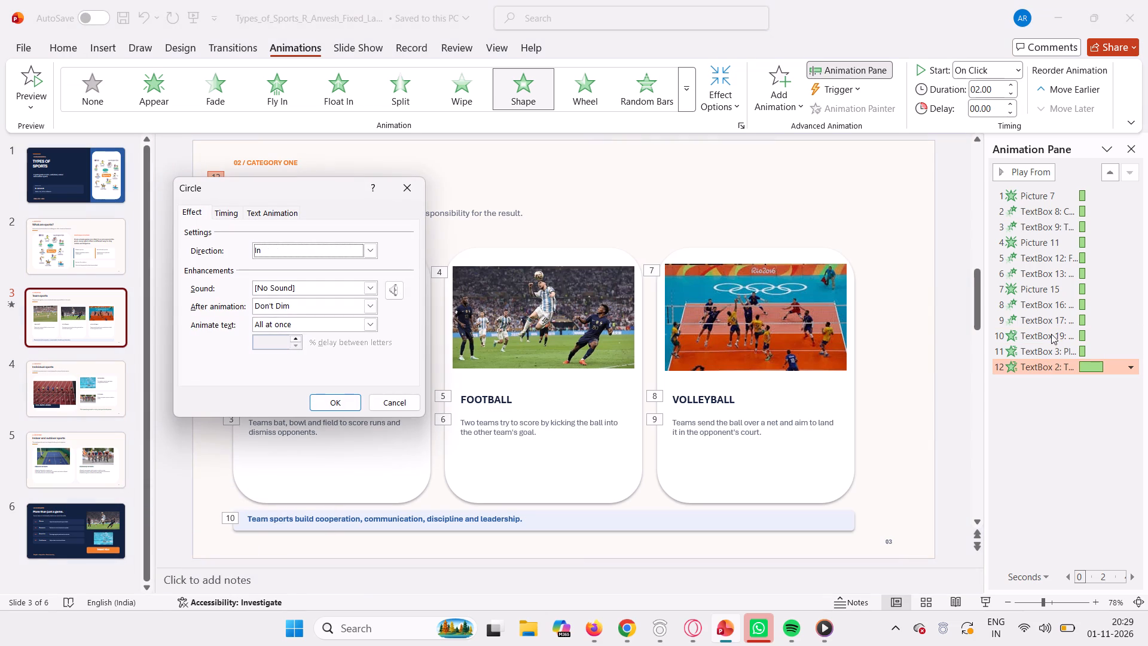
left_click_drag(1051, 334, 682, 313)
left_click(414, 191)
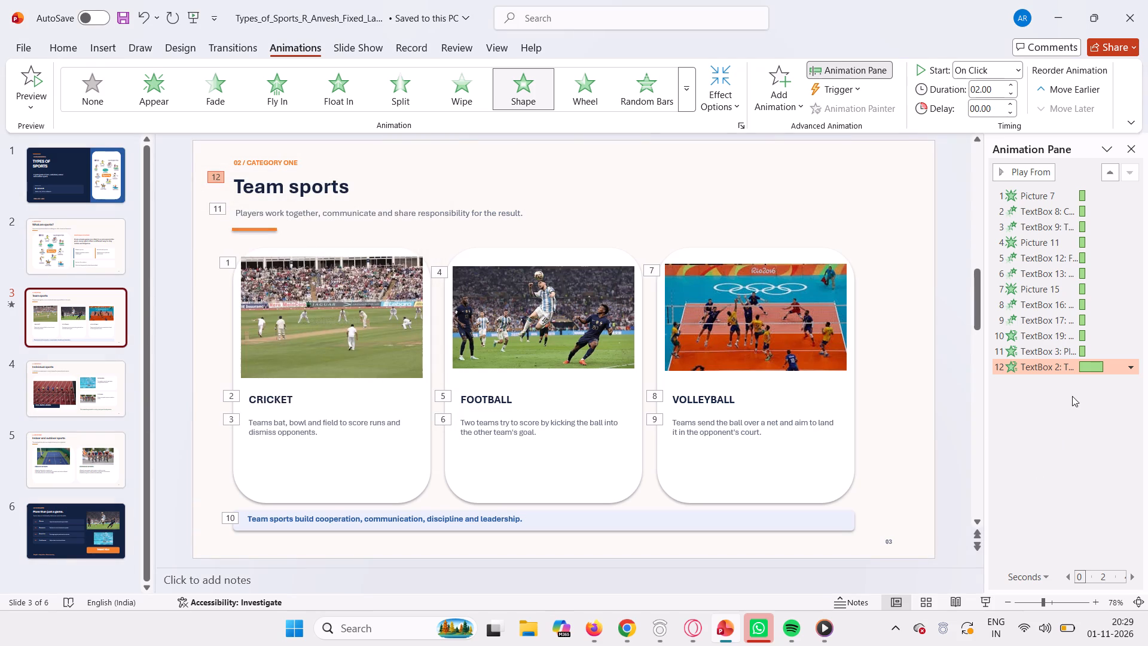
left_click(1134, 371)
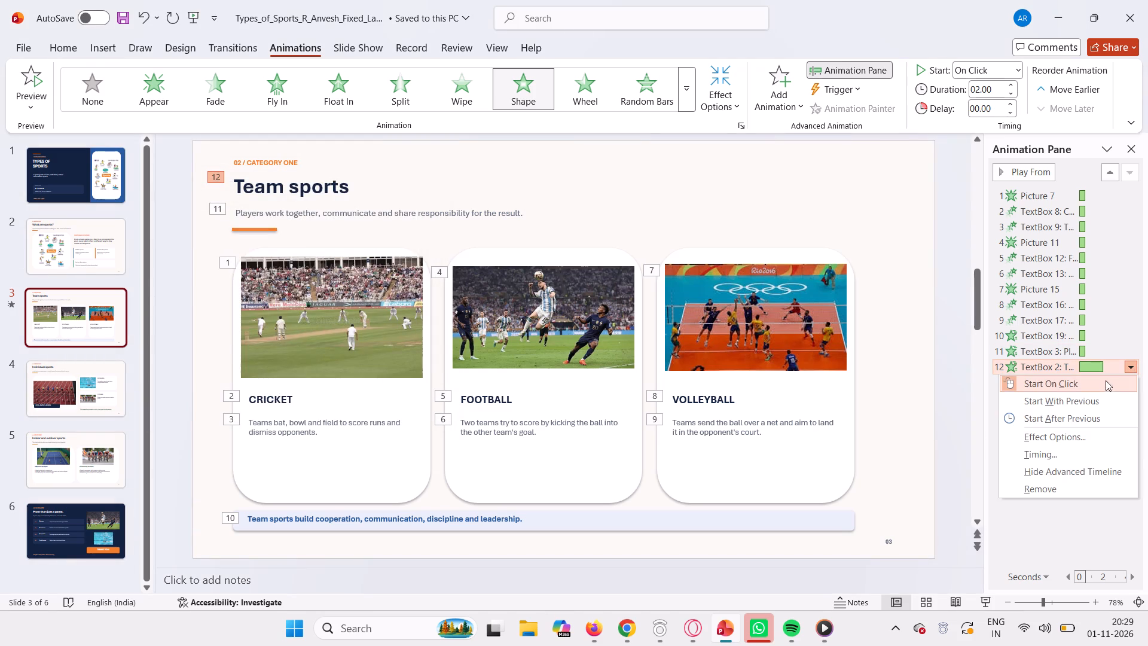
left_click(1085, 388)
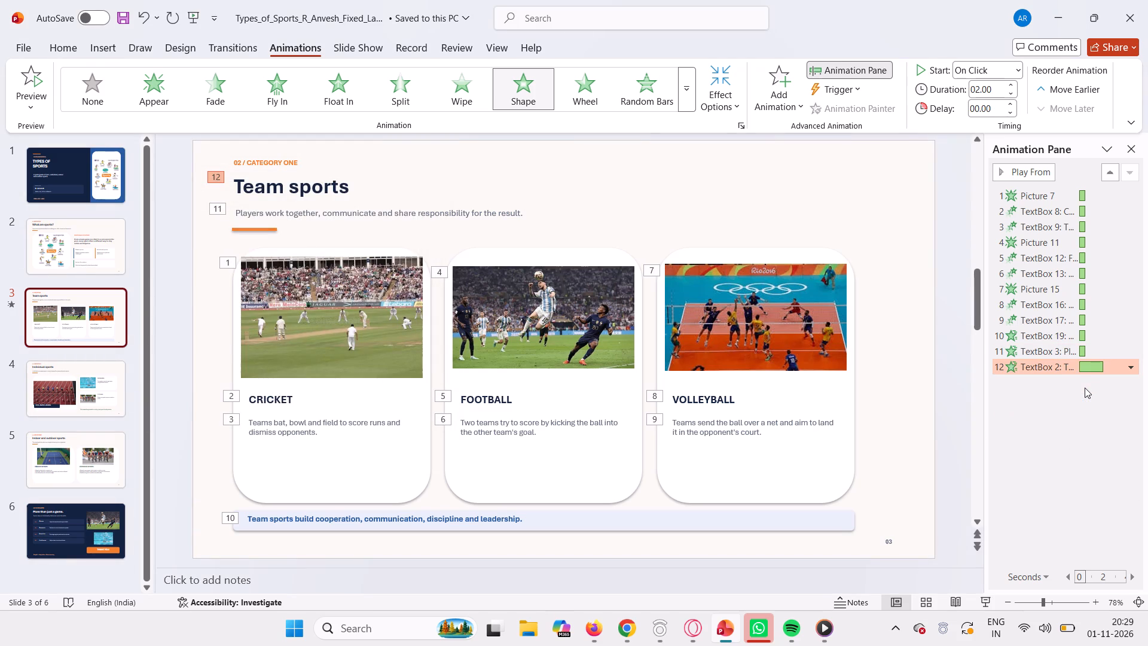
Move the Team sports title's animation to first place in the slide's animation order.
left_click_drag(1072, 367, 1076, 307)
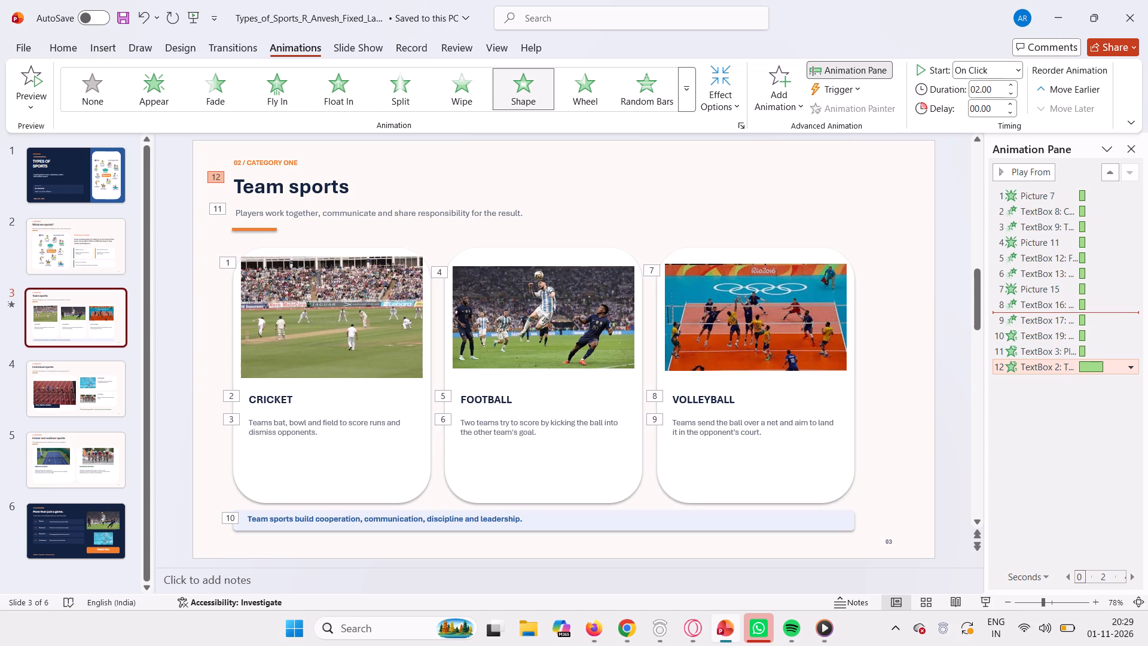
left_click_drag(1076, 307, 1076, 307)
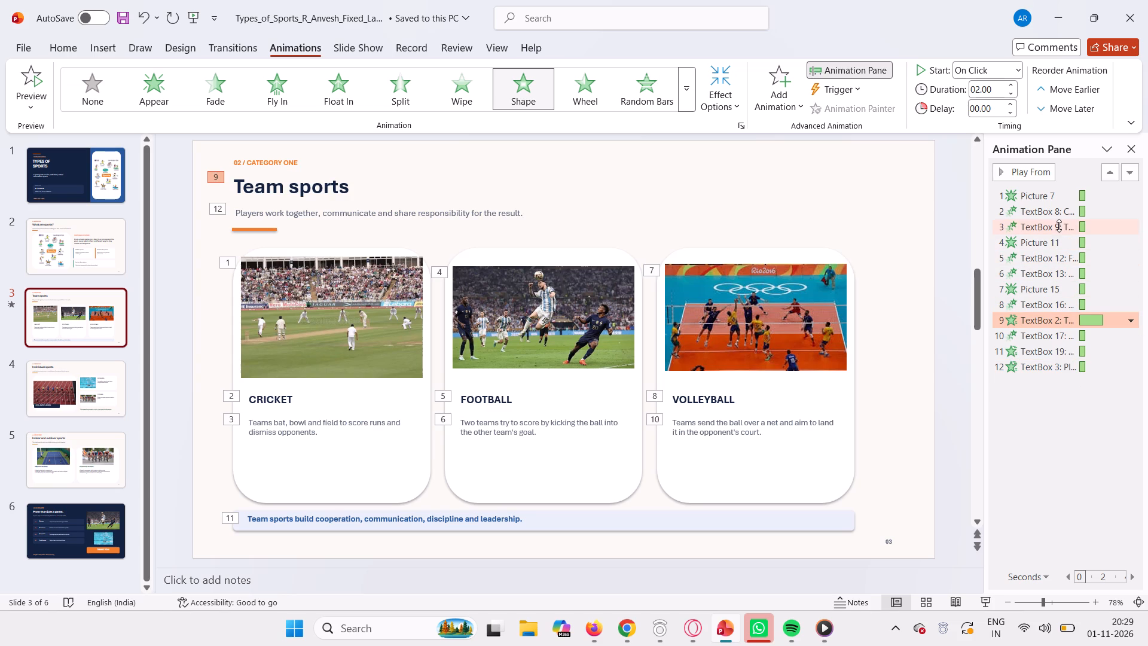
left_click(1044, 324)
left_click_drag(1044, 324, 1048, 297)
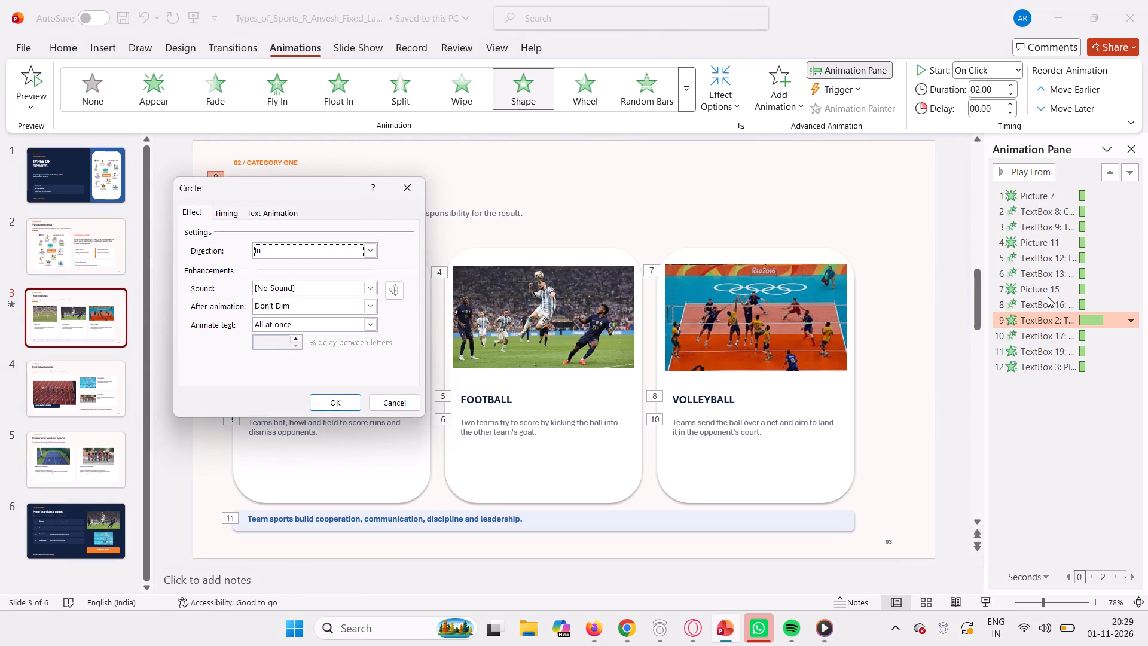
left_click_drag(1048, 297, 1046, 299)
left_click(407, 181)
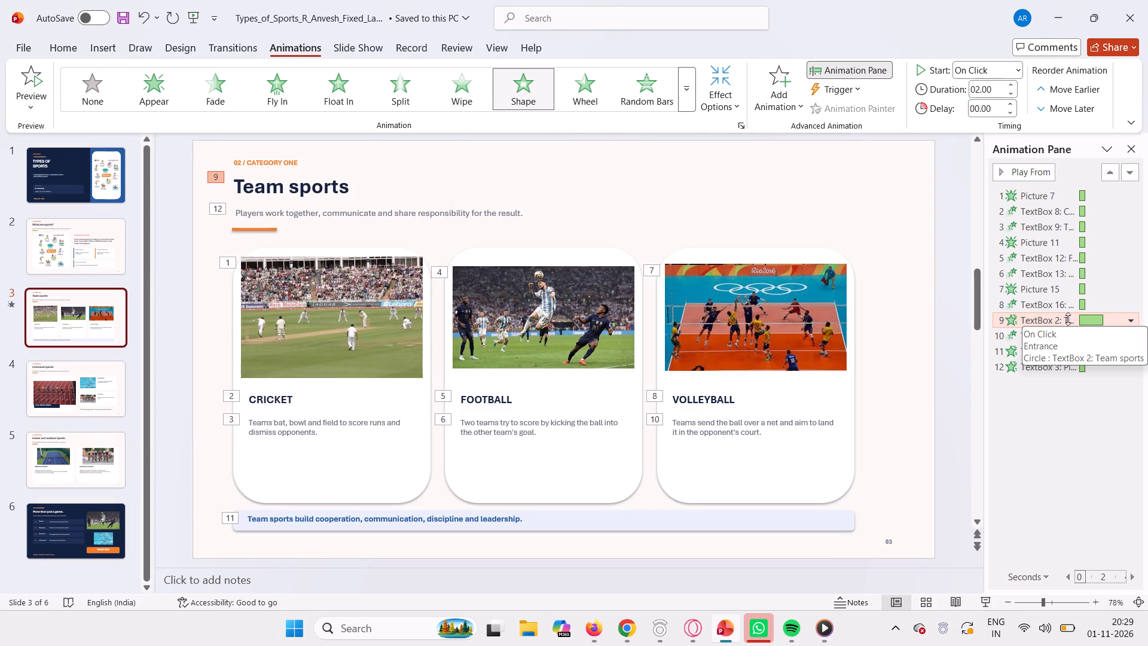
left_click_drag(1068, 319, 1068, 294)
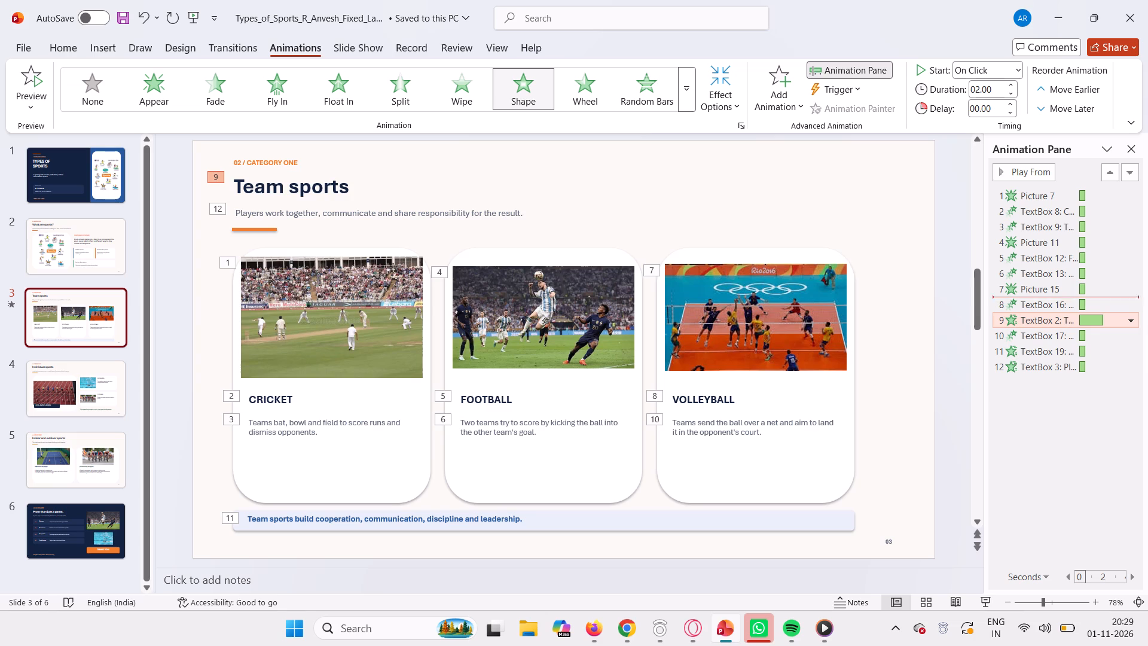
left_click_drag(1068, 294, 1054, 195)
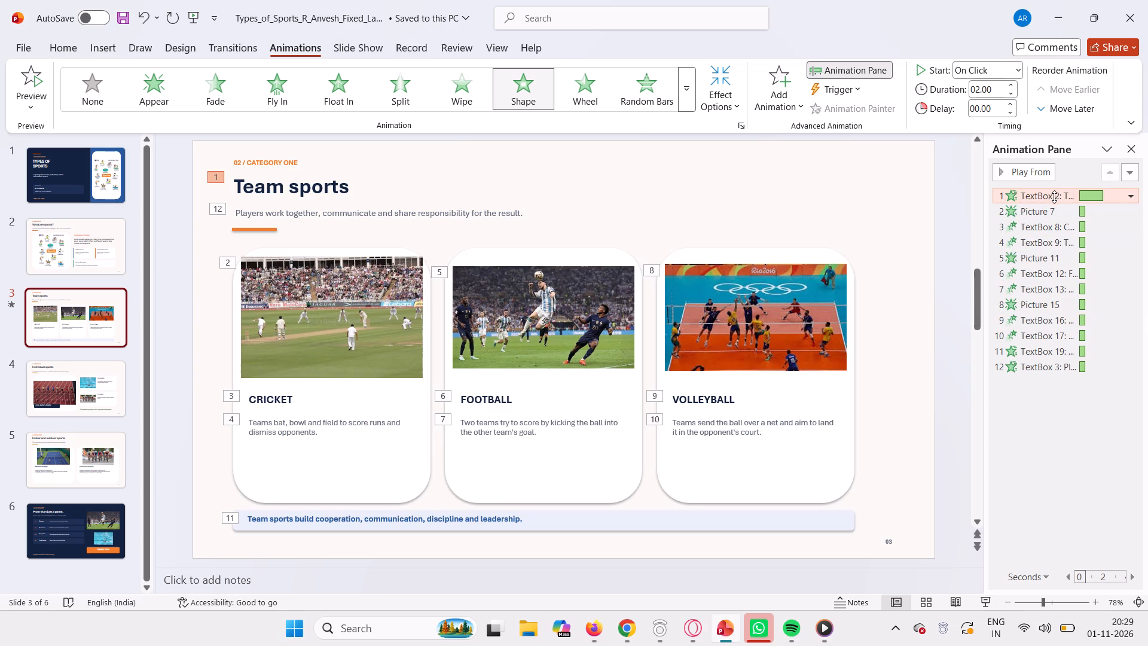
Play the slide's animation sequence from the title's animation to check the order, and stop the playback.
left_click(1031, 176)
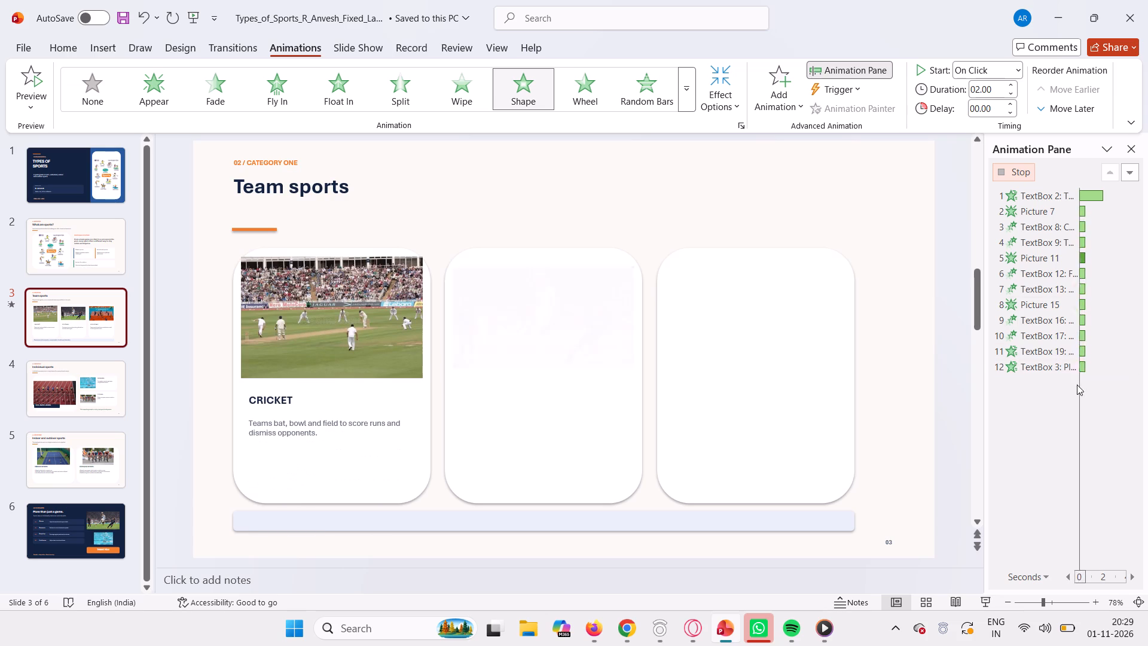
left_click(1054, 369)
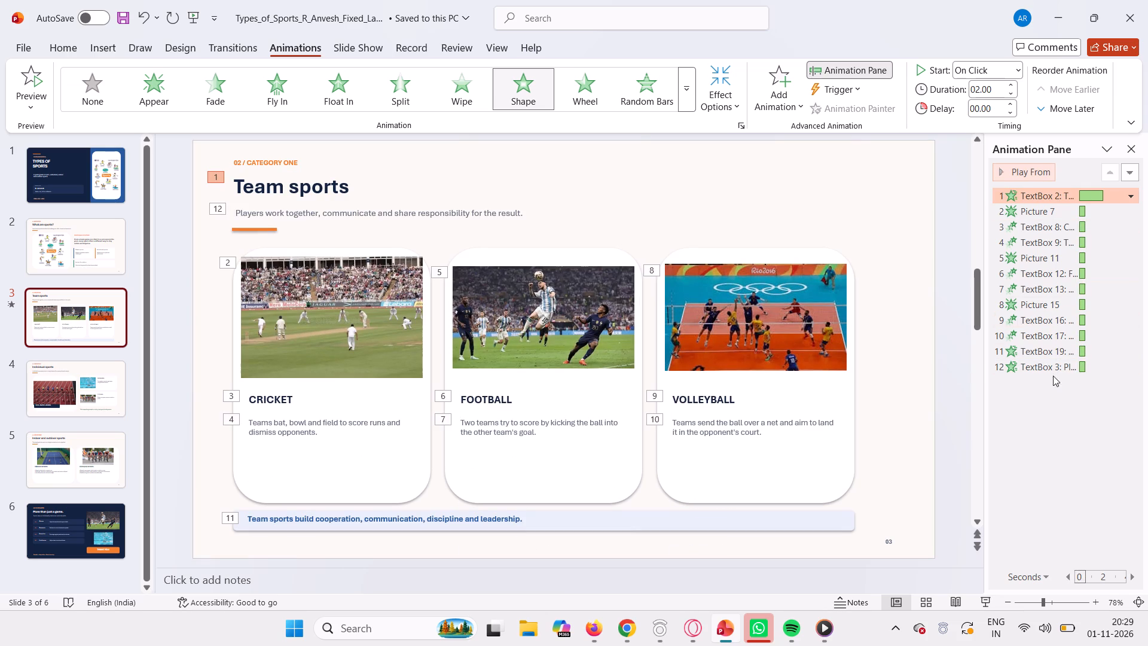
Move the Team sports subtitle's animation to second place in the slide's animation order, directly after the title.
left_click(1054, 370)
right_click_drag(1054, 370, 1054, 365)
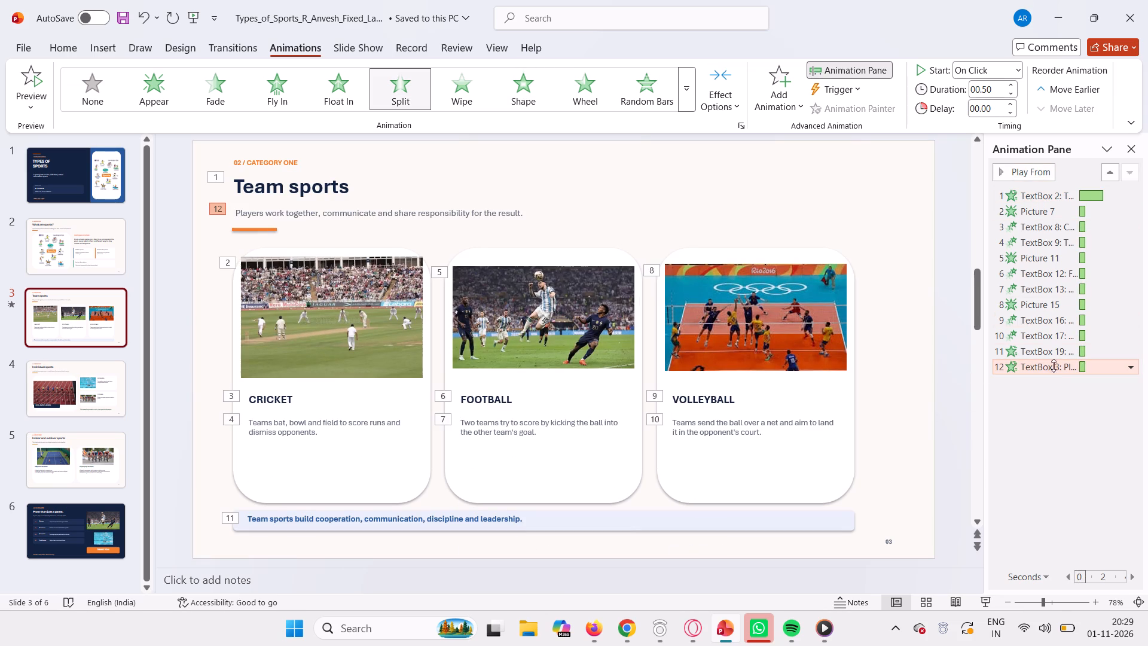
right_click_drag(1054, 365, 1048, 210)
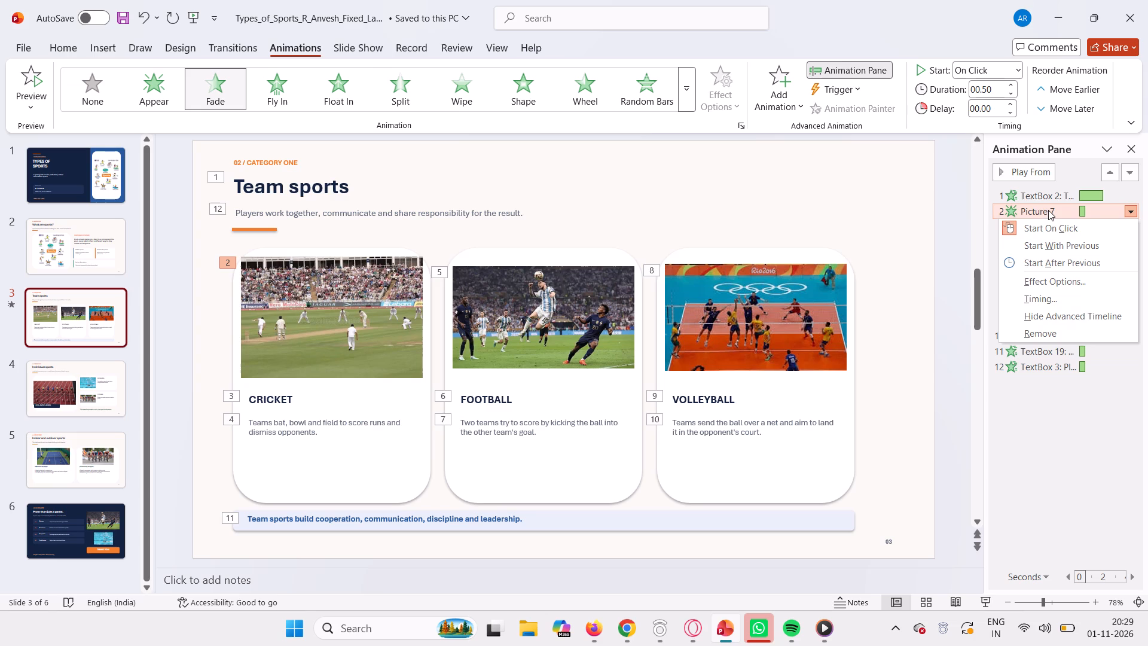
left_click(1125, 182)
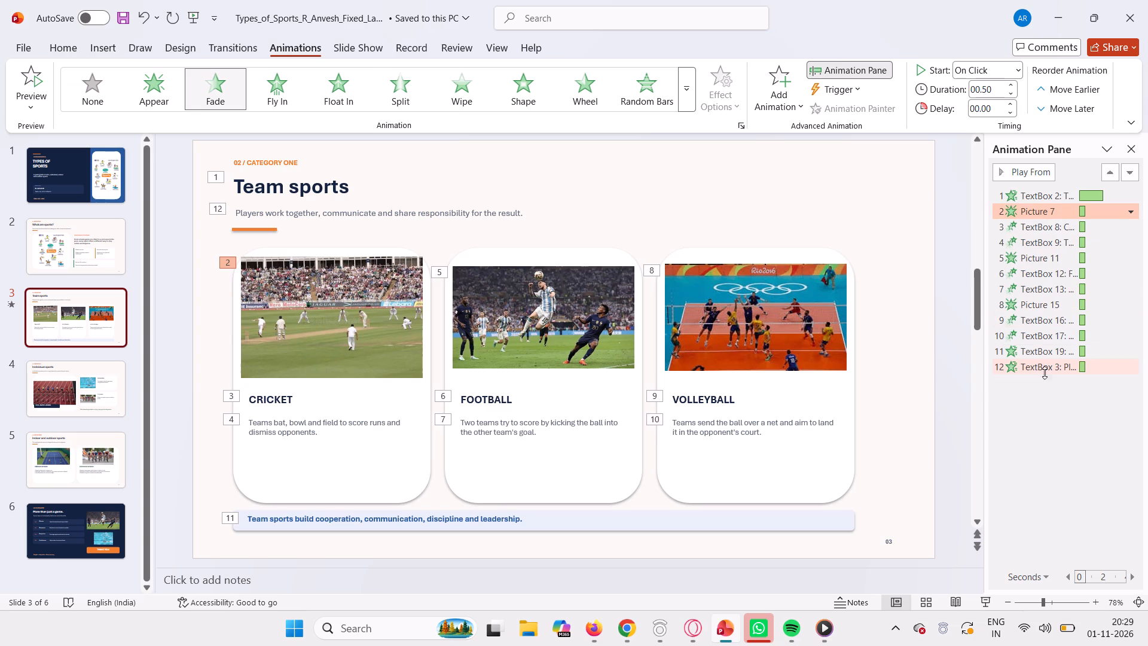
right_click_drag(1045, 366, 1046, 360)
left_click_drag(1045, 368, 1048, 355)
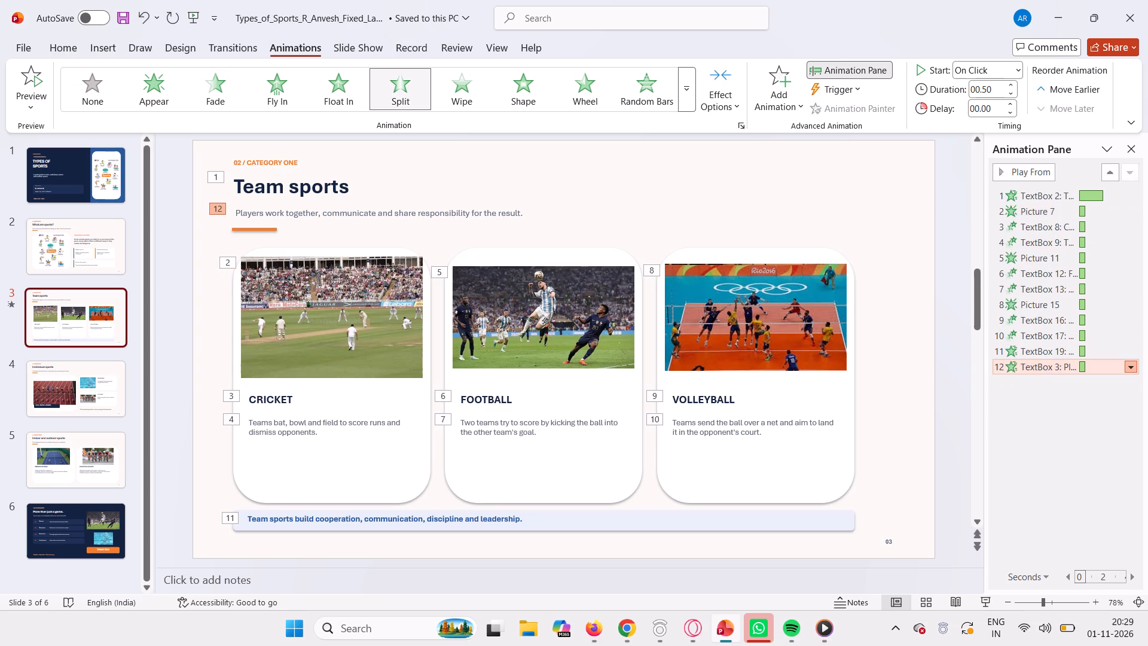
left_click_drag(1048, 355, 1043, 210)
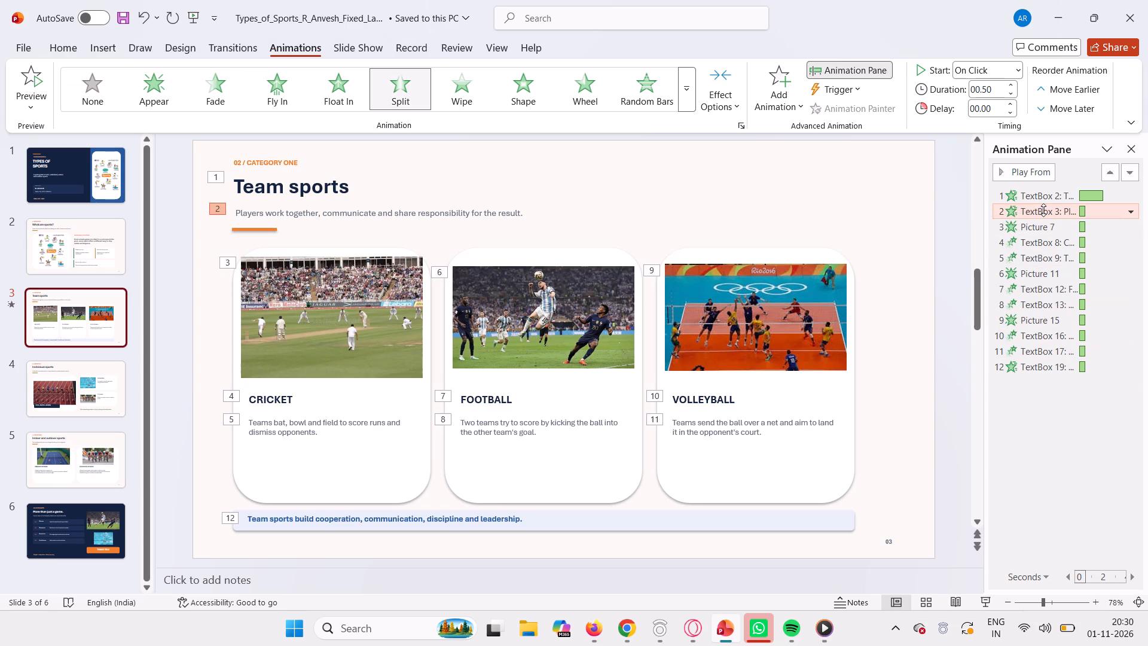
Play the Team sports slide's animations from the subtitle, and again from the title, to check the new order.
left_click(1003, 166)
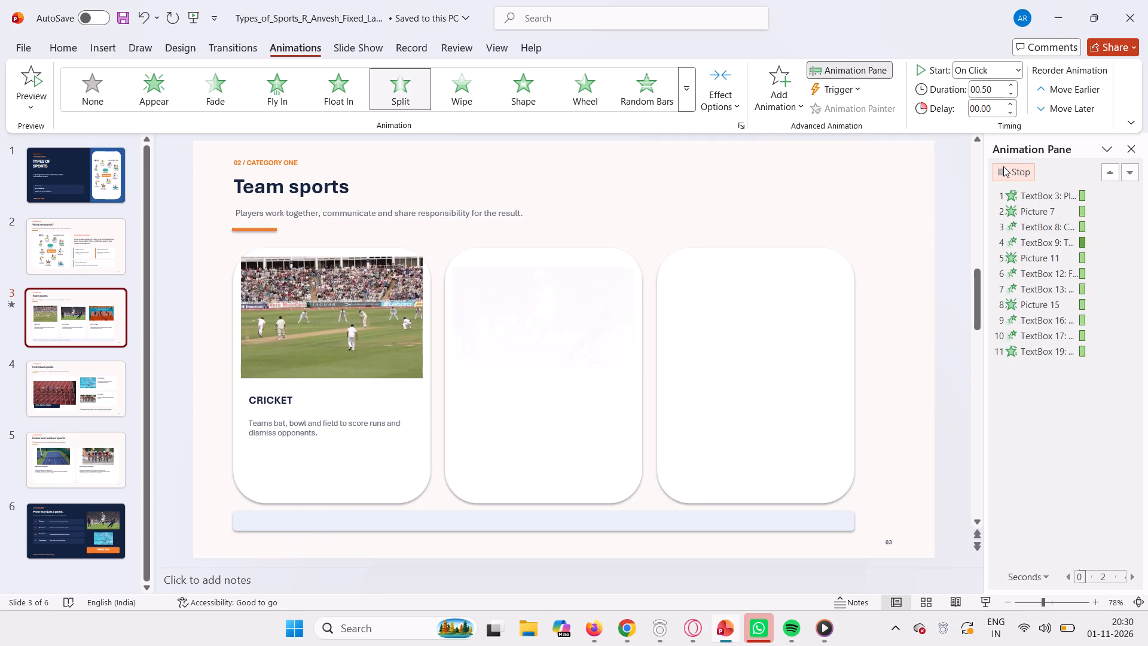
left_click(1000, 169)
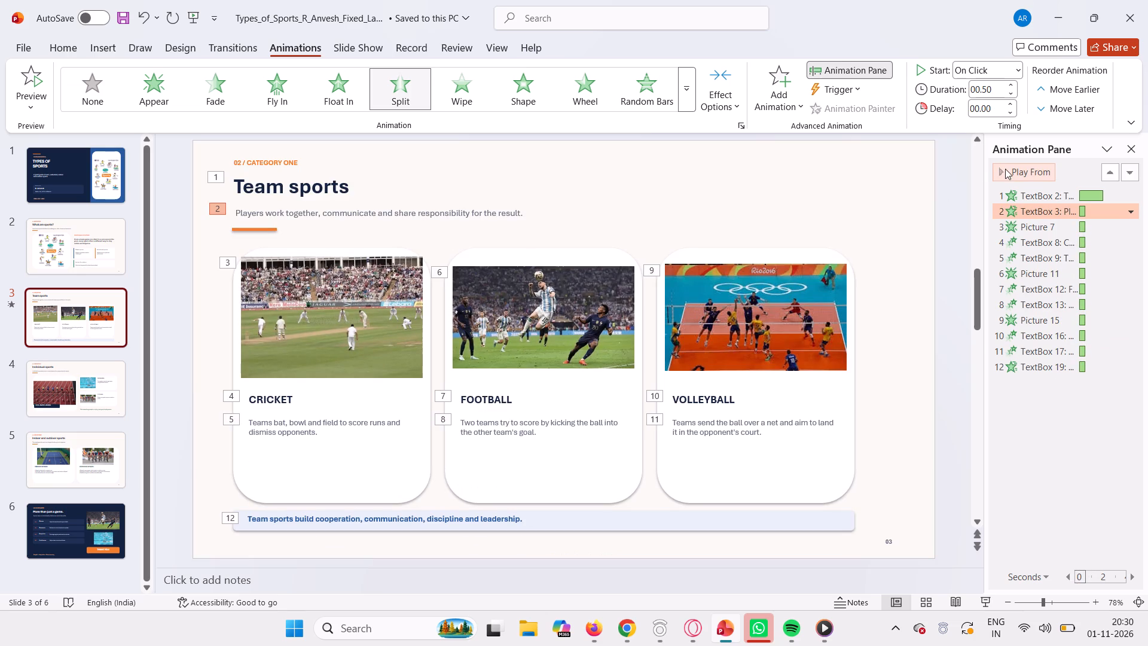
left_click(1007, 169)
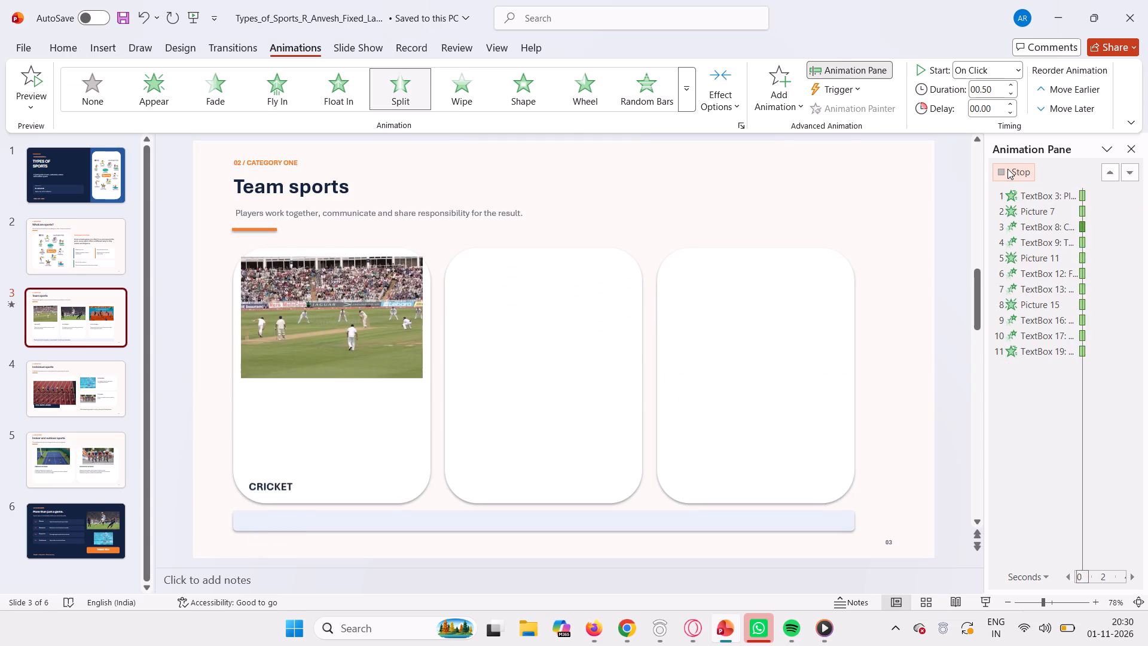
left_click(1055, 199)
left_click(1093, 191)
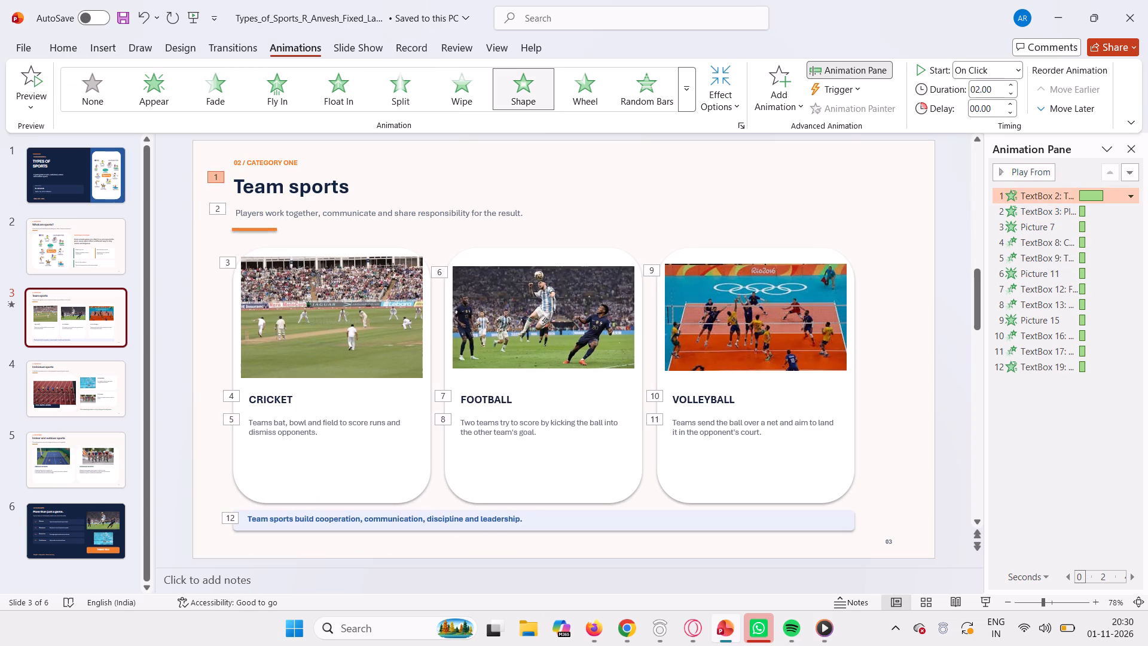
left_click(1007, 167)
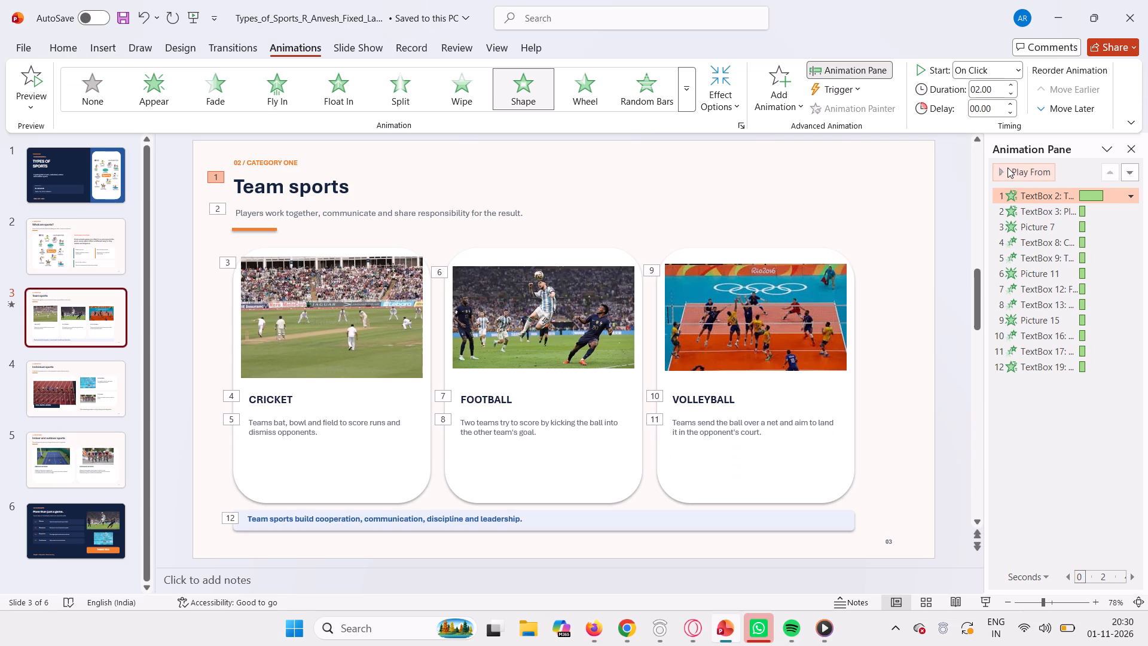
Apply the Fade entrance animation to the Individual sports title on slide 4.
left_click(99, 165)
left_click(62, 230)
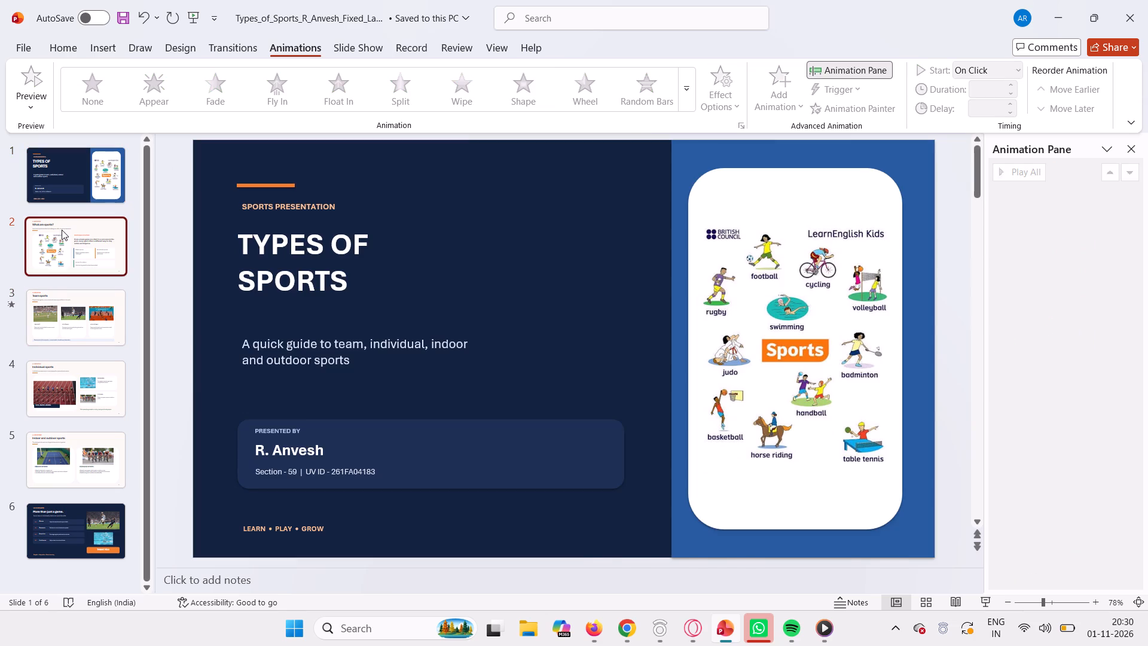
left_click(53, 300)
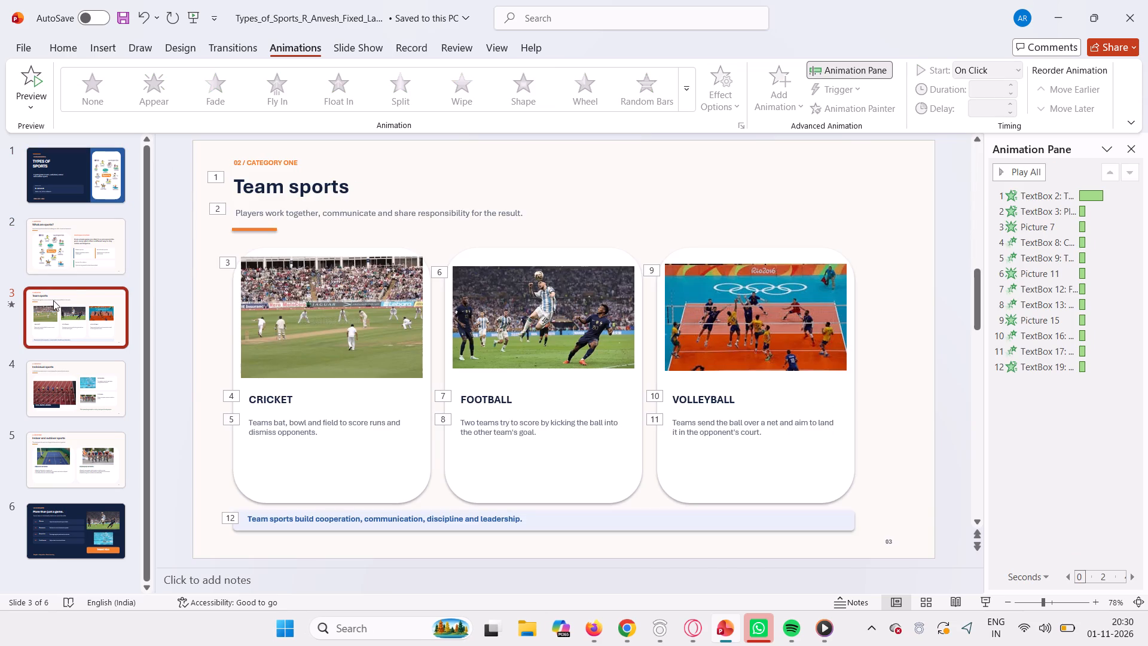
left_click(83, 364)
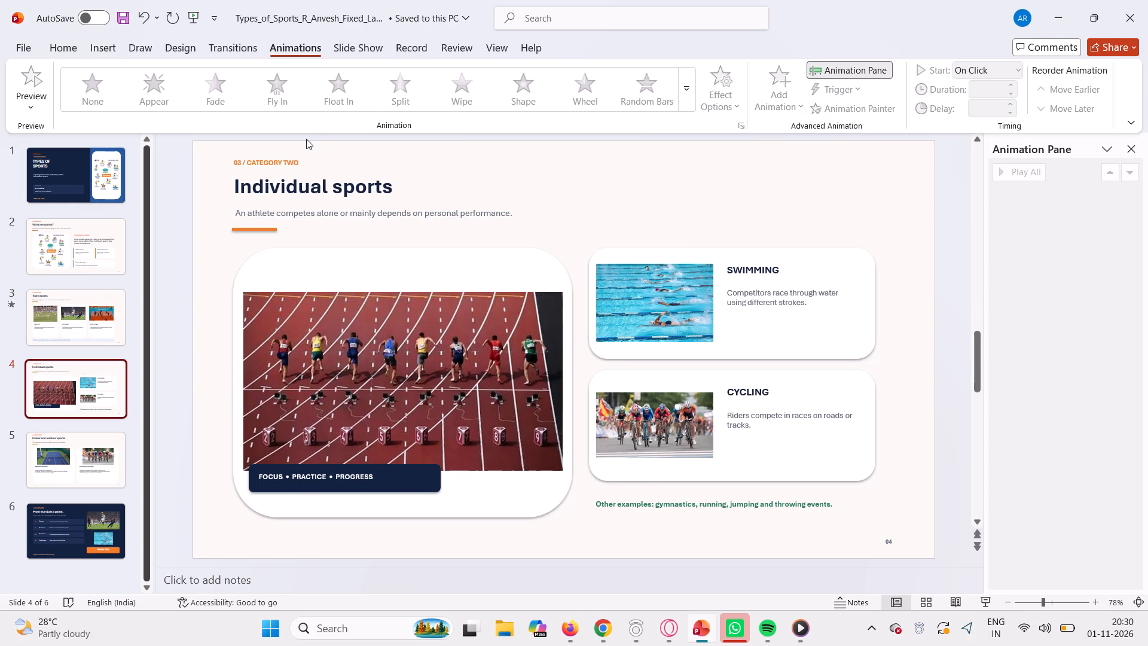
left_click(289, 185)
left_click(143, 73)
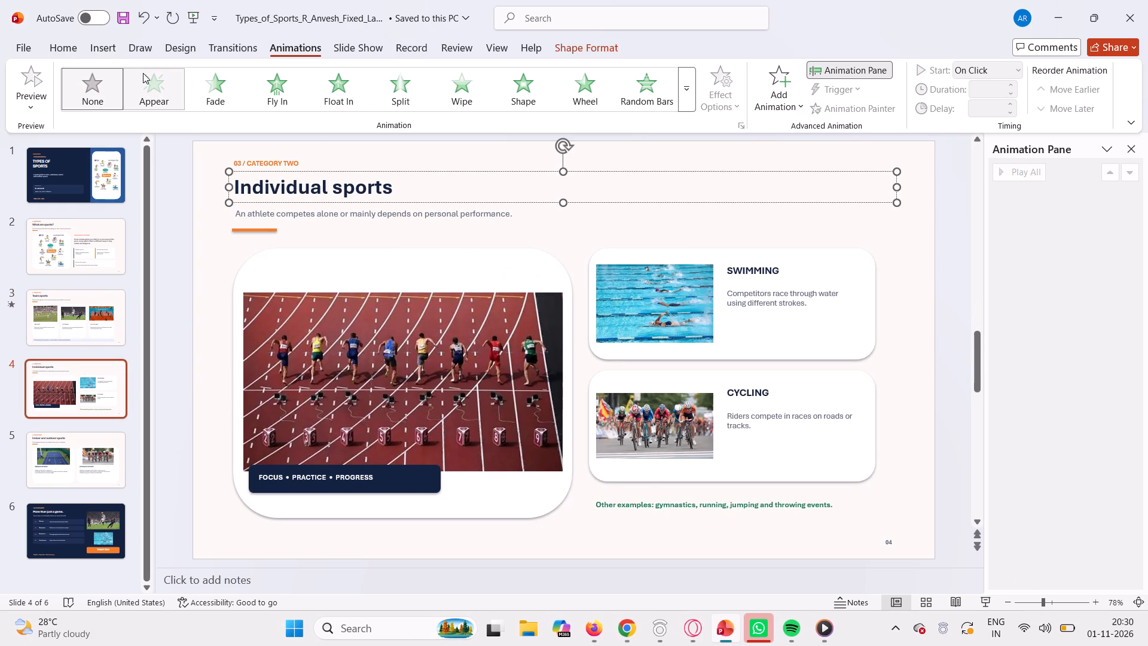
left_click(234, 87)
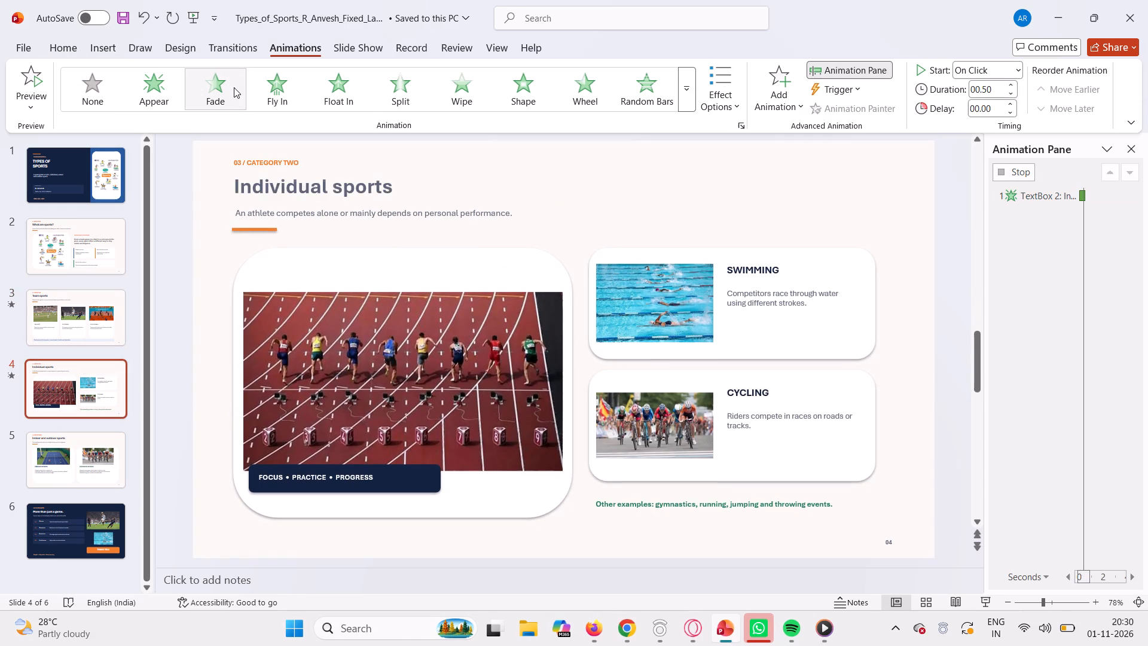
Try the Fly In, Float In, Split and Wipe entrances on the Individual sports subtitle, and settle on Random Bars.
left_click(279, 212)
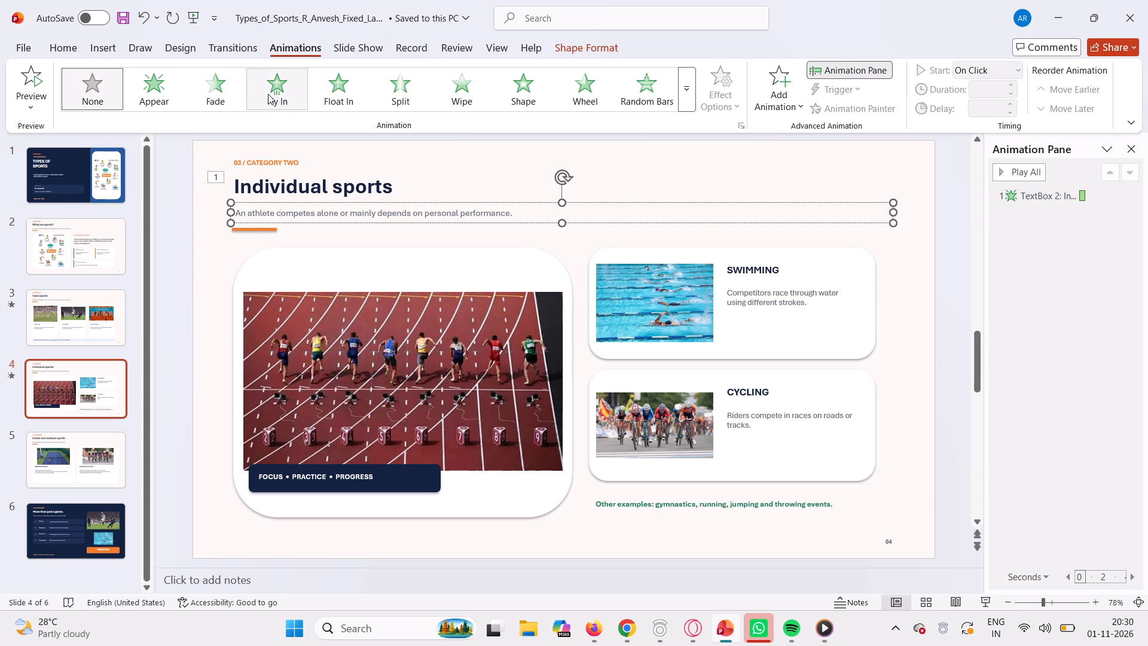
left_click(268, 94)
left_click(341, 95)
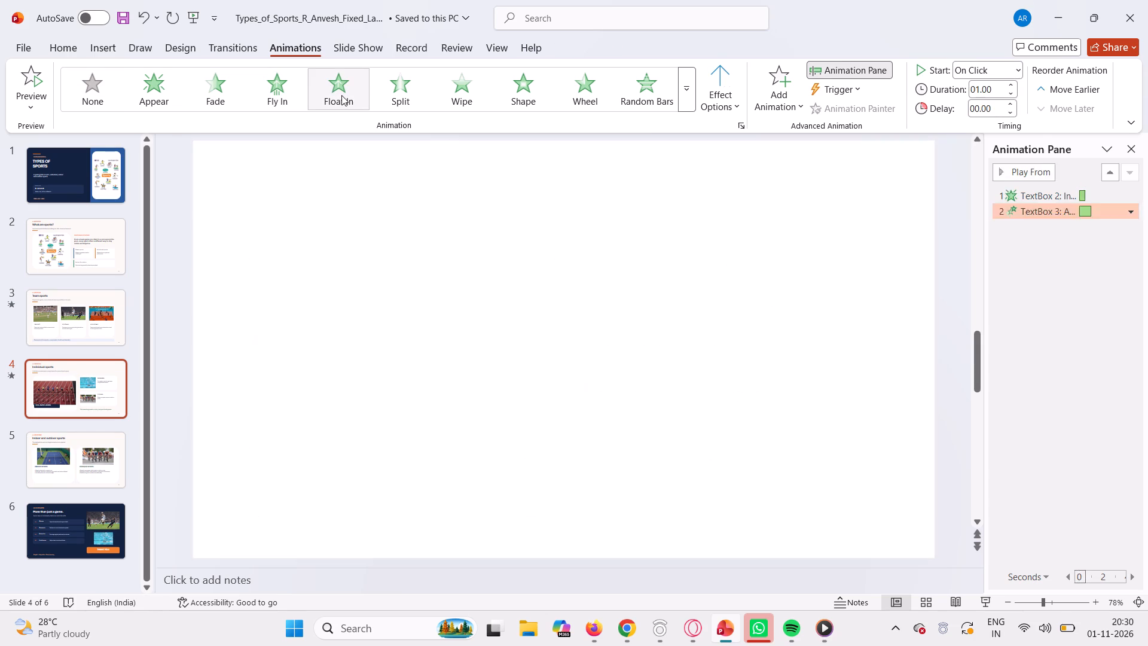
left_click(423, 94)
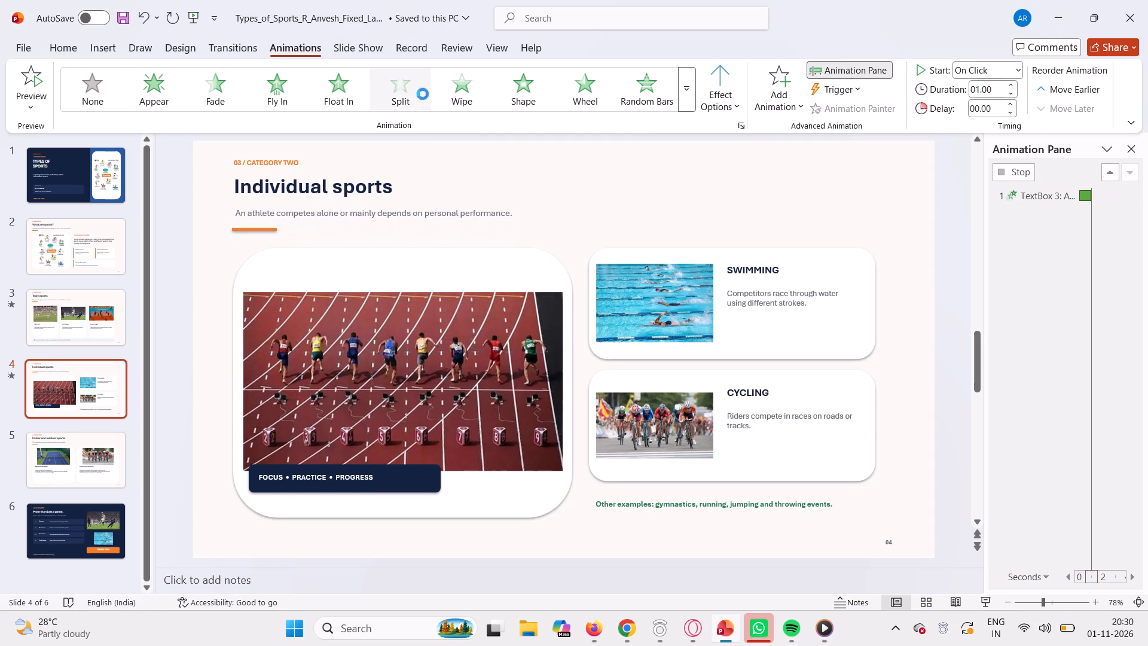
left_click(480, 96)
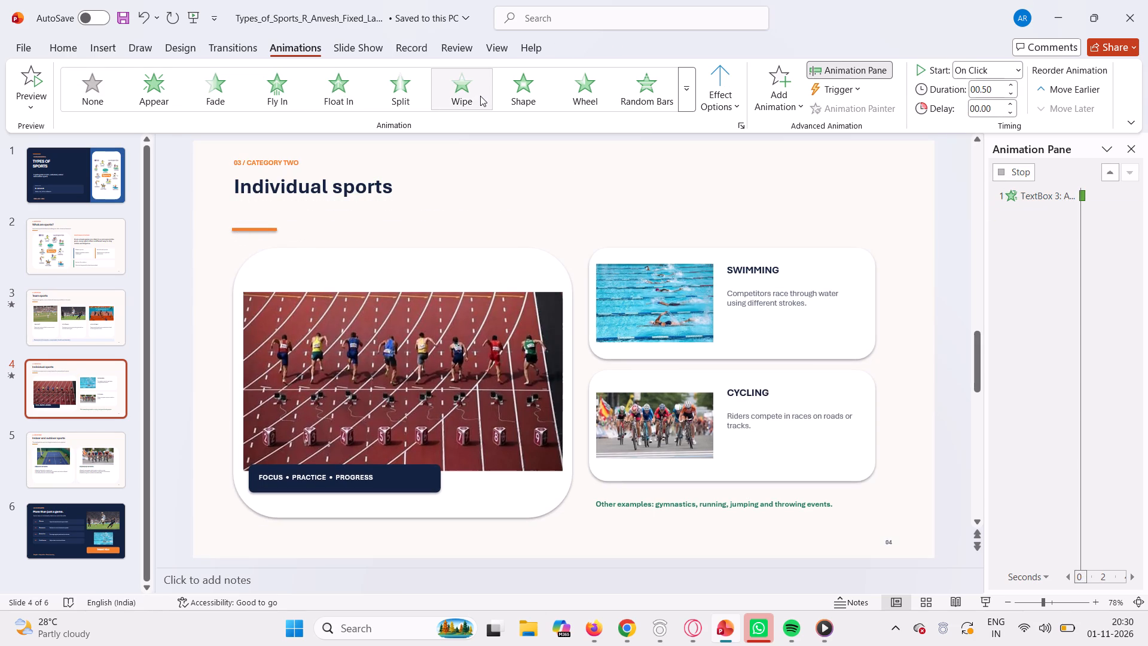
left_click(639, 90)
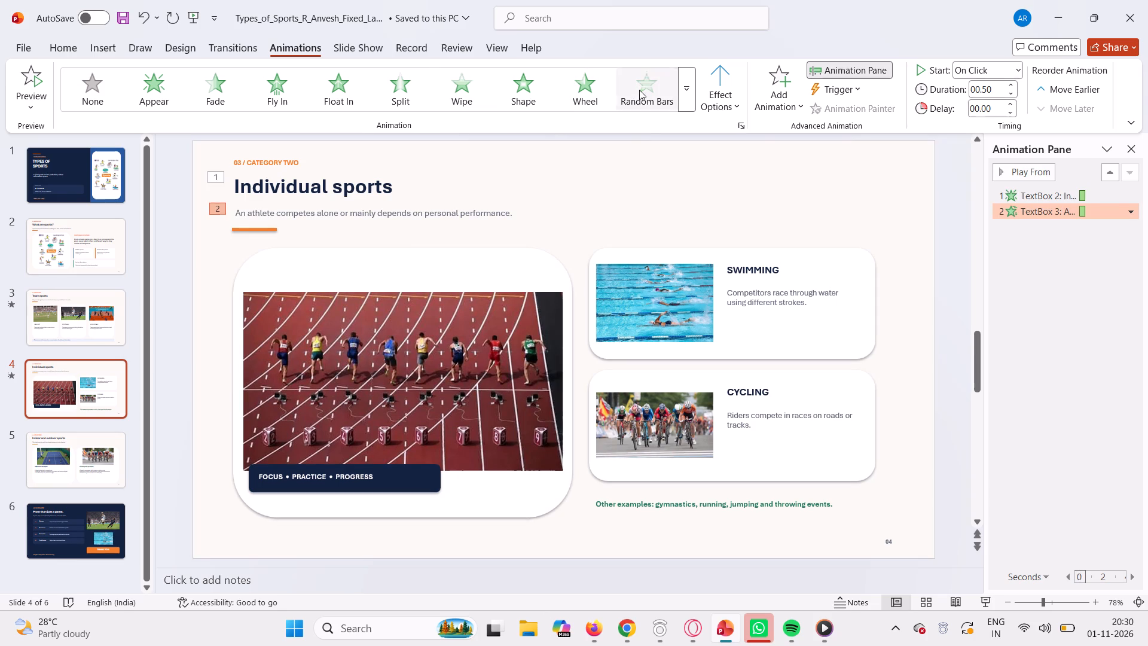
Animate the Individual sports pictures with the Split entrance on the runners and Wipe on the swimming and cycling photos.
left_click(315, 415)
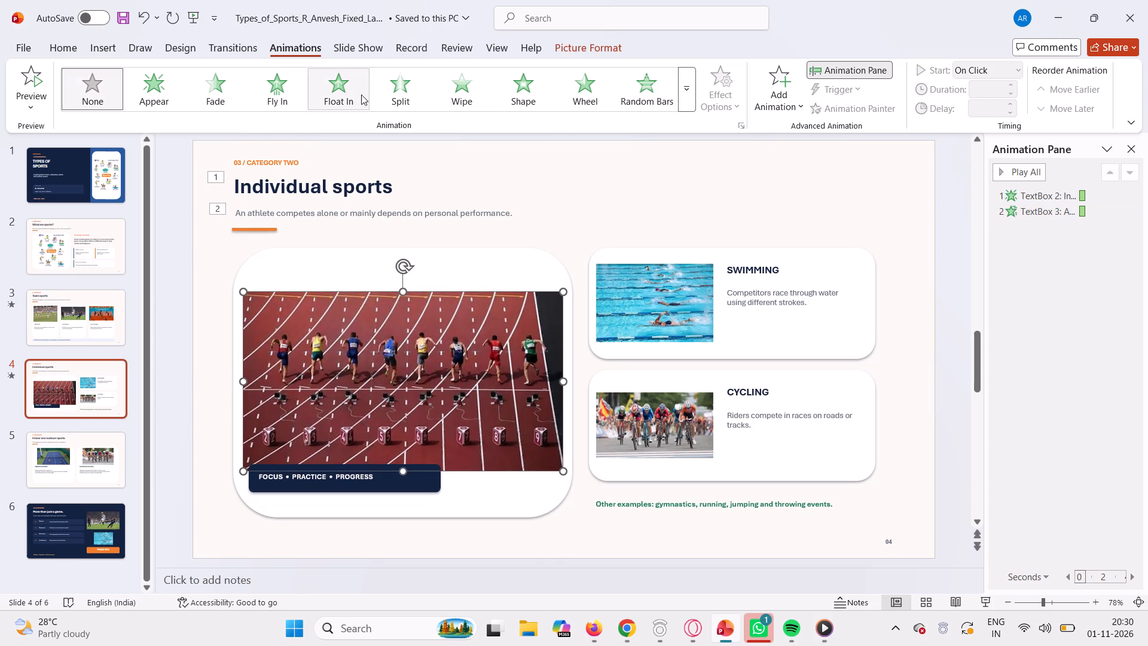
left_click(399, 93)
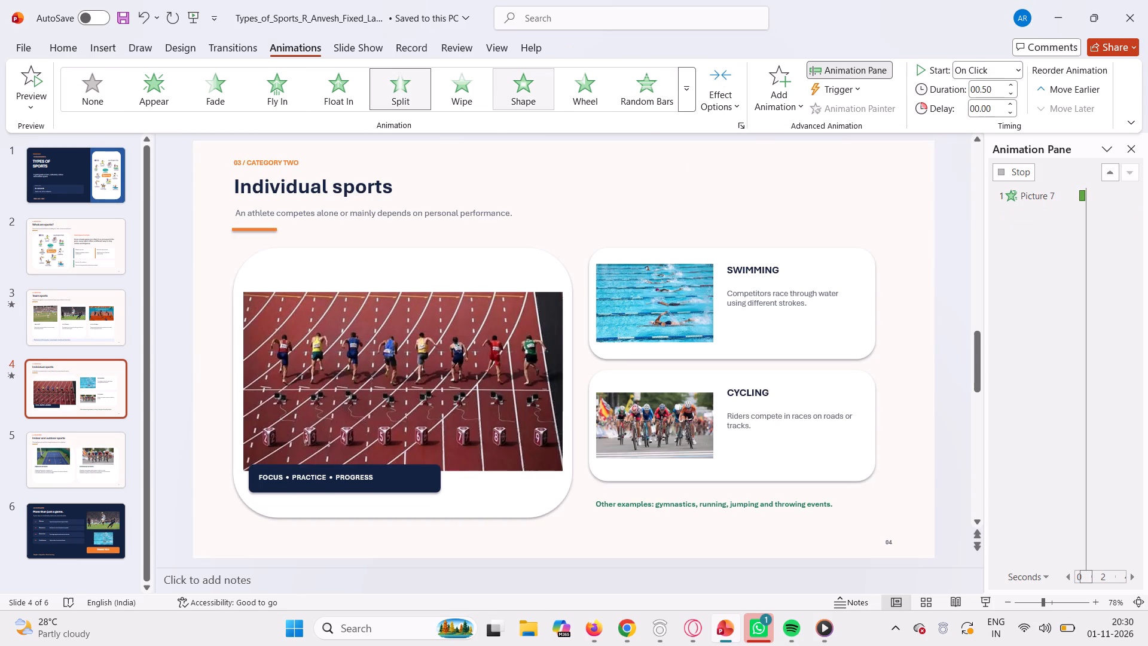
left_click(684, 288)
left_click(461, 84)
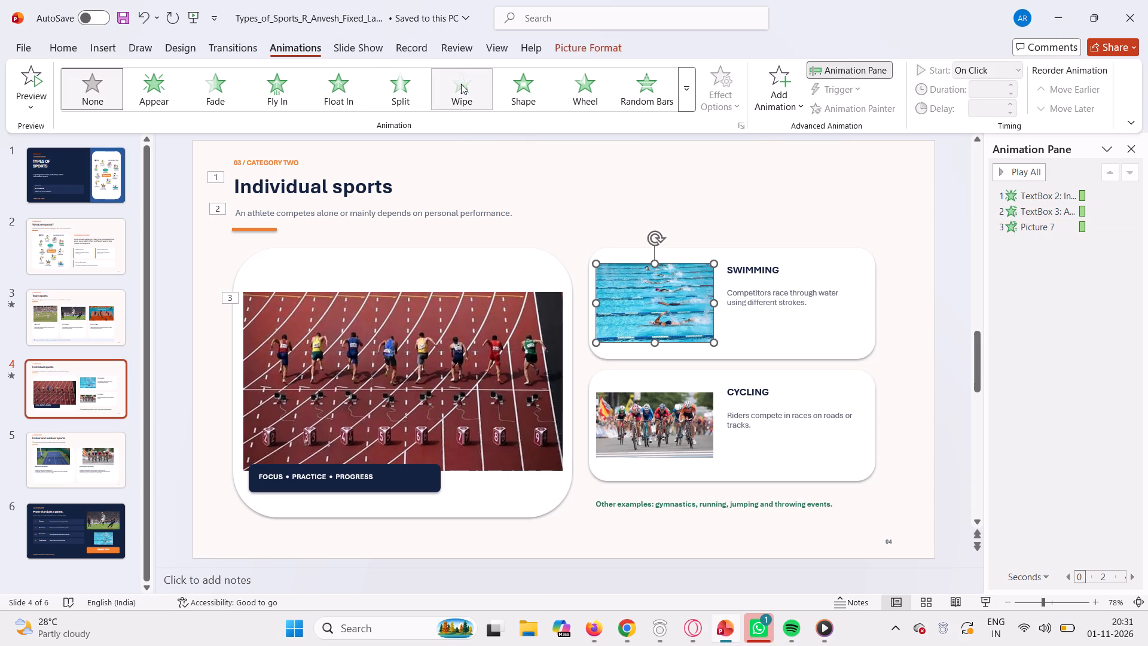
left_click(649, 424)
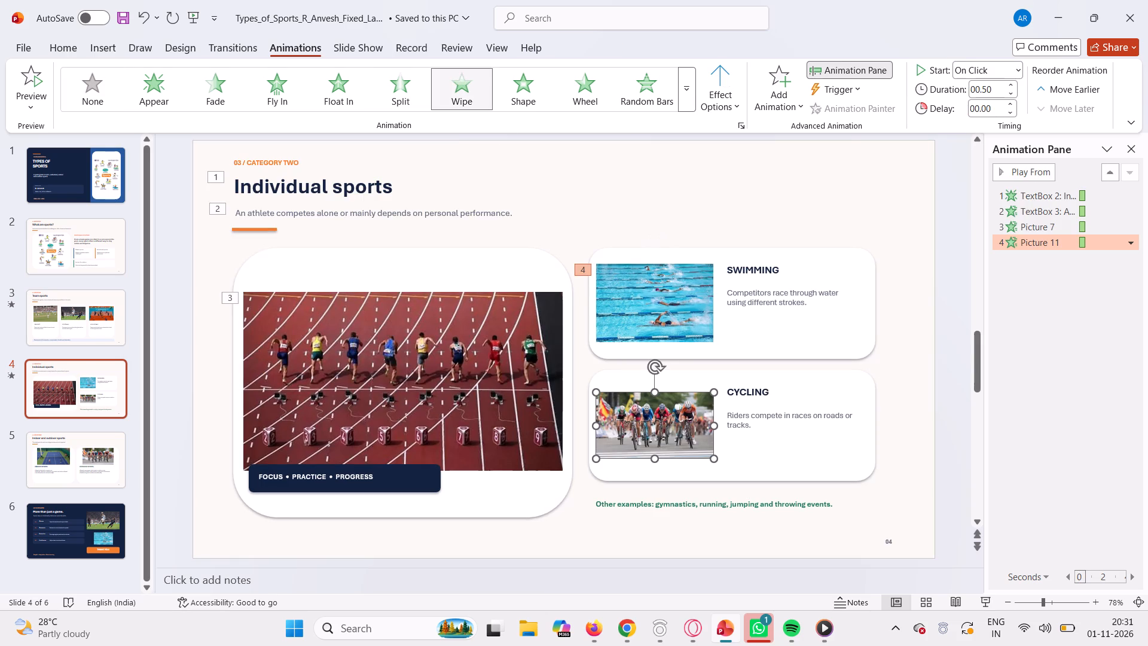
left_click(462, 95)
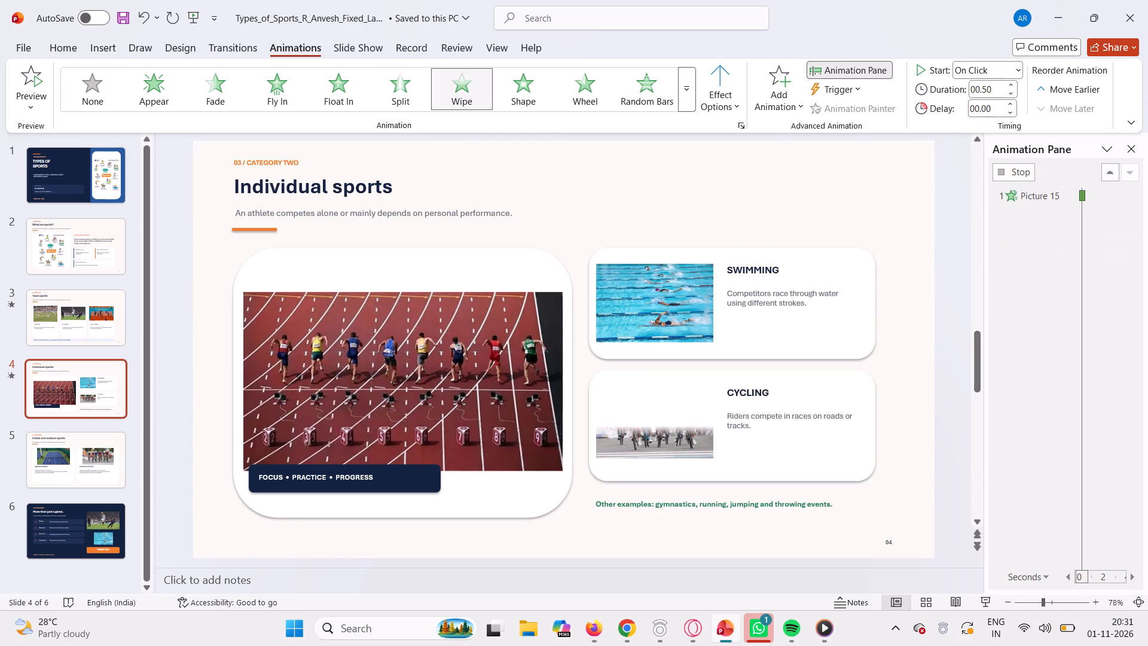
Apply the Fly In entrance to the SWIMMING heading and to its description text.
left_click(793, 295)
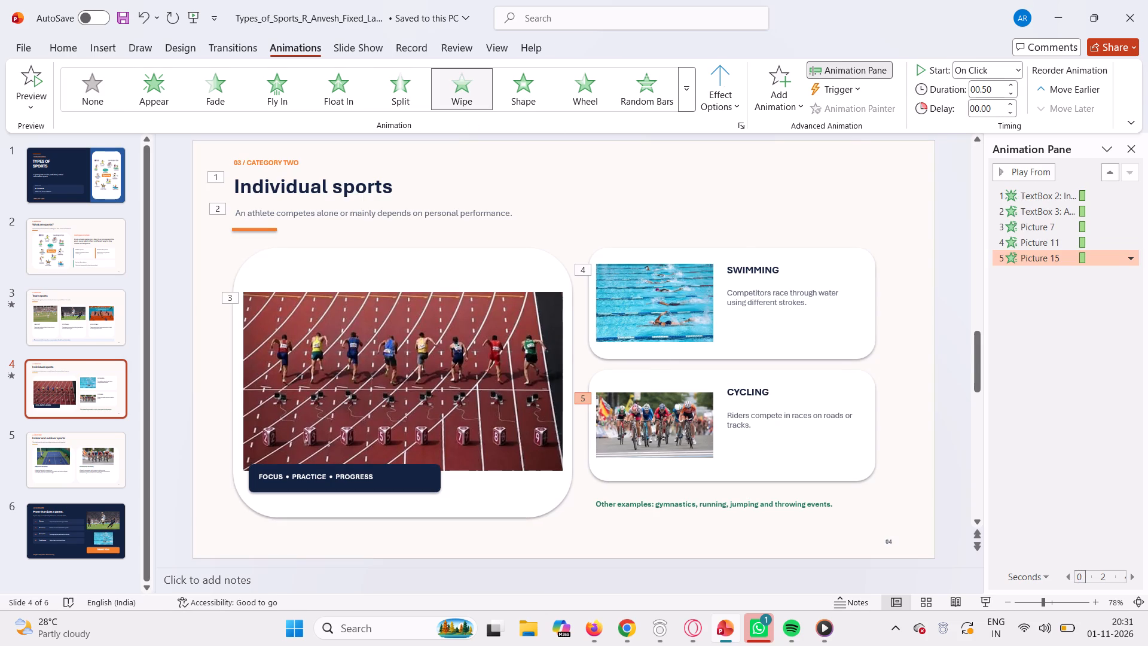
left_click(759, 267)
left_click(277, 102)
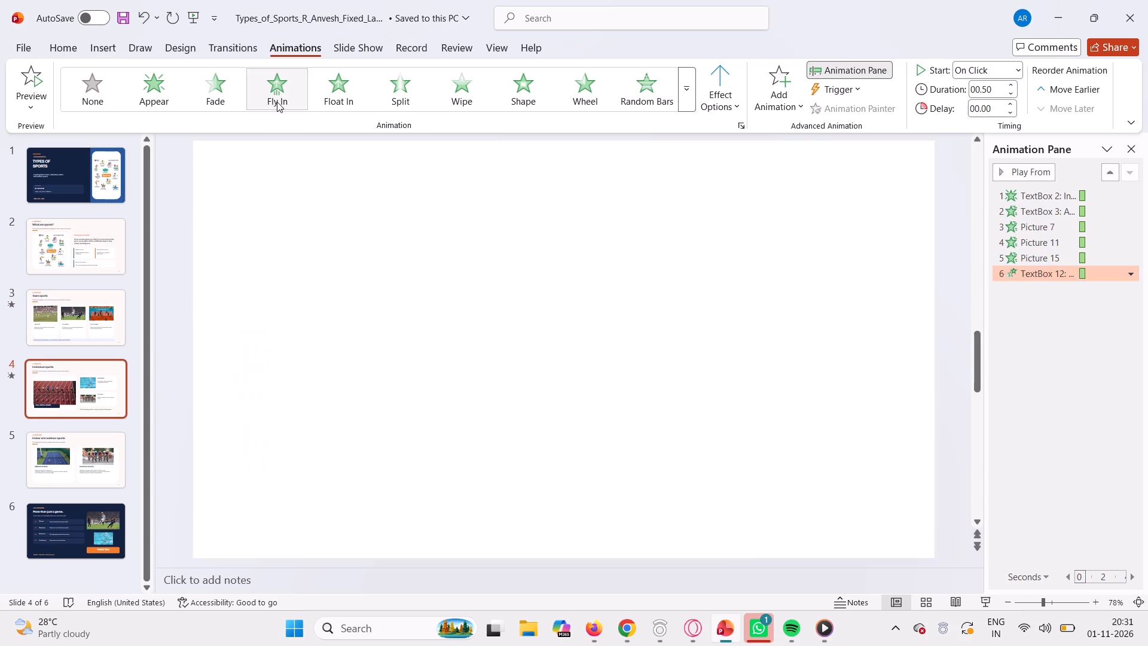
left_click(743, 389)
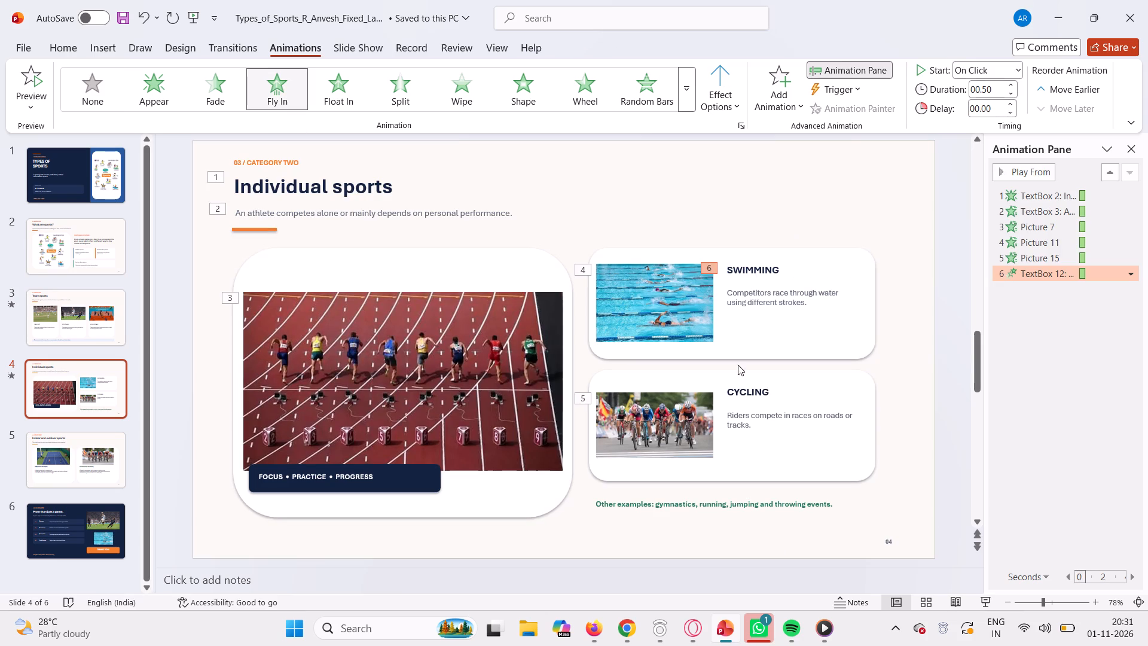
left_click(741, 297)
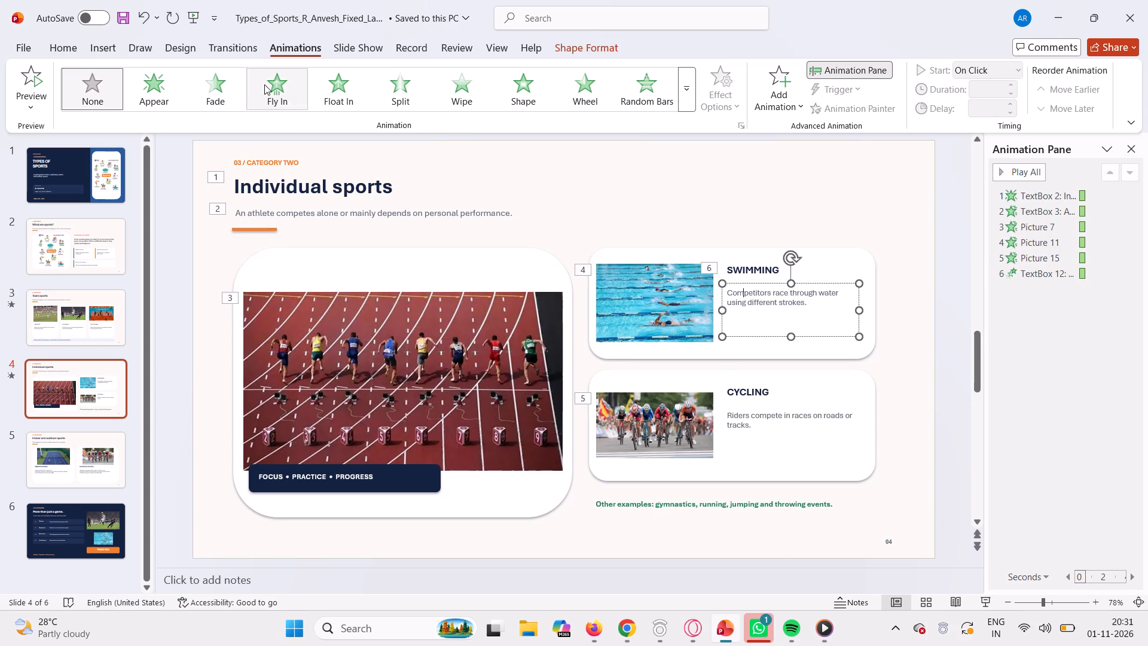
left_click(269, 92)
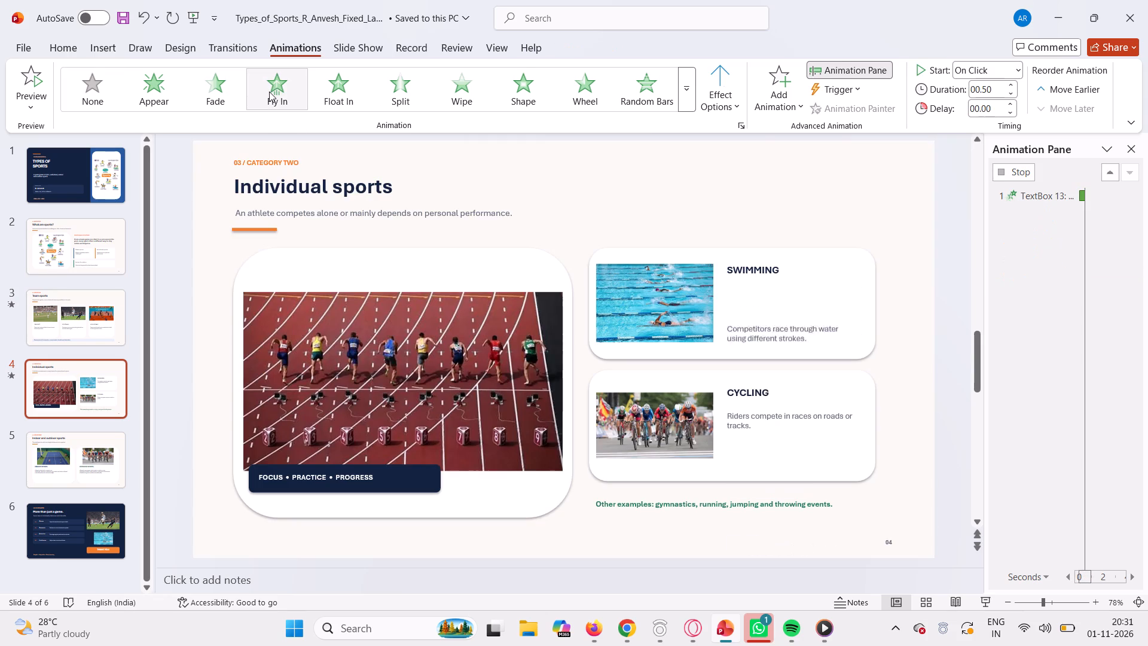
Apply the Fly In entrance to the CYCLING heading and its description, trying Float In on the description first.
left_click(752, 388)
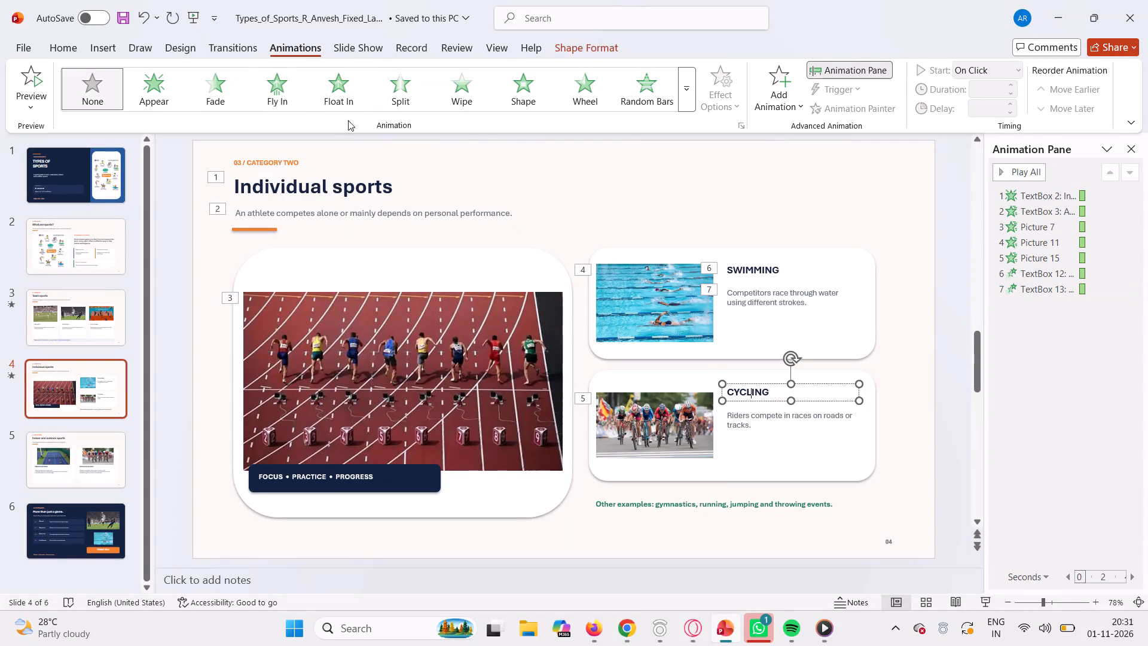
left_click(277, 89)
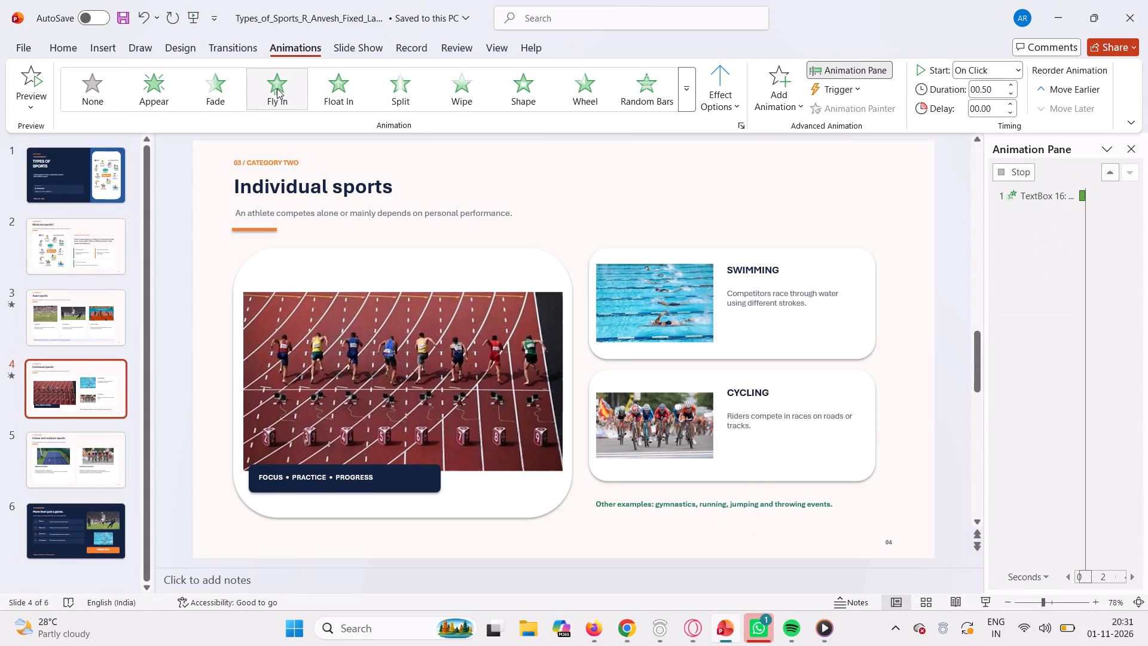
left_click(777, 419)
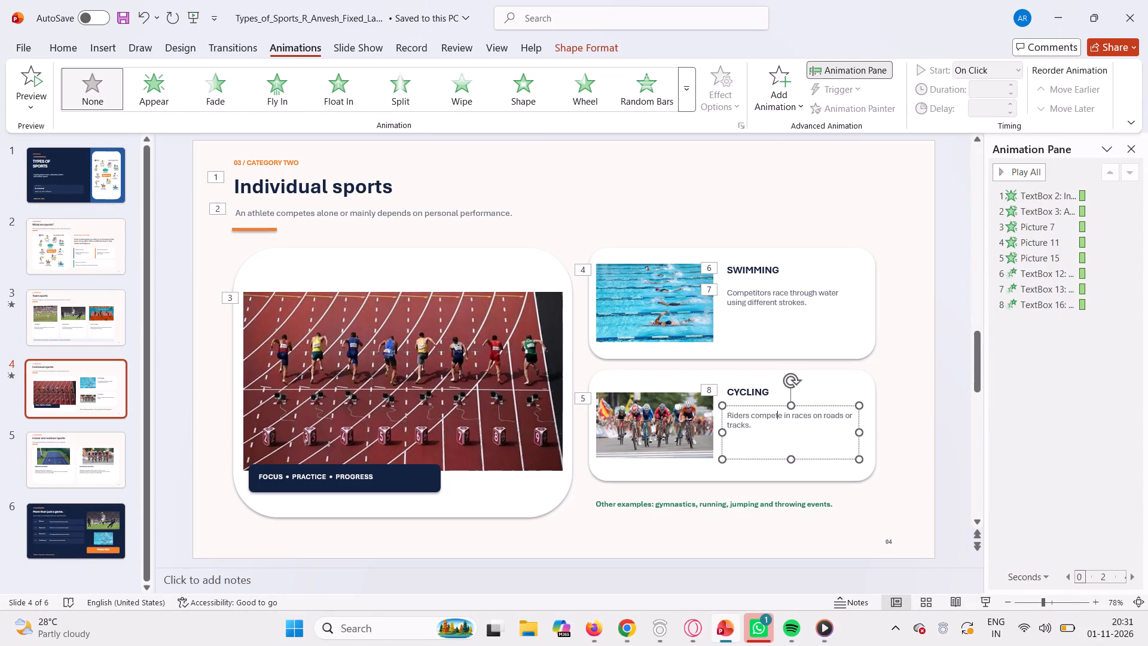
left_click(347, 89)
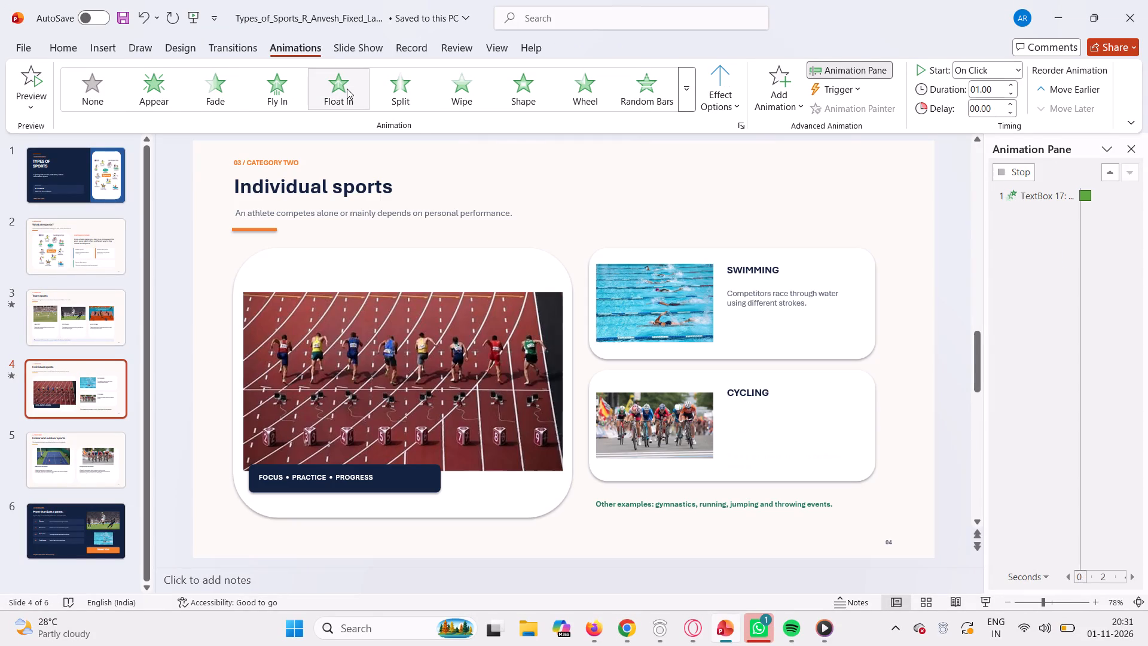
left_click(293, 93)
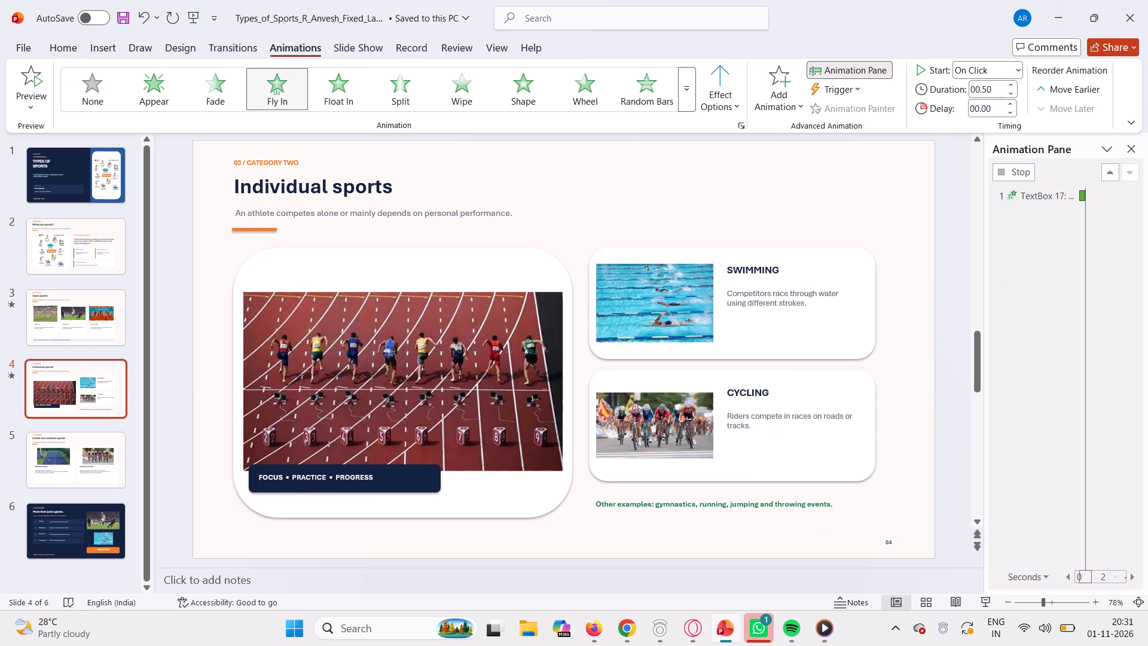
Apply the Split entrance to the "Other examples" line and Wipe to the FOCUS • PRACTICE • PROGRESS caption.
left_click(671, 508)
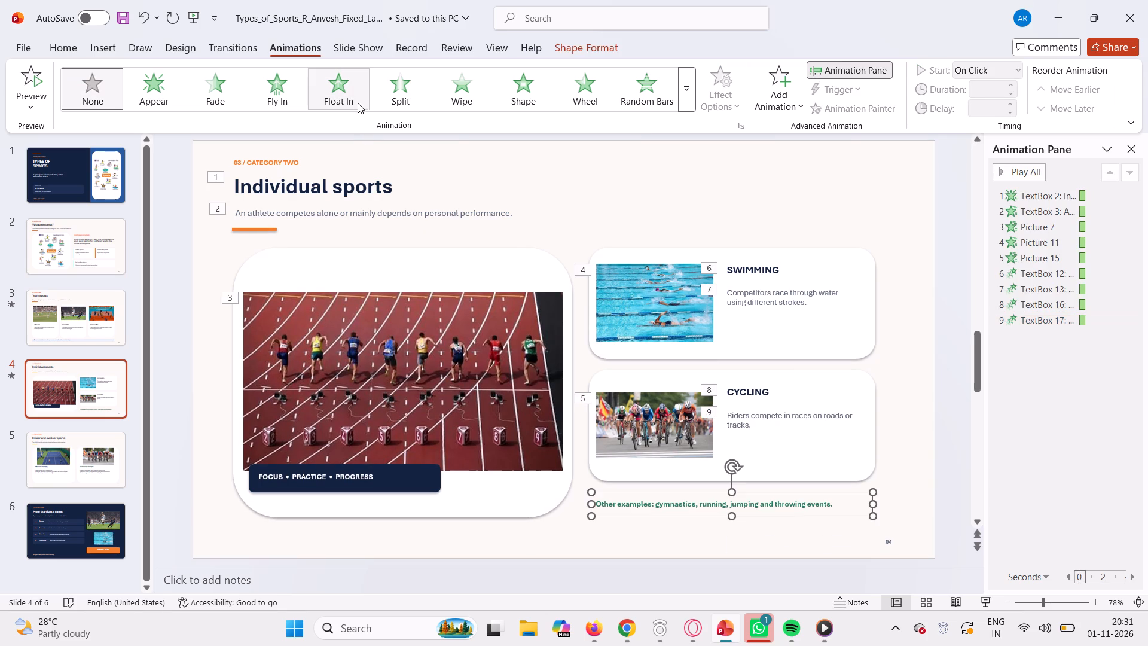
left_click(399, 80)
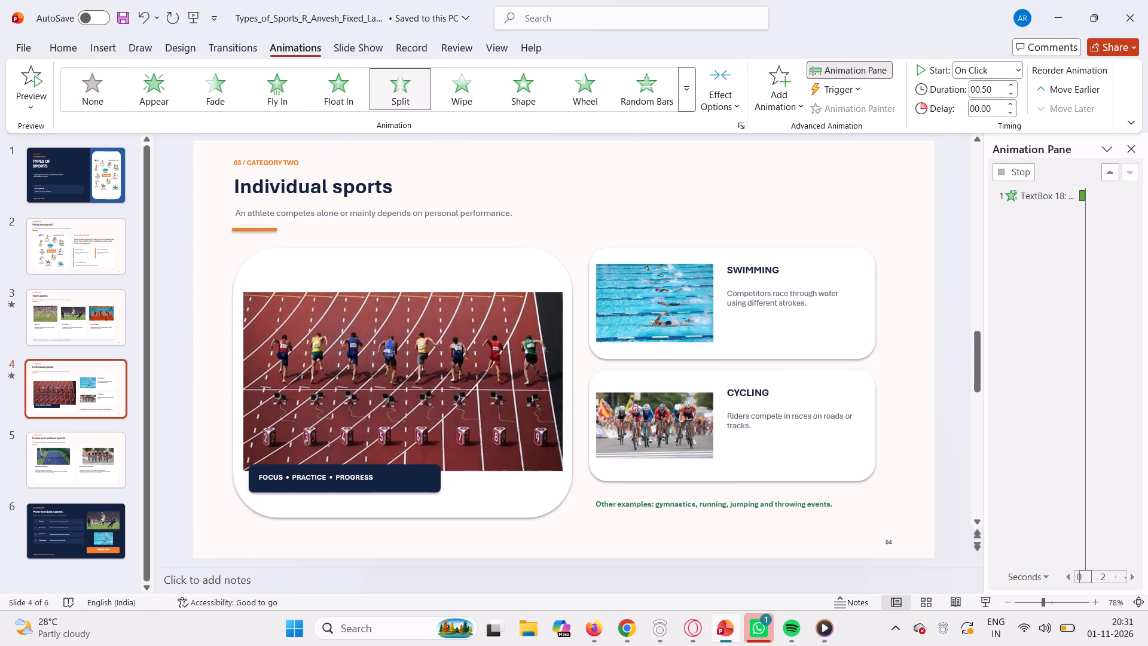
left_click(320, 483)
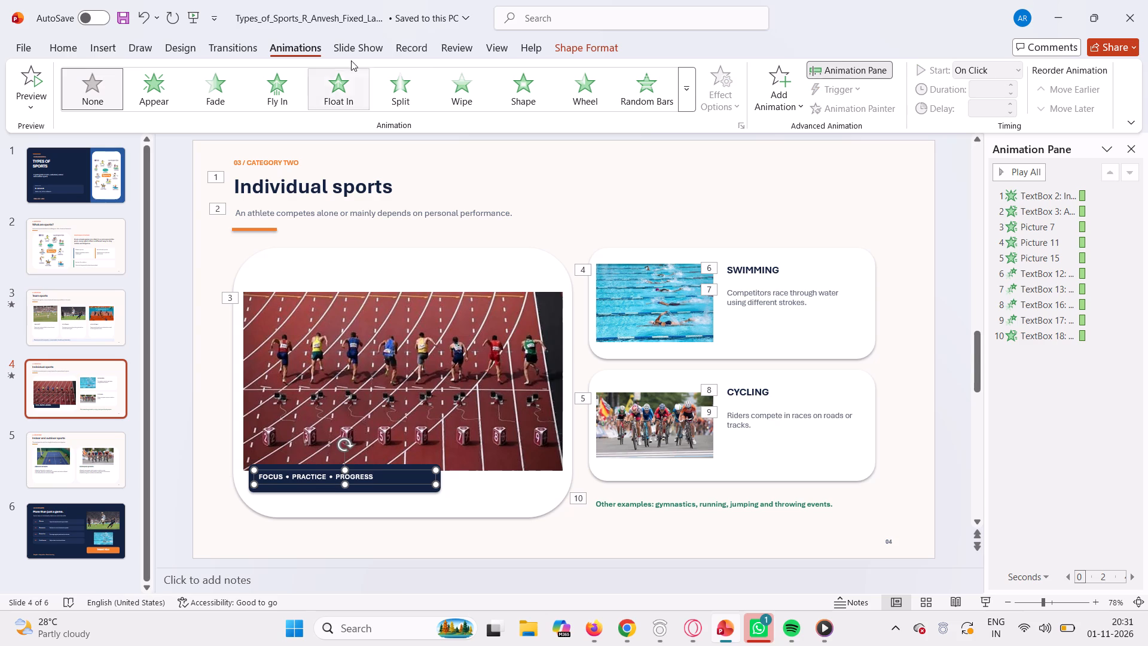
left_click(459, 93)
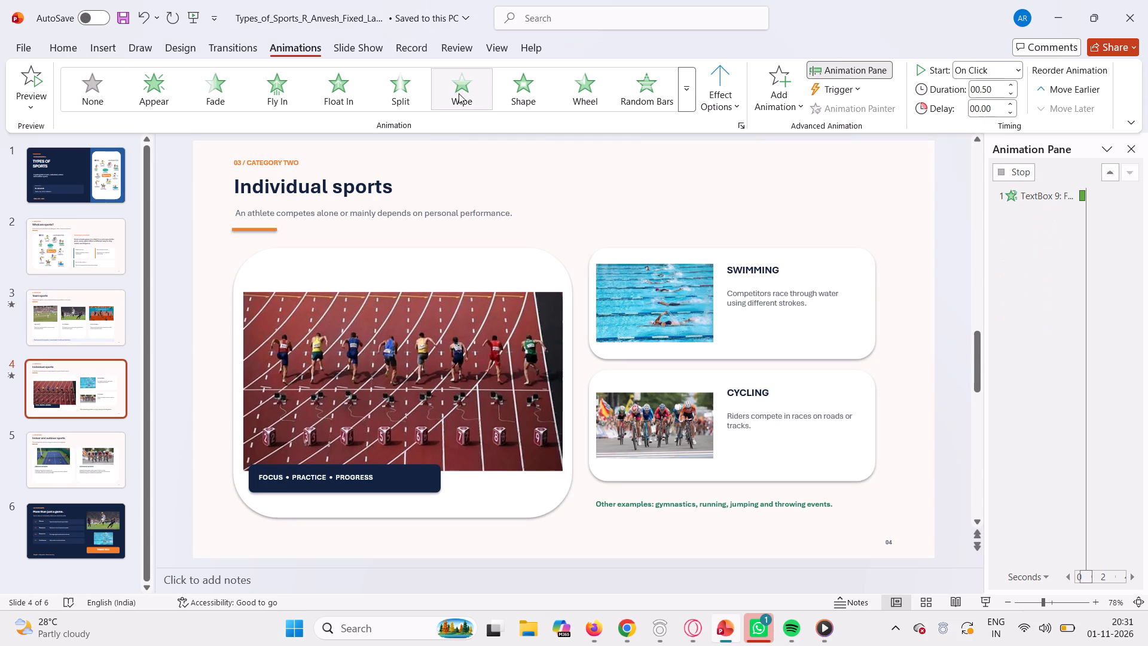
Preview the FOCUS • PRACTICE • PROGRESS caption's entrance on the Individual sports slide.
left_click(42, 386)
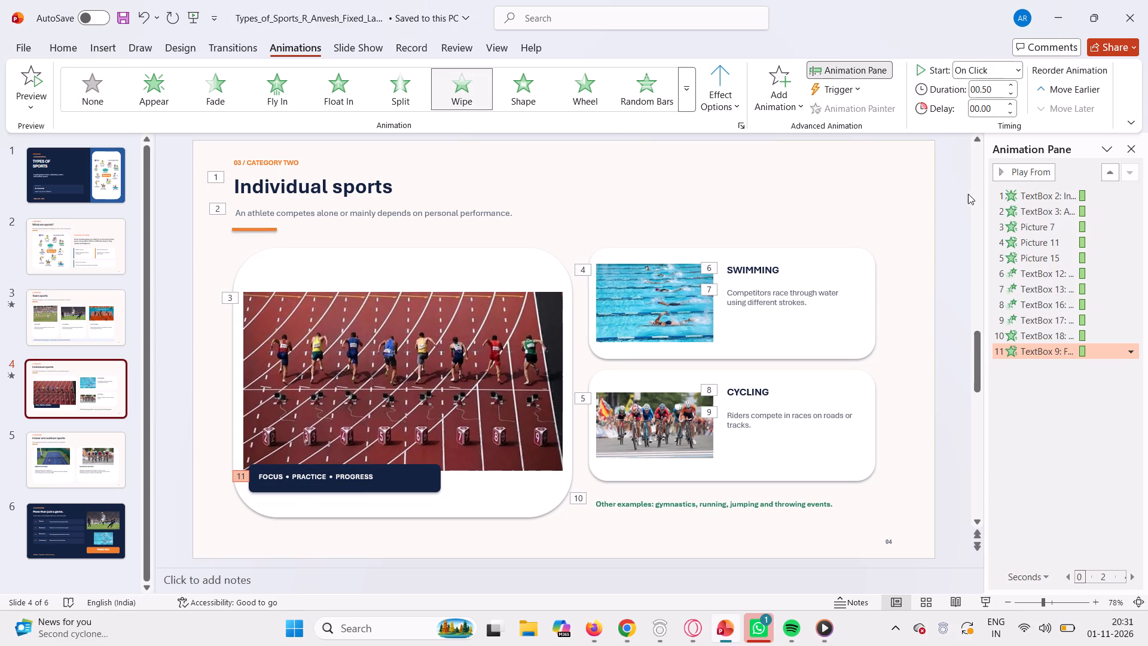
left_click(1026, 170)
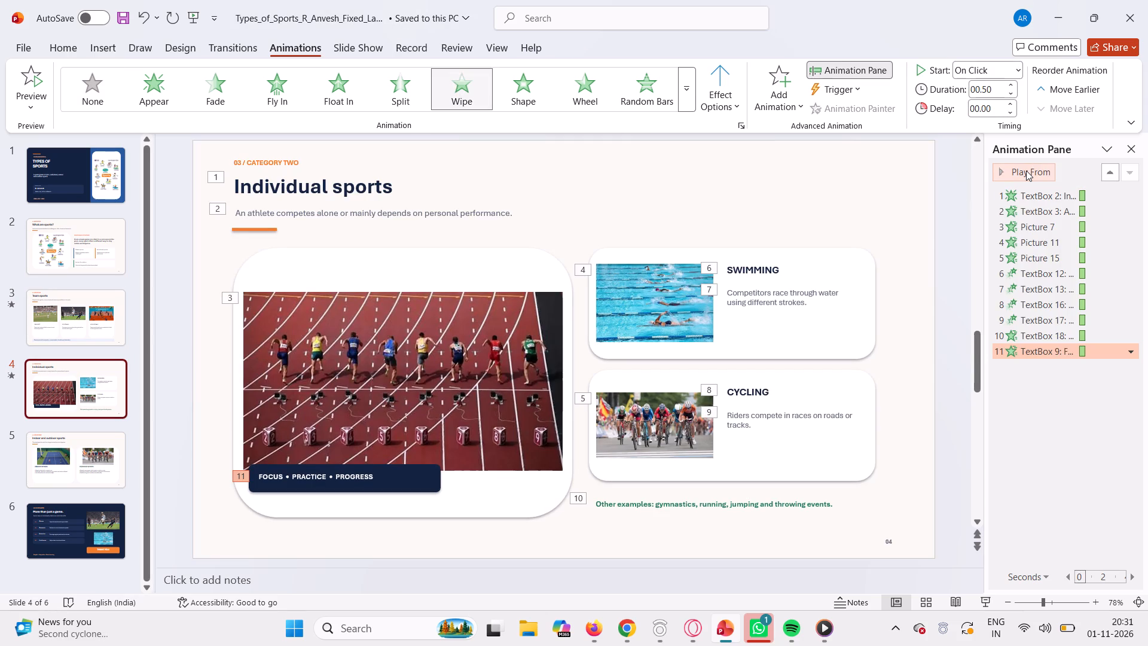
left_click(1026, 170)
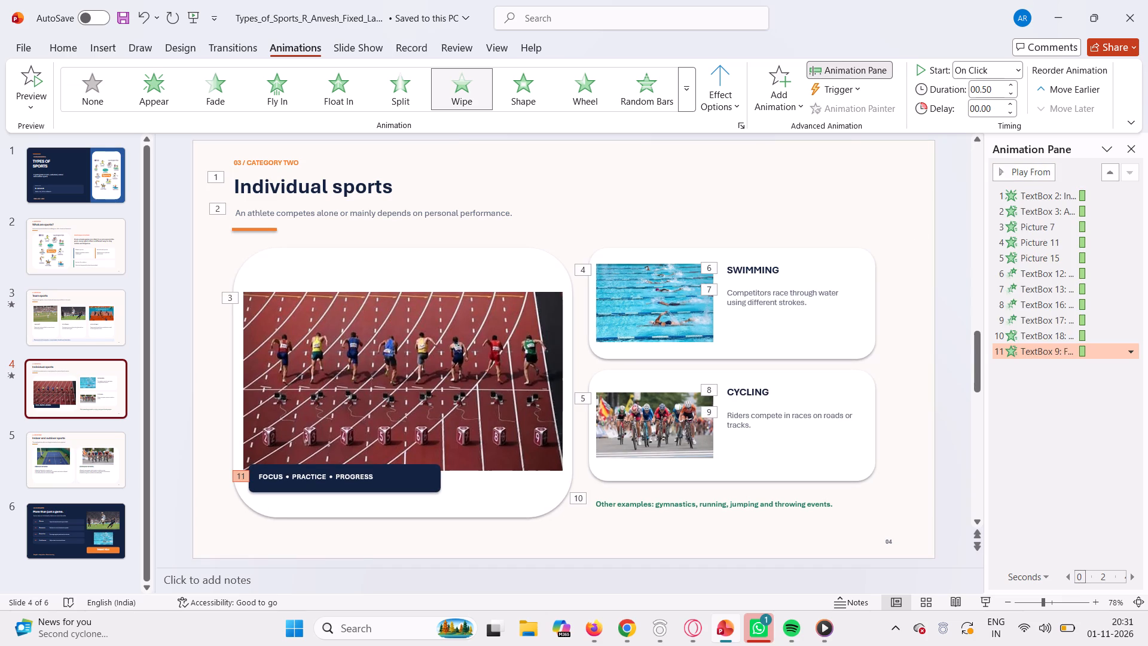
left_click(1031, 175)
Set a 0.4-second delay on the Individual sports title's Fade entrance.
left_click(1082, 192)
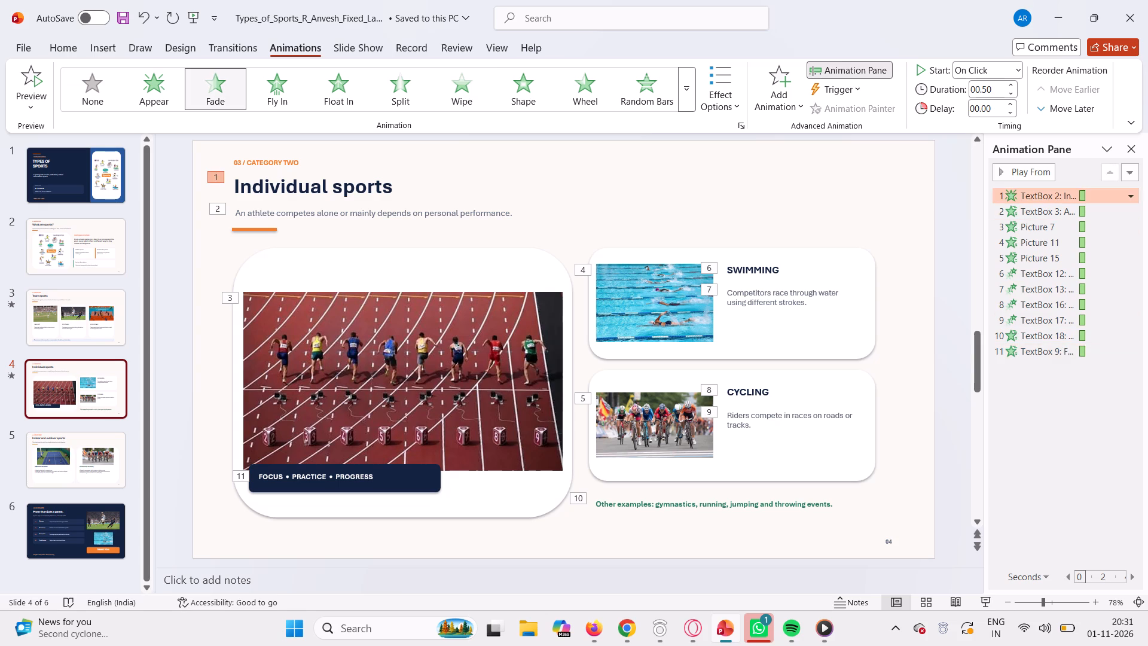
left_click(1083, 197)
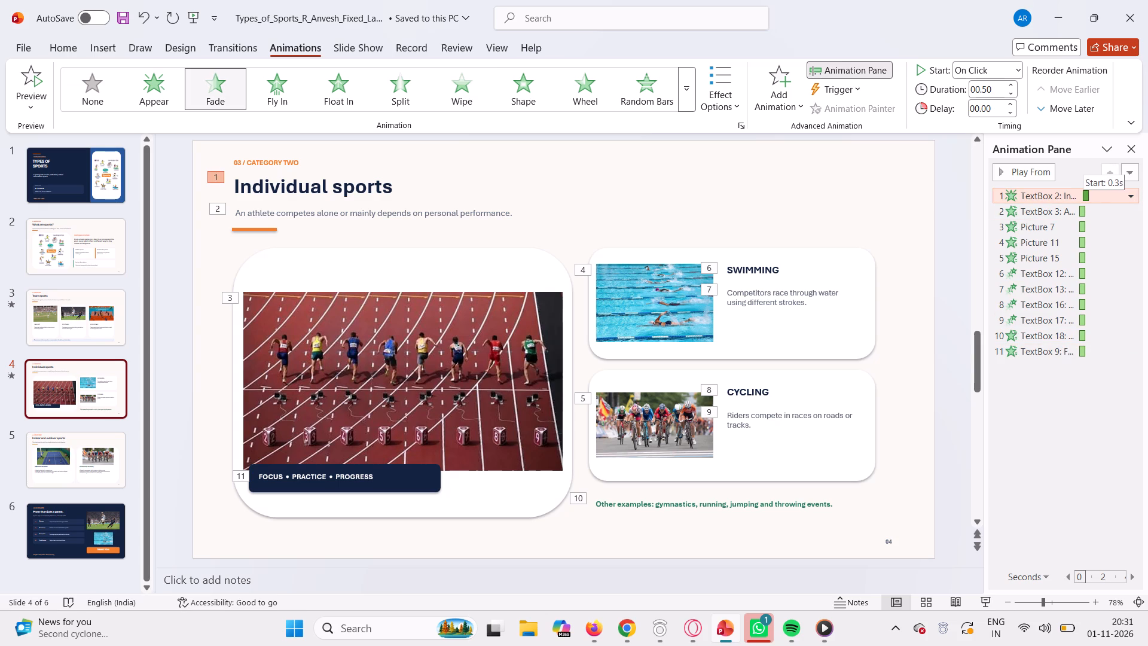
Play the Individual sports slide's animation sequence starting from the title.
left_click(1027, 173)
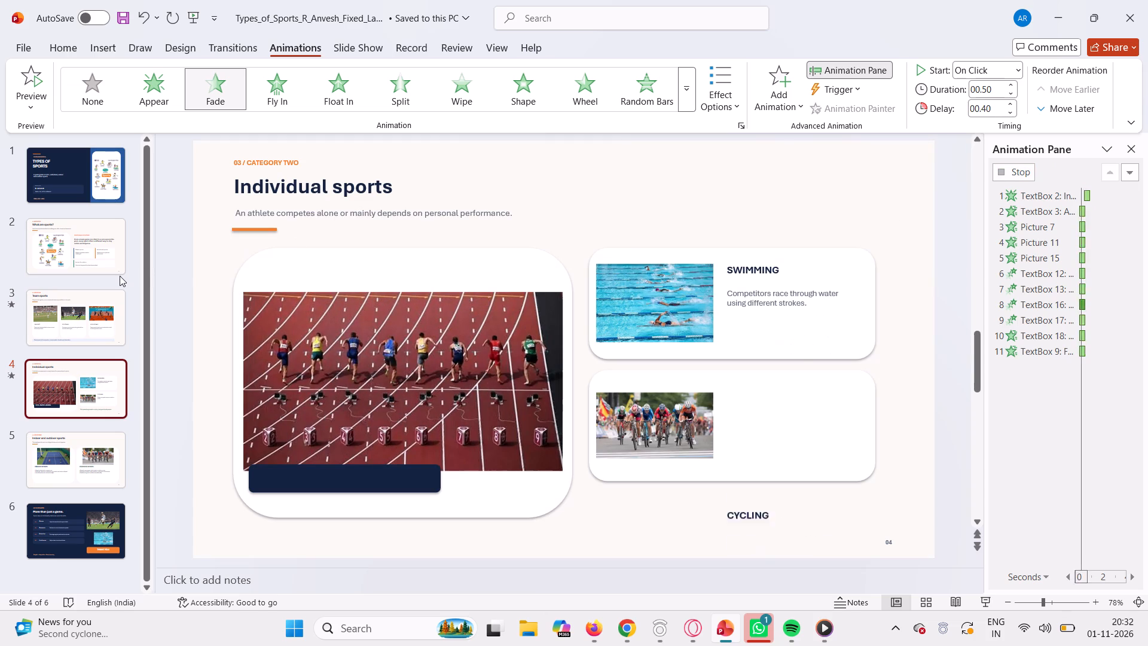
Play all the animations on the Team sports slide.
left_click(103, 310)
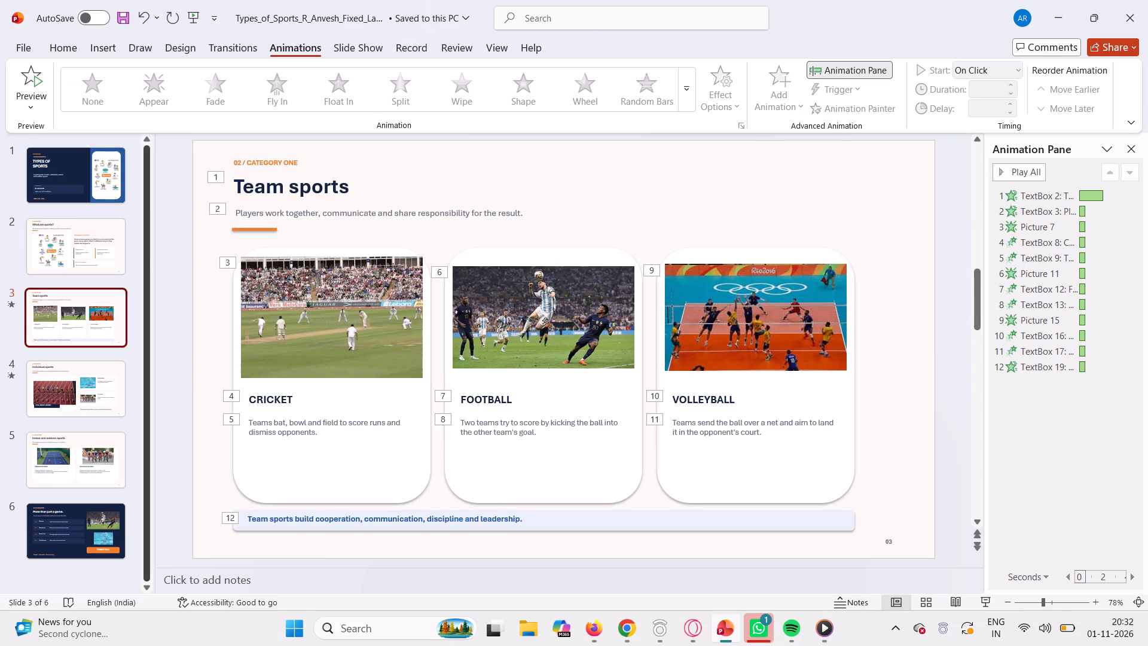
left_click(1027, 170)
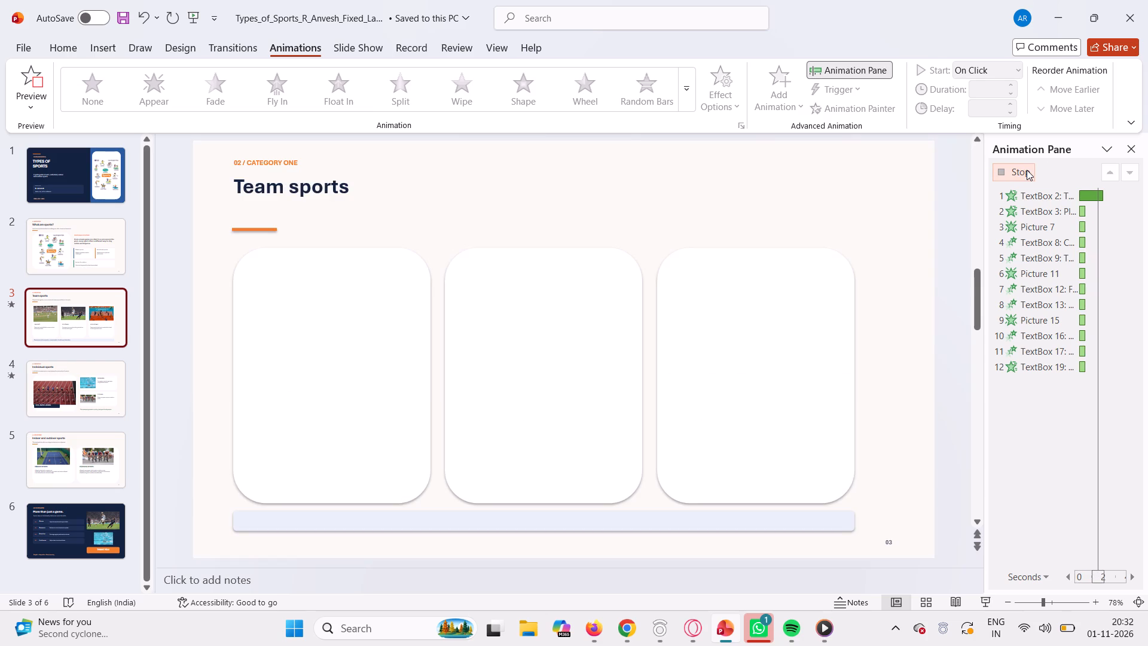
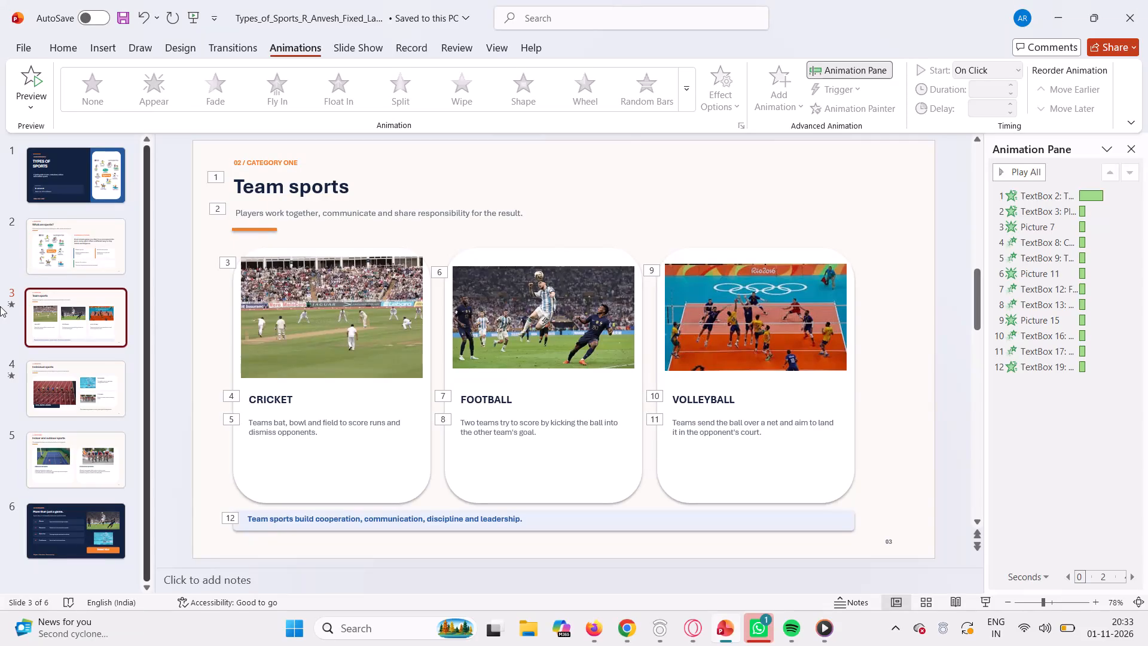
On slide 2, try Pulse on the "What are sports?" title and settle on the Teeter emphasis animation.
left_click(104, 218)
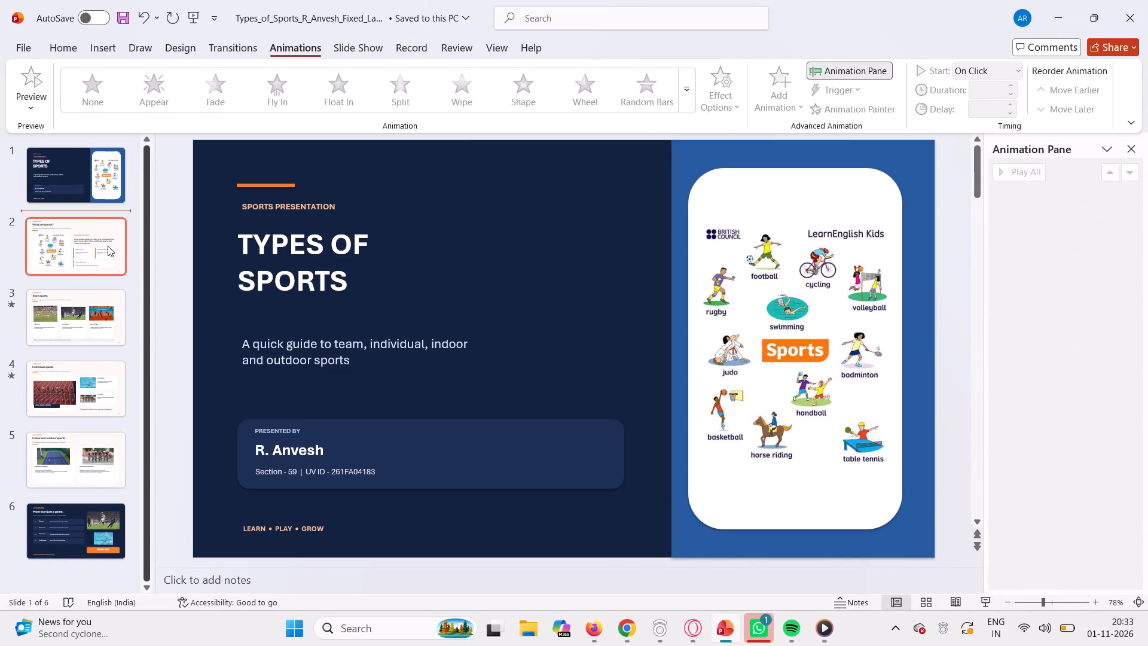
left_click(108, 246)
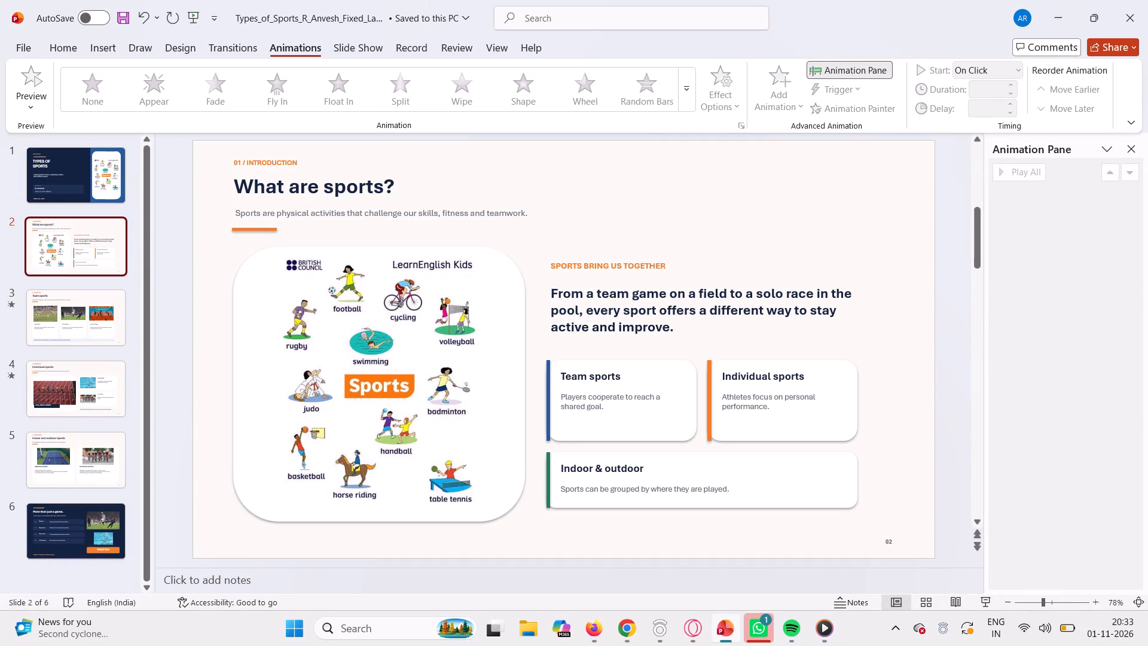
left_click(567, 297)
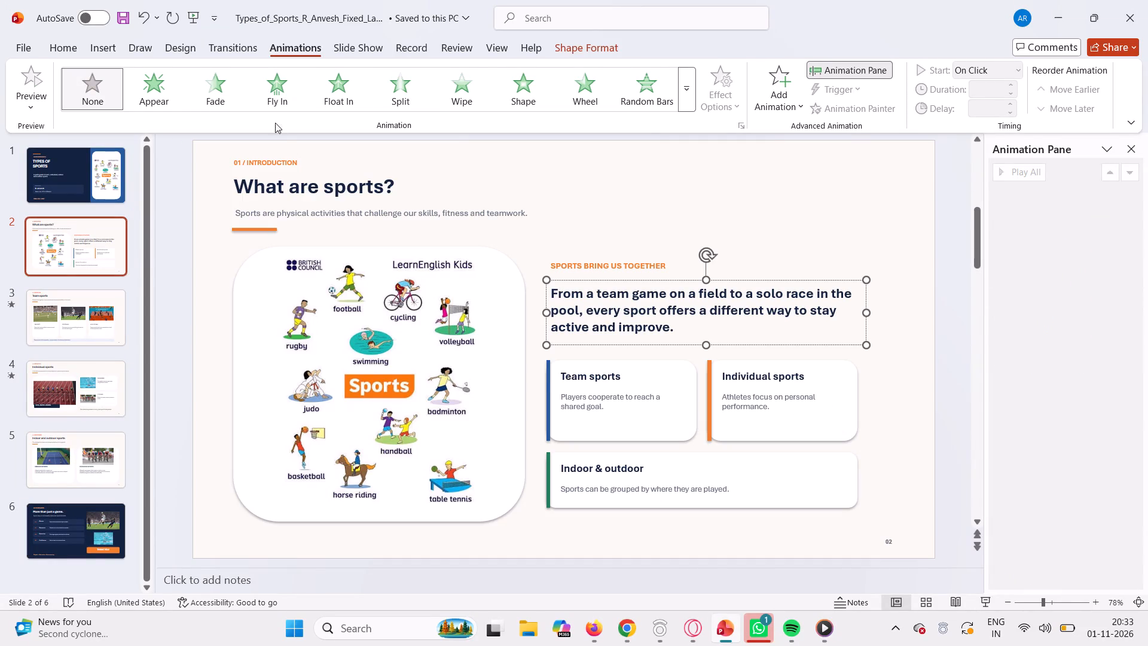
left_click(307, 190)
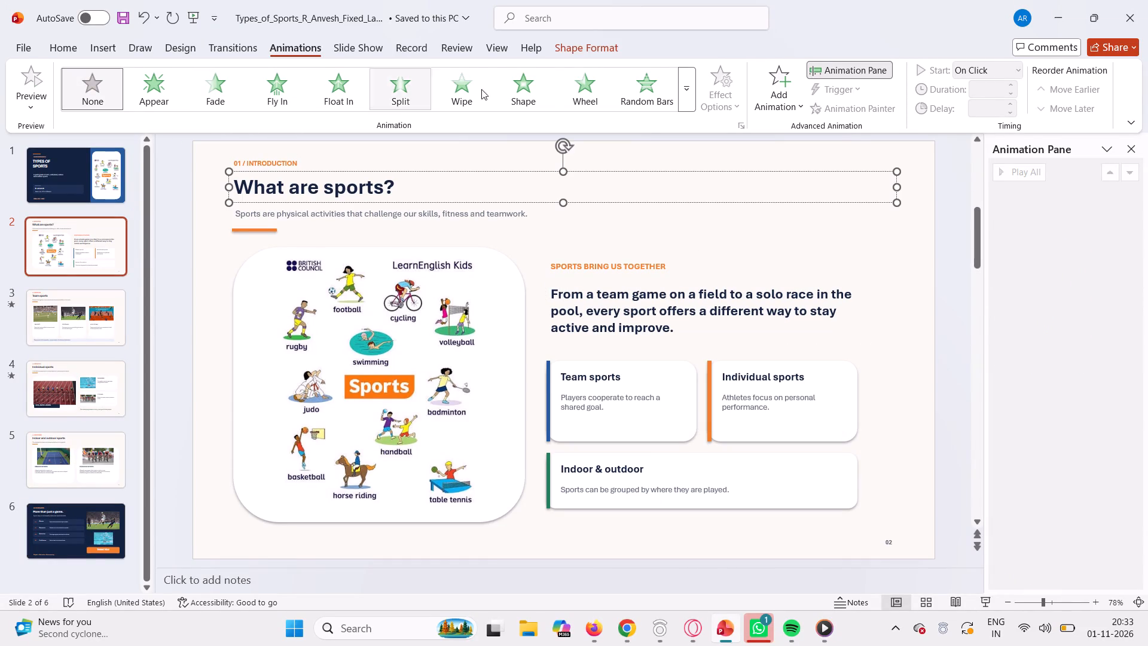
left_click(691, 96)
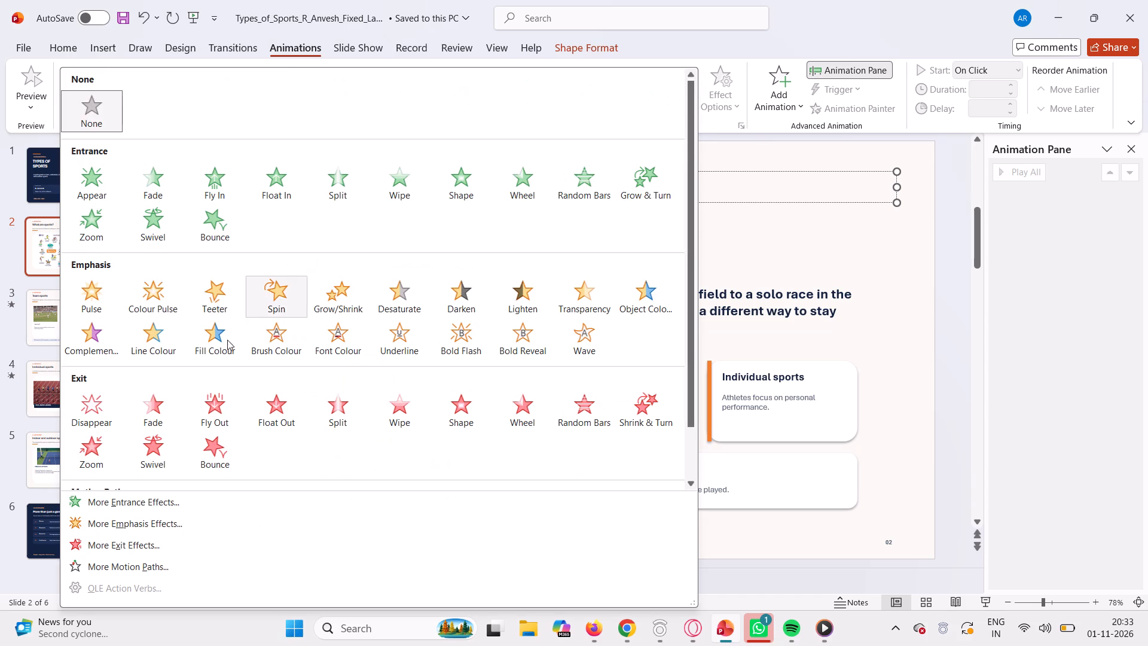
left_click(96, 306)
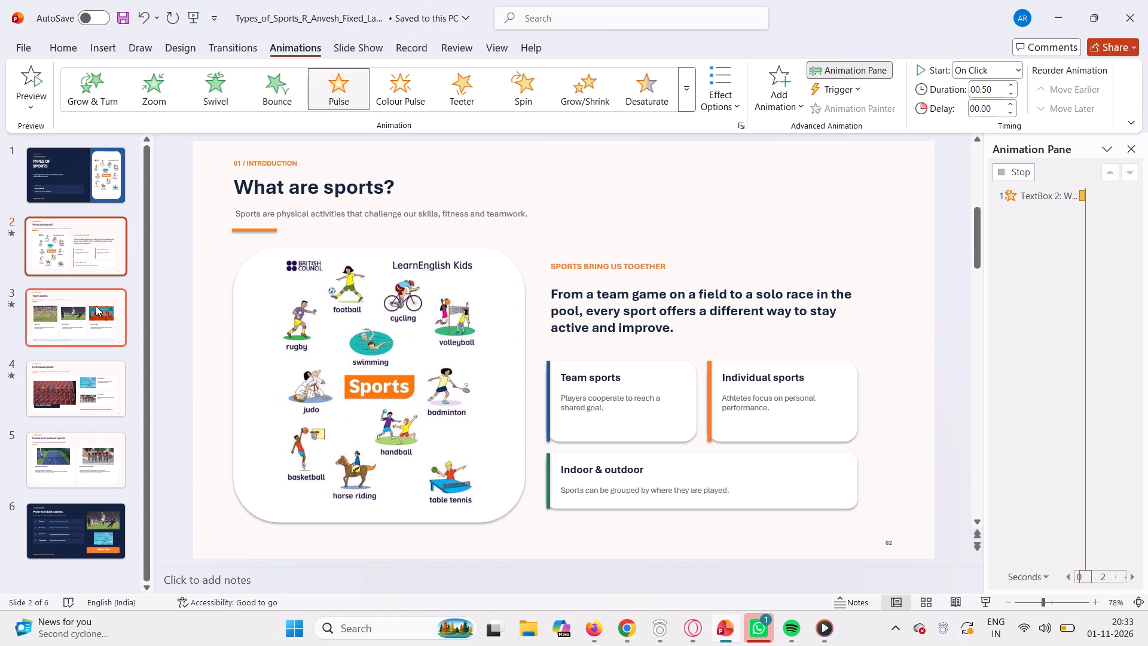
left_click_drag(405, 67, 412, 86)
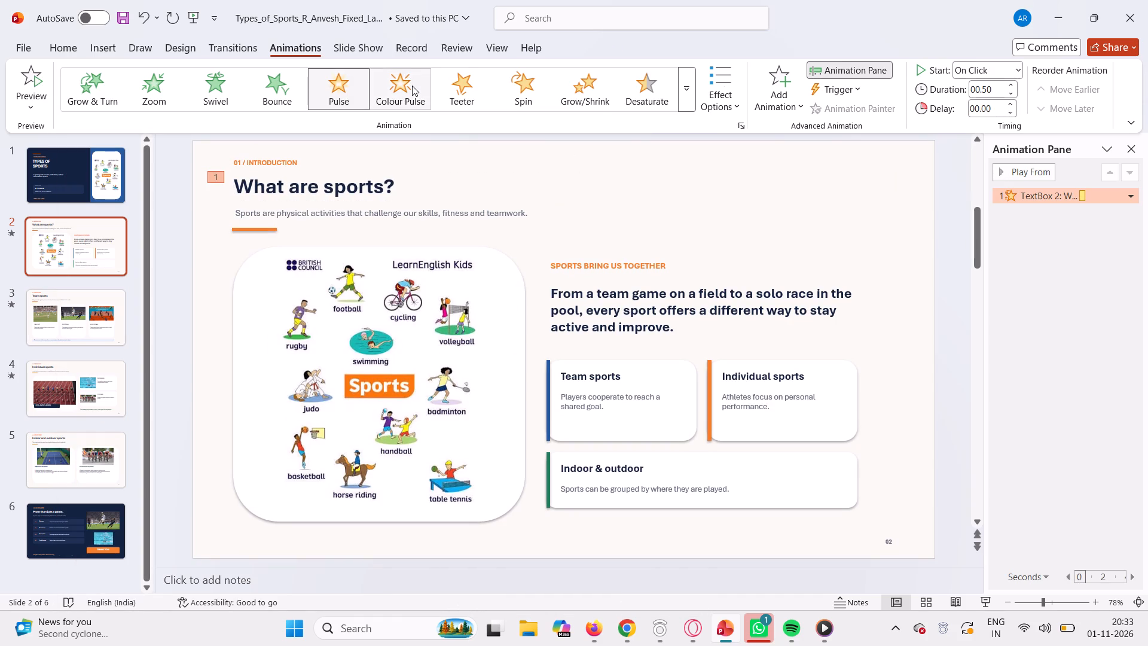
left_click(412, 86)
left_click(468, 86)
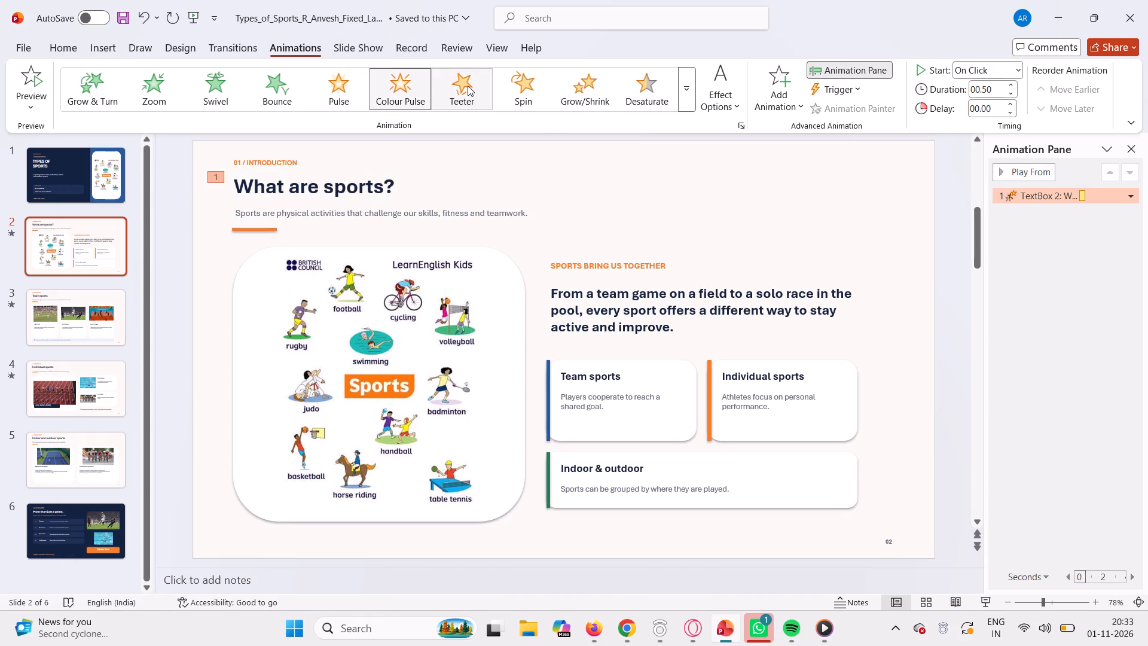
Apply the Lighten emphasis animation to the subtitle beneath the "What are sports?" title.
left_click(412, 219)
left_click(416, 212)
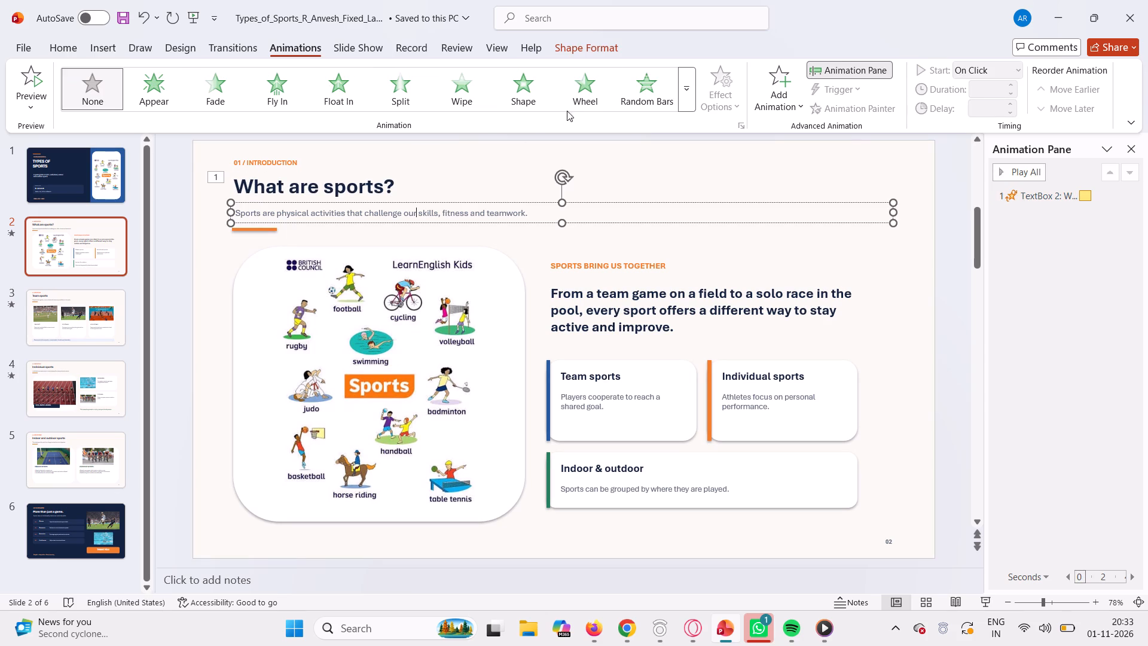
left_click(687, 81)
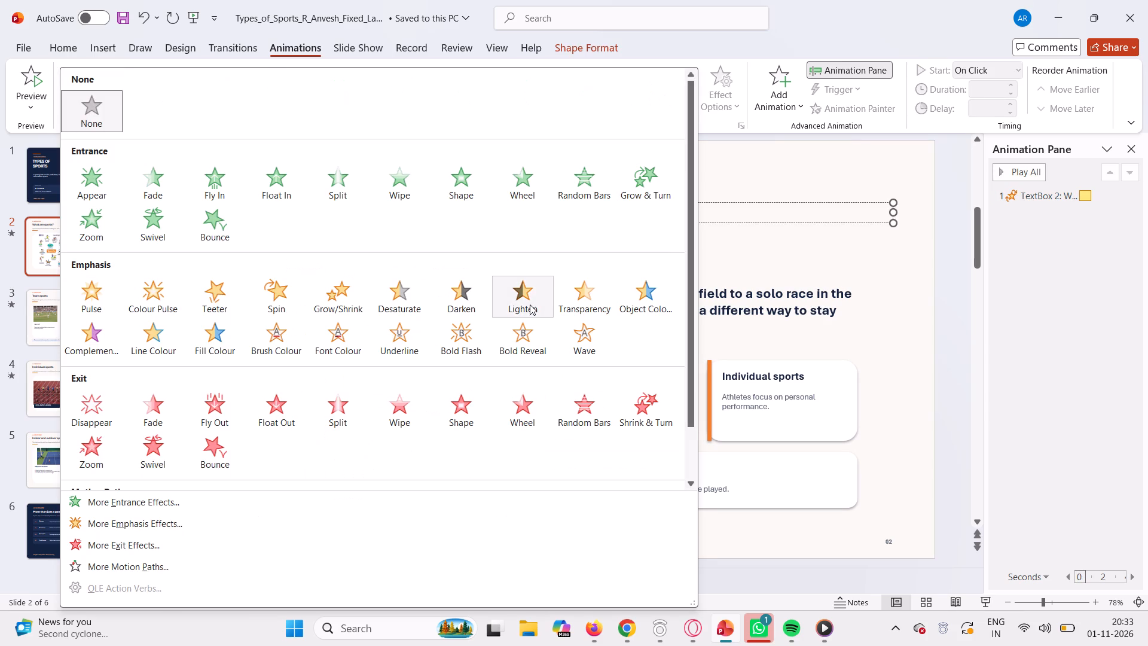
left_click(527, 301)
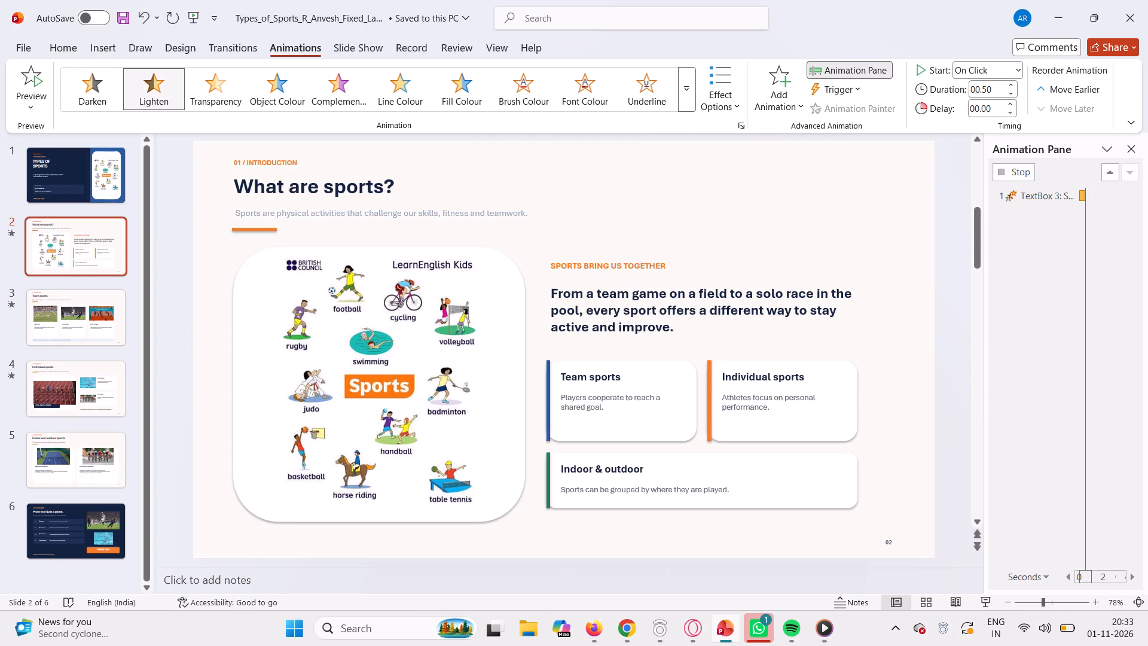
Preview the subtitle's Lighten effect, and play all the animations on the "What are sports?" slide.
left_click(483, 216)
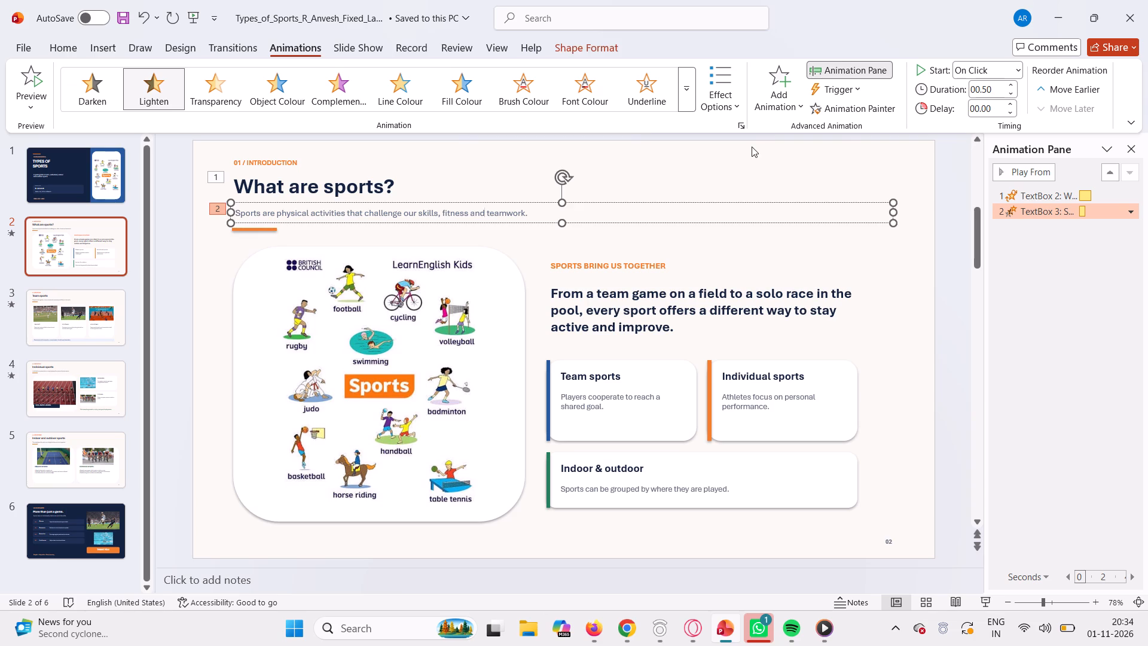
left_click(1009, 177)
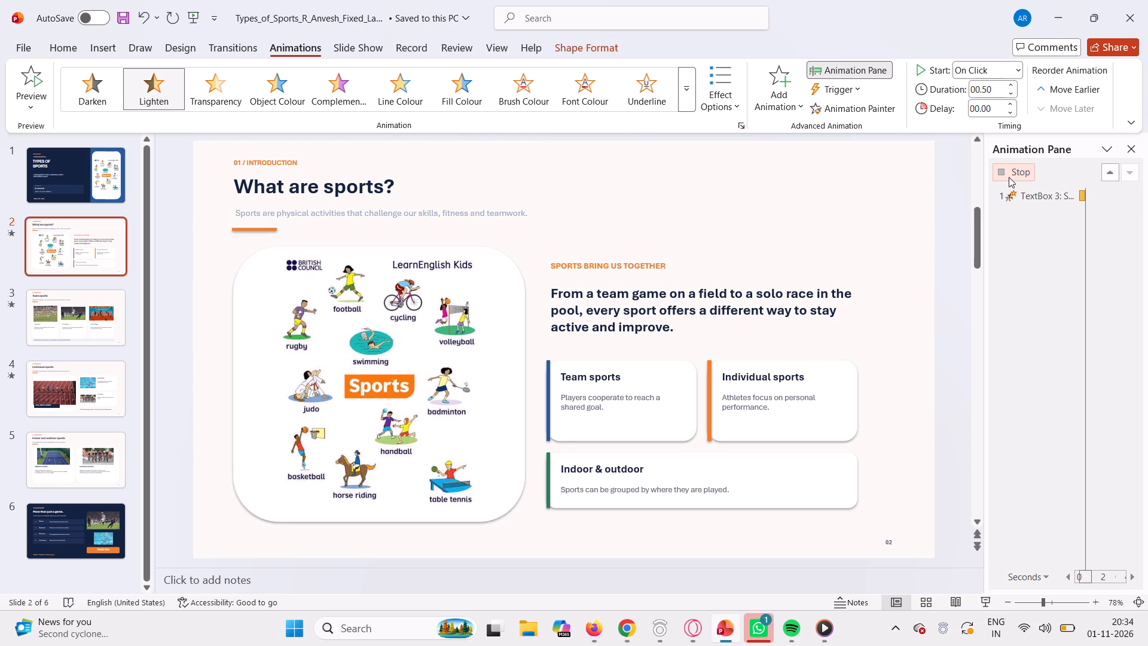
left_click(1009, 177)
left_click(1009, 177)
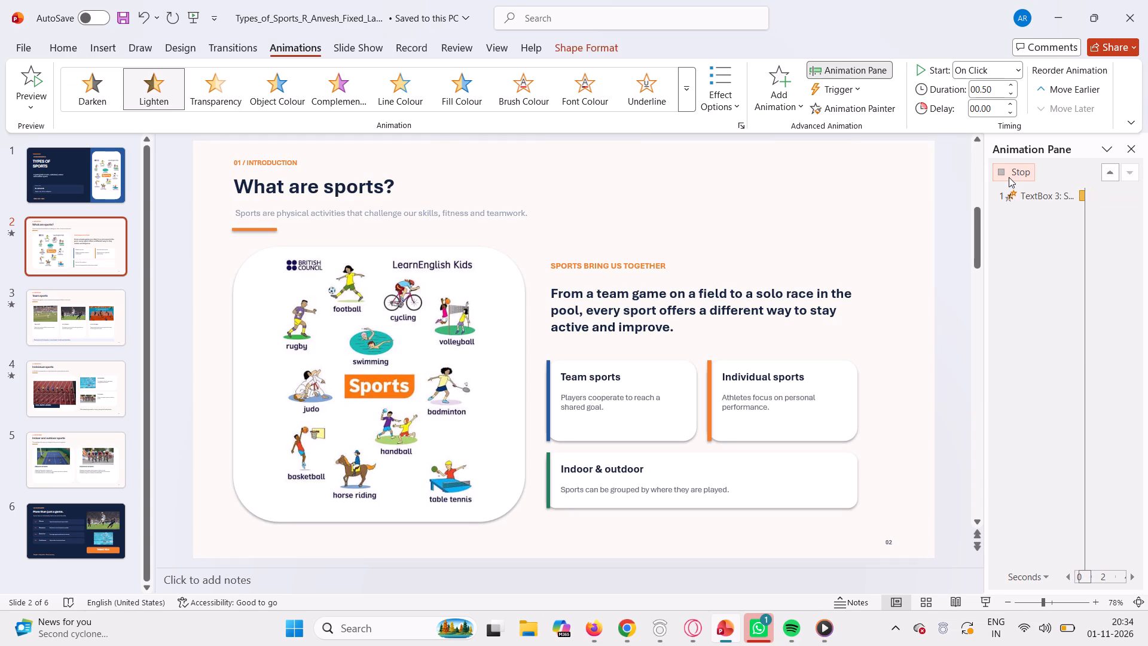
left_click(752, 186)
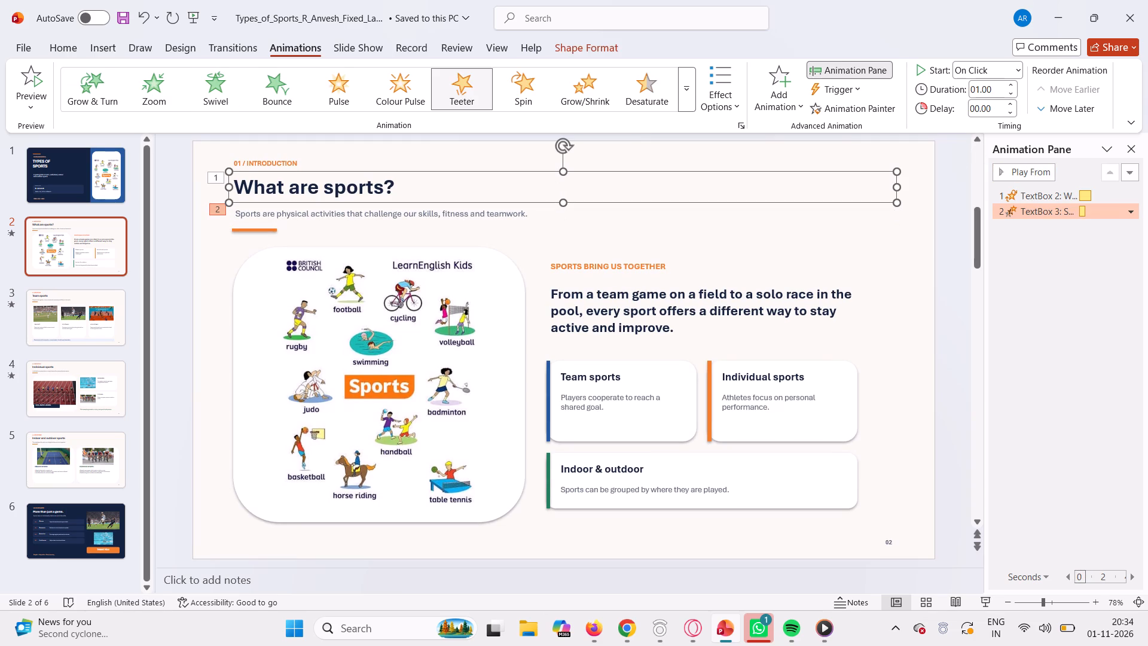
left_click(813, 233)
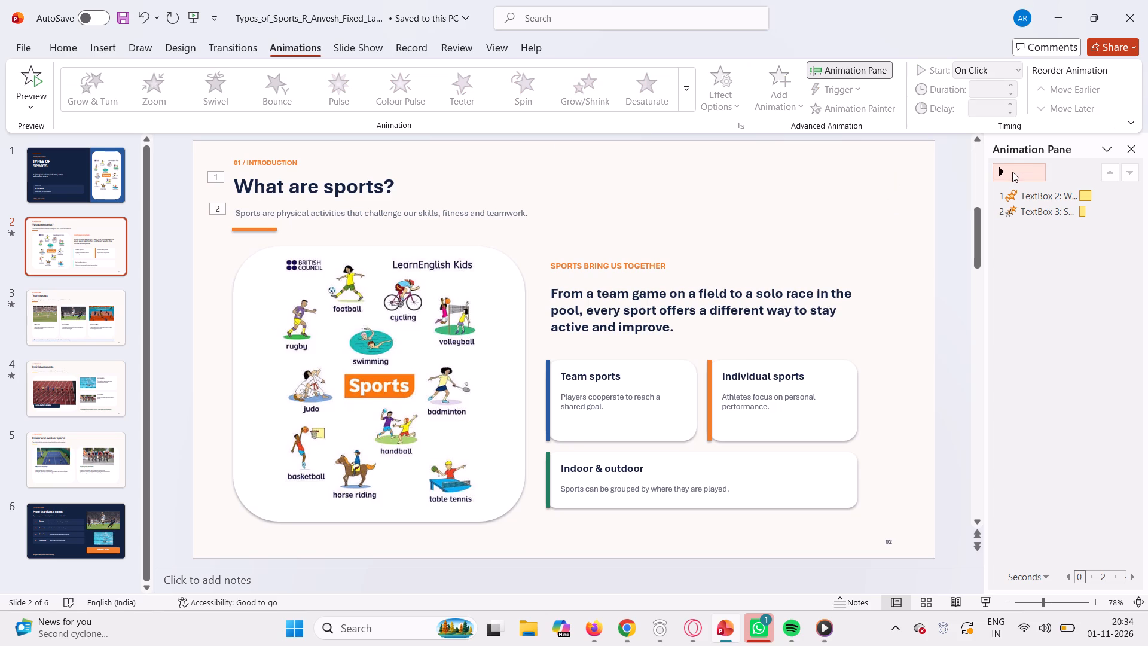
left_click(1010, 173)
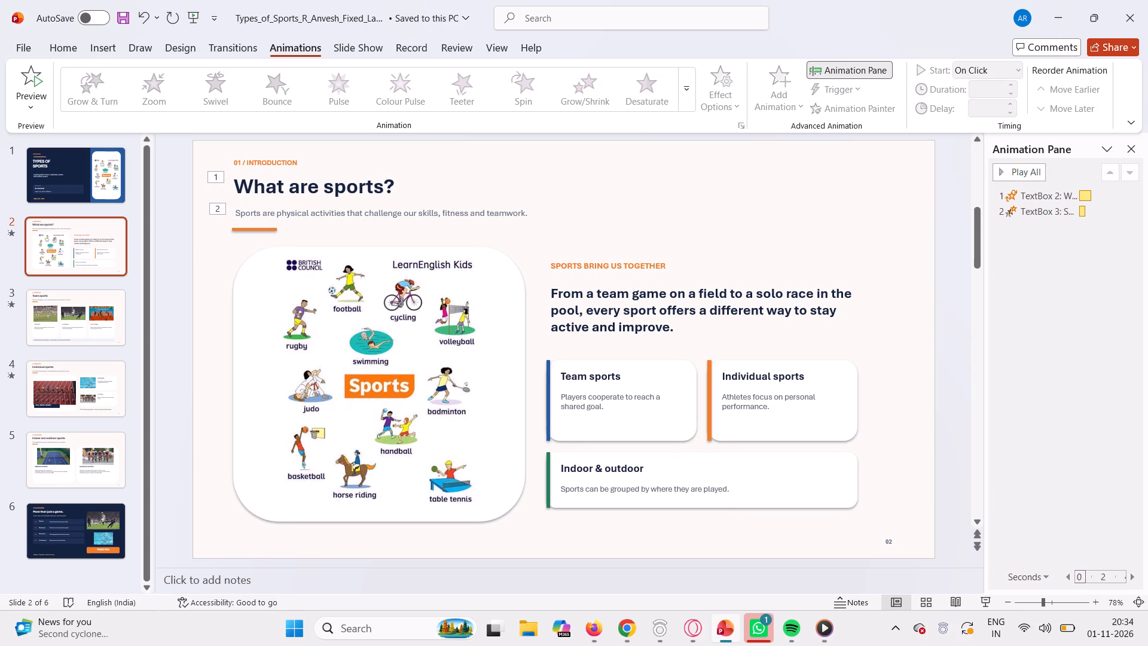
Try Fill Colour and Brush Colour on the subtitle and settle on the Underline emphasis animation.
left_click(493, 220)
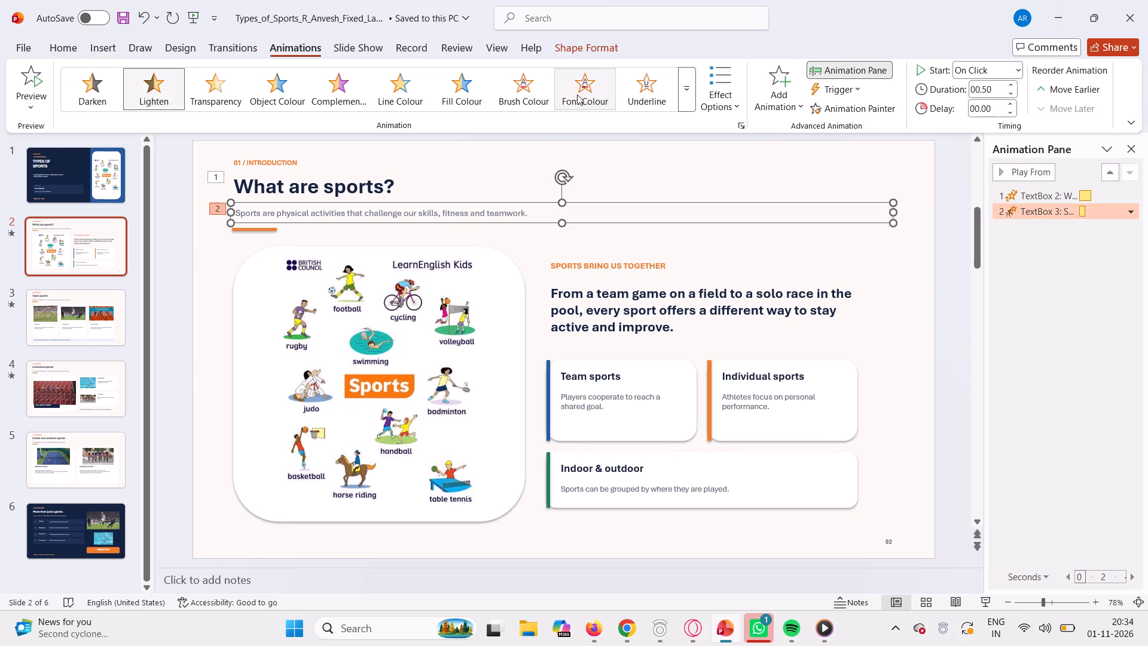
left_click(458, 92)
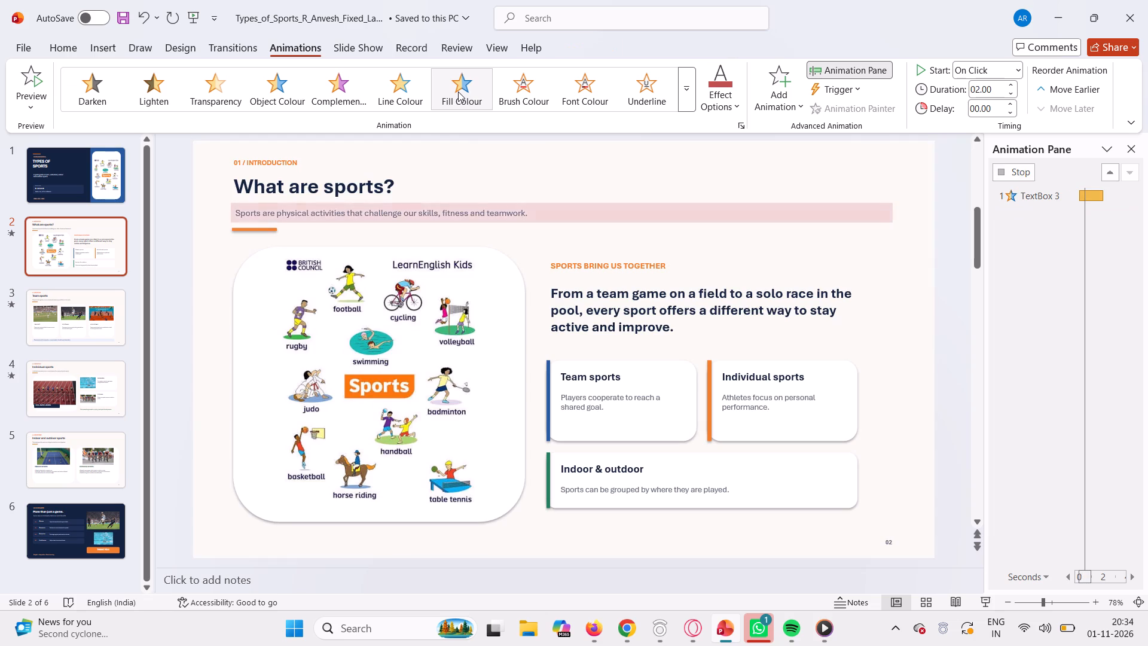
left_click(538, 93)
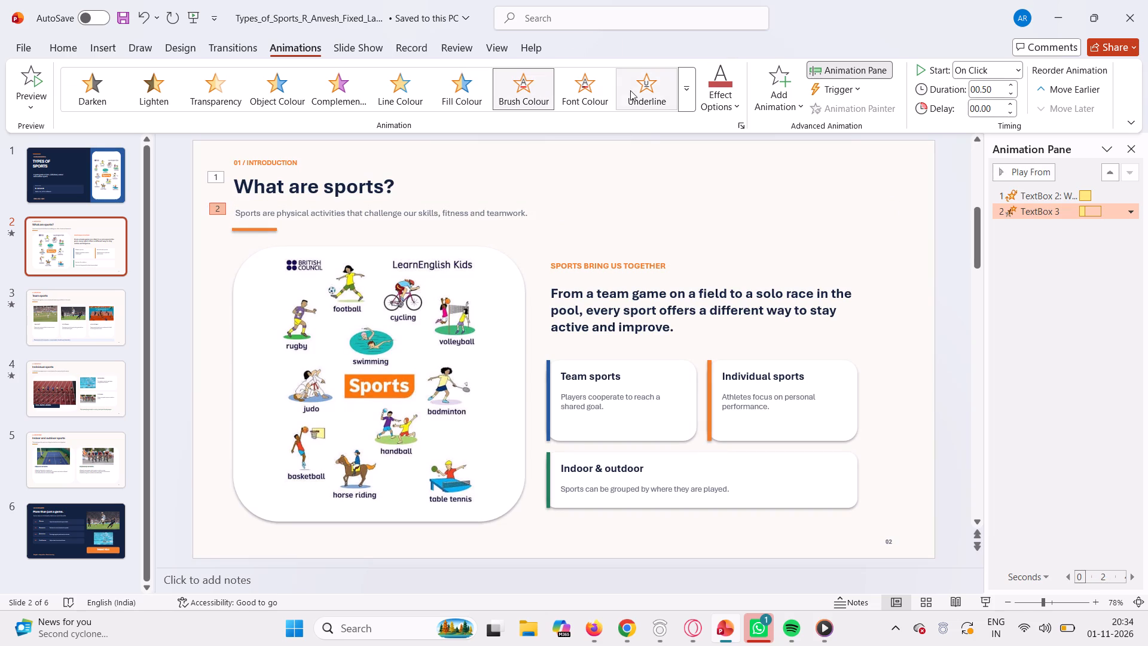
left_click(643, 90)
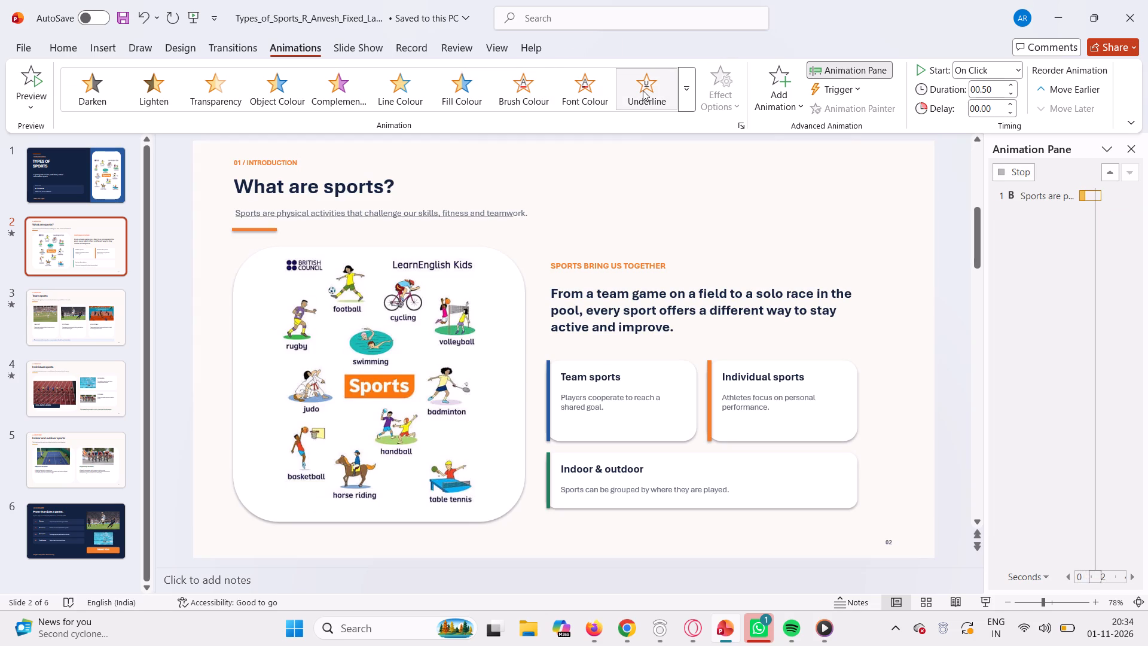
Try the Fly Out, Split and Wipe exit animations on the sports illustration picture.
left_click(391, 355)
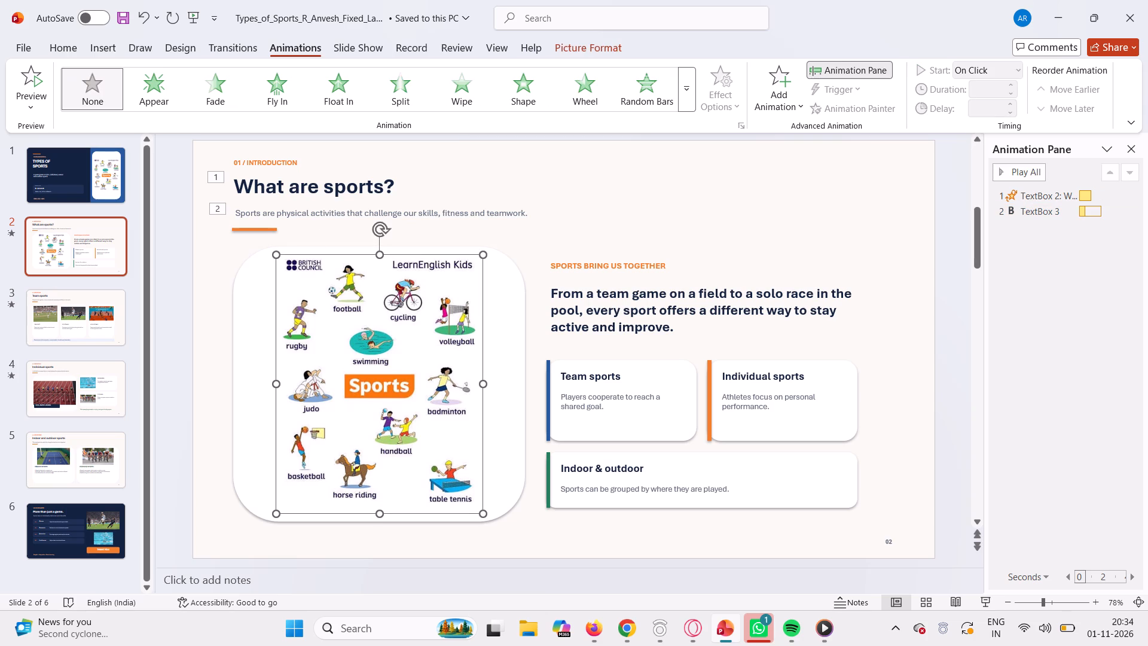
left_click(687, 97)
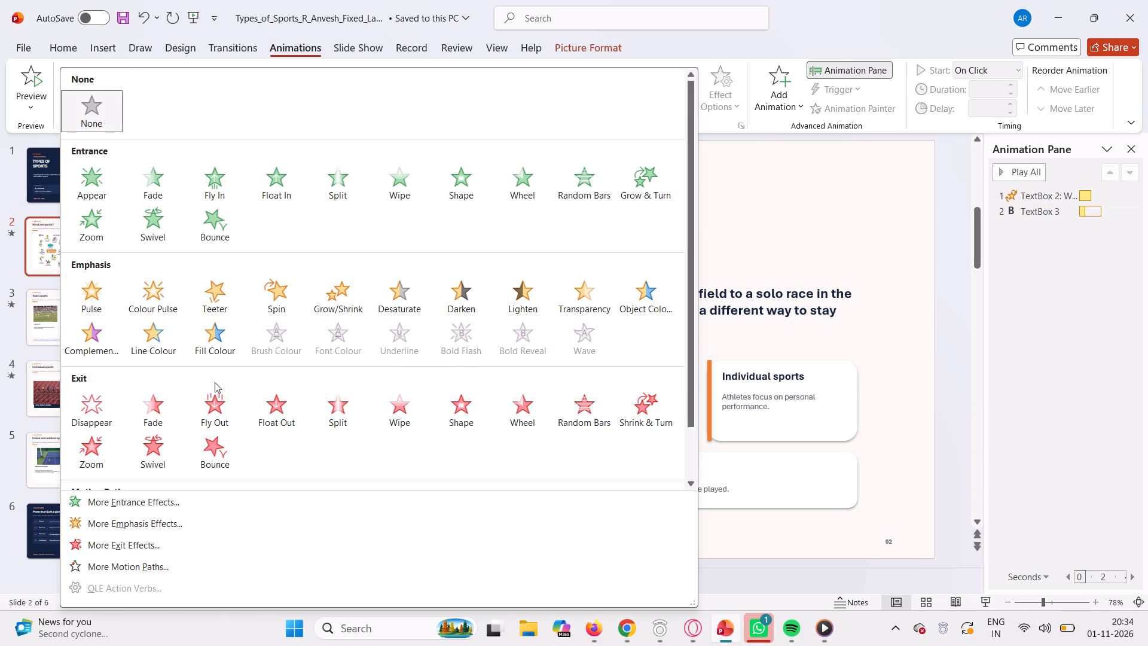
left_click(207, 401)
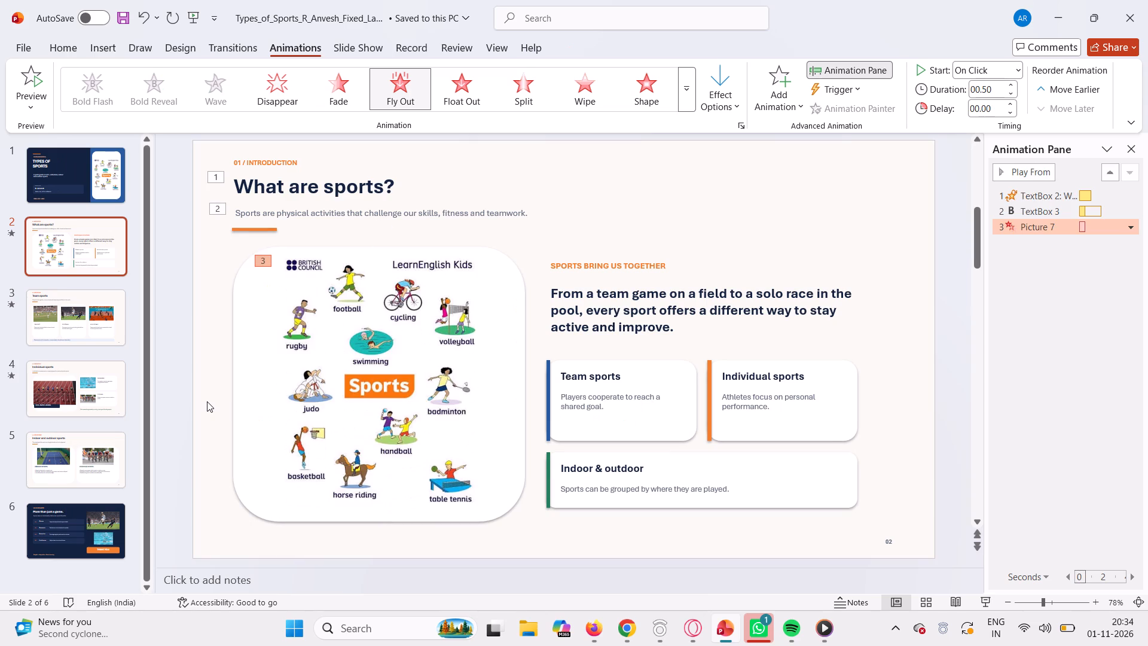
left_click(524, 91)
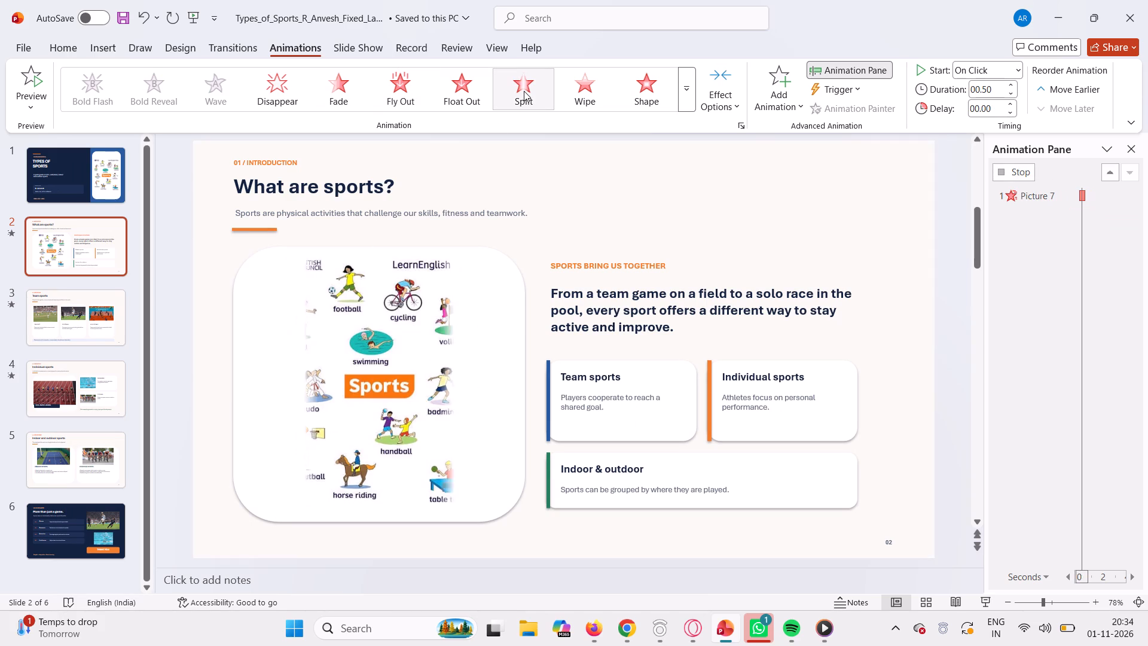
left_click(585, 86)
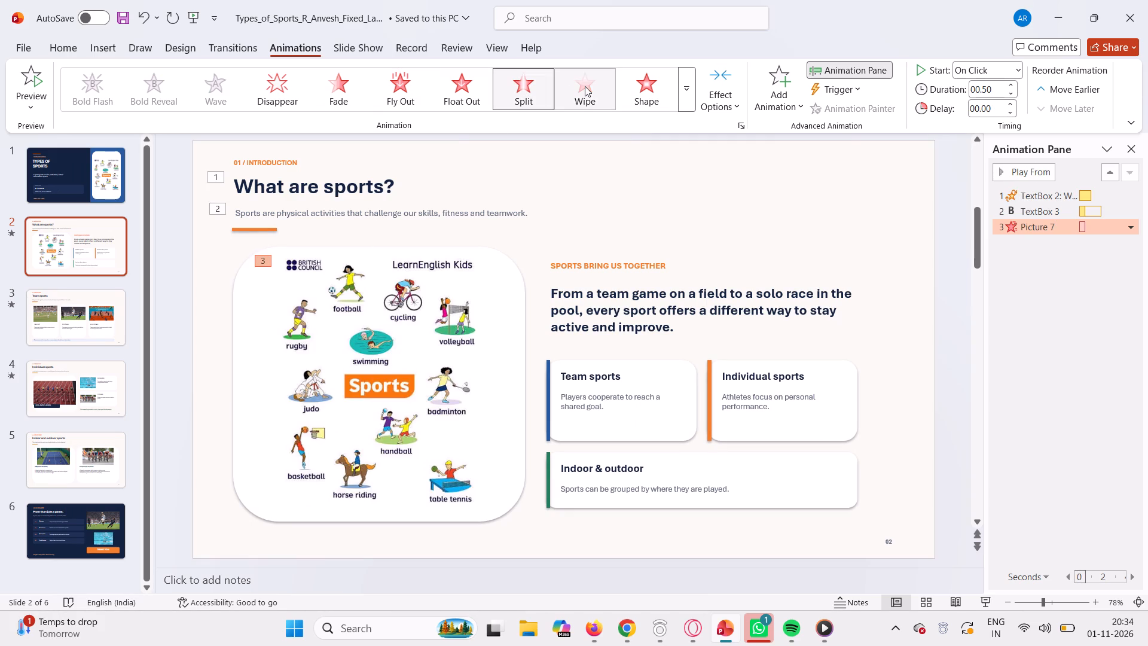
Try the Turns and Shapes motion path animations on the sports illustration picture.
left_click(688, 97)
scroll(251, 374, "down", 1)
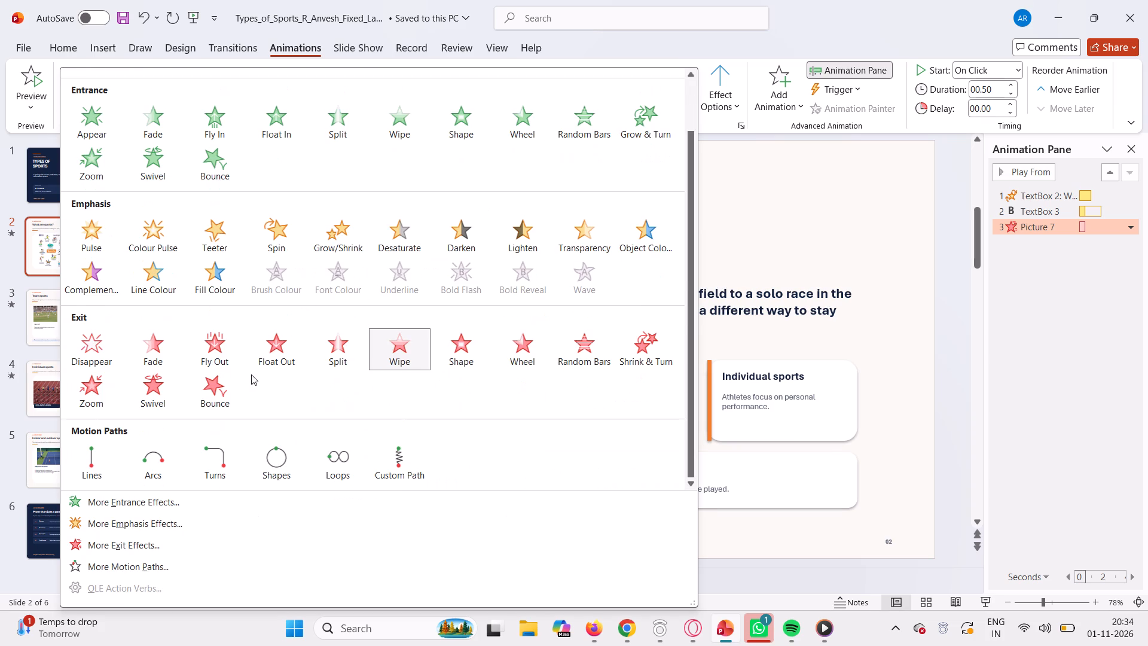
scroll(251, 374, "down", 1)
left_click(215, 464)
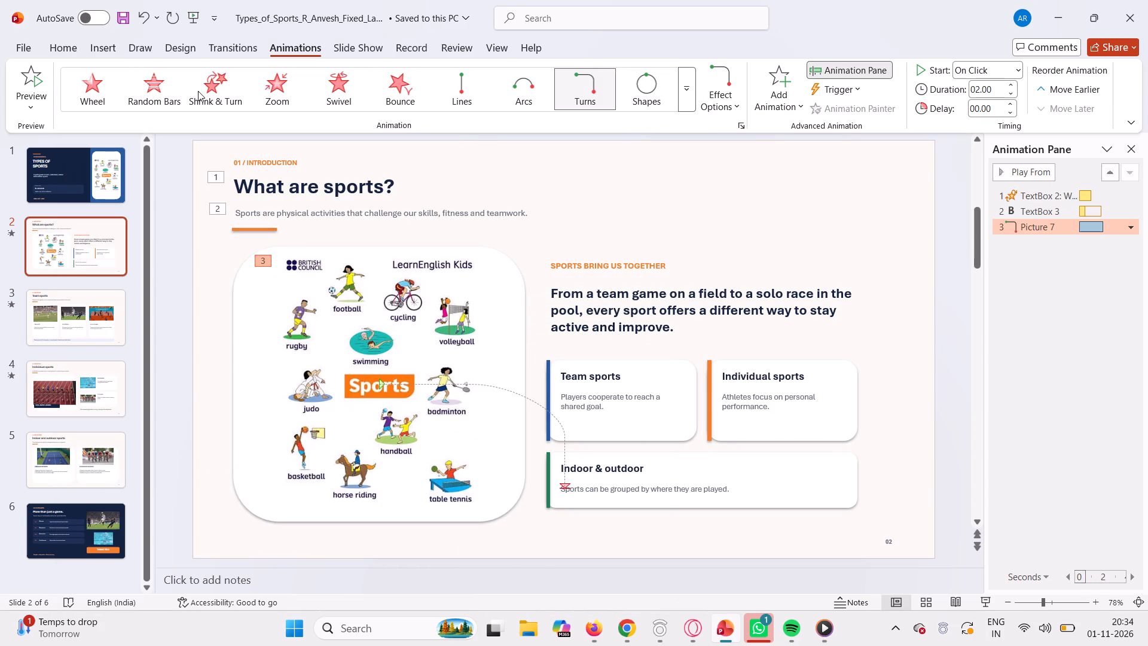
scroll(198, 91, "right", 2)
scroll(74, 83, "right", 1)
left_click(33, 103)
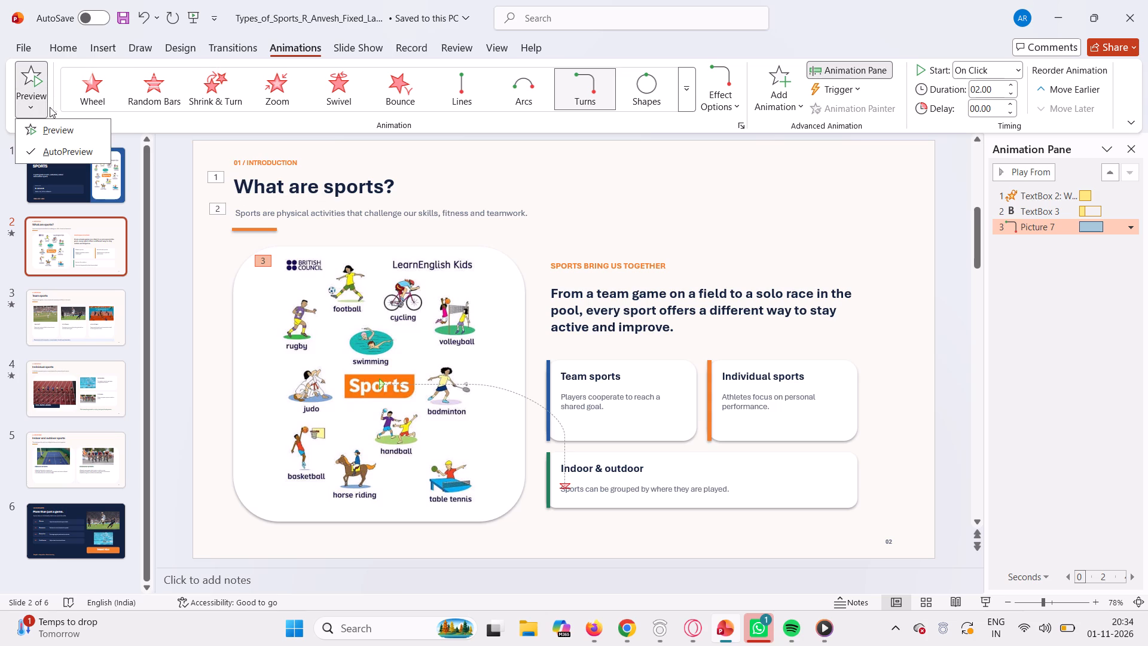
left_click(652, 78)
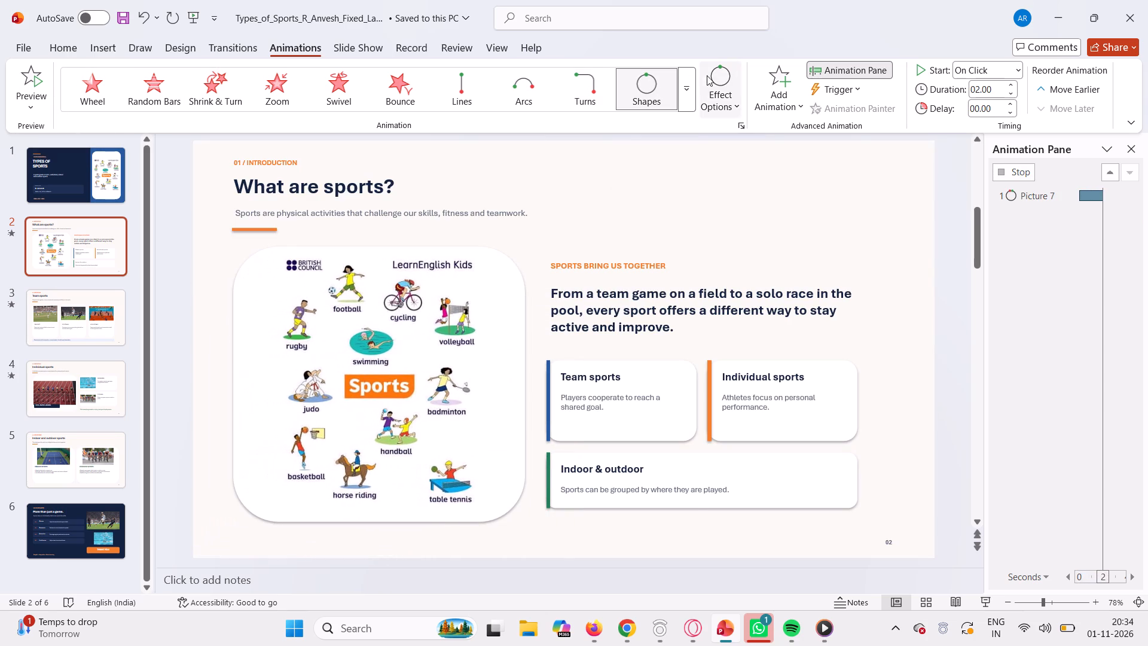
Change the sports illustration picture's animation to the Bounce entrance effect.
left_click(689, 86)
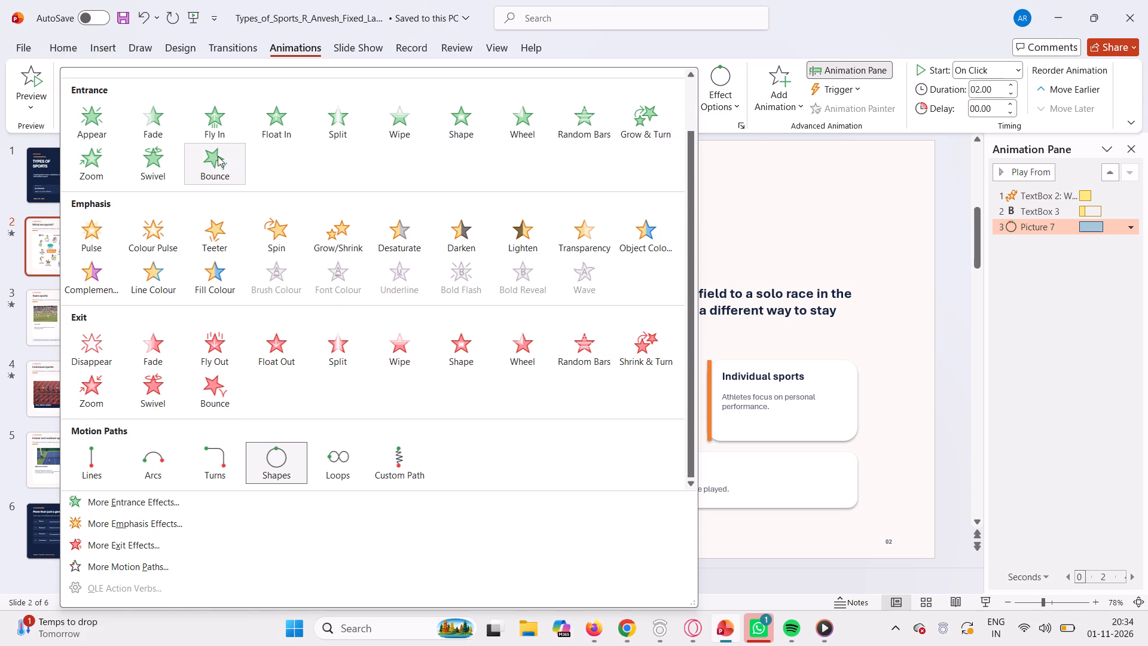
left_click(218, 156)
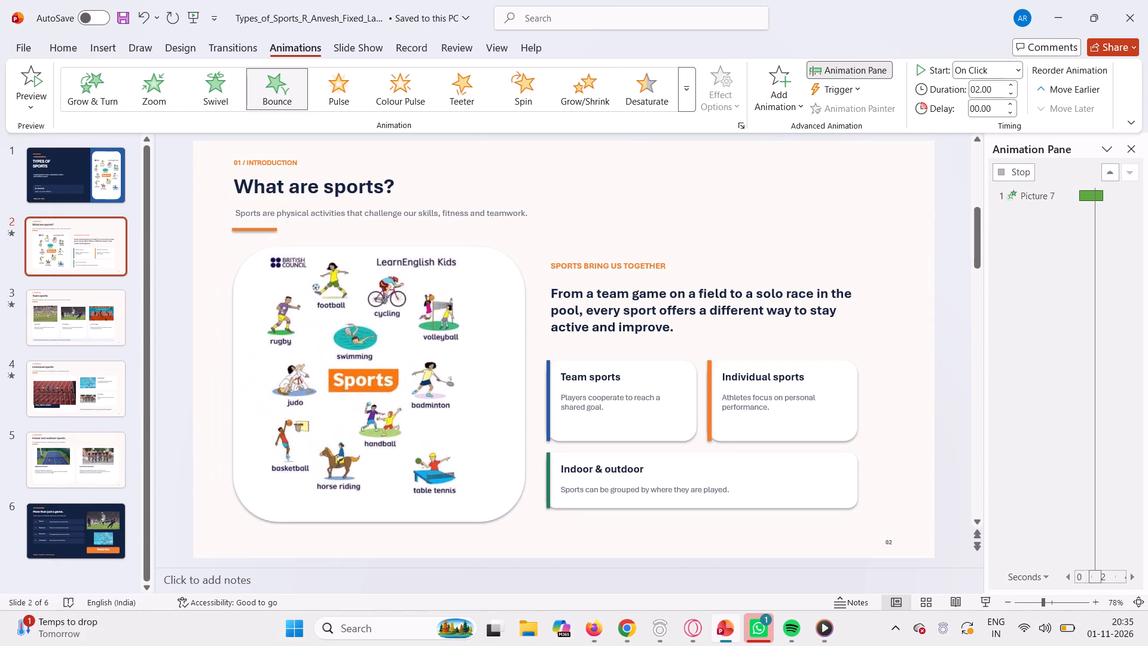
Apply the Wheel entrance animation to the "SPORTS BRING US TOGETHER" heading.
left_click(569, 261)
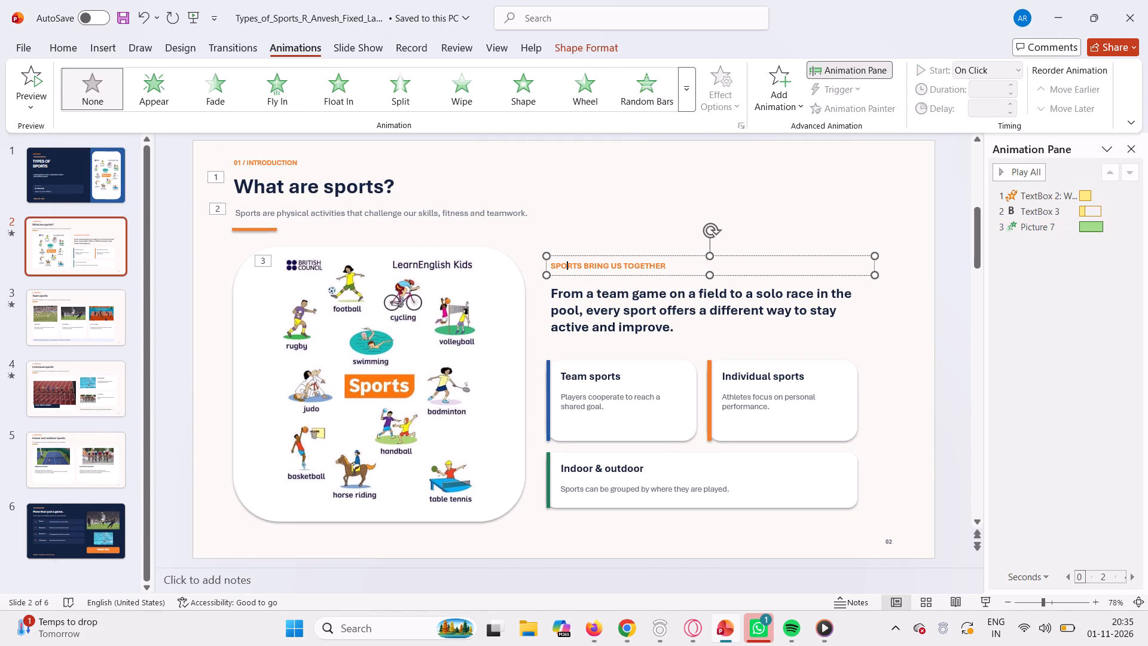
left_click(568, 94)
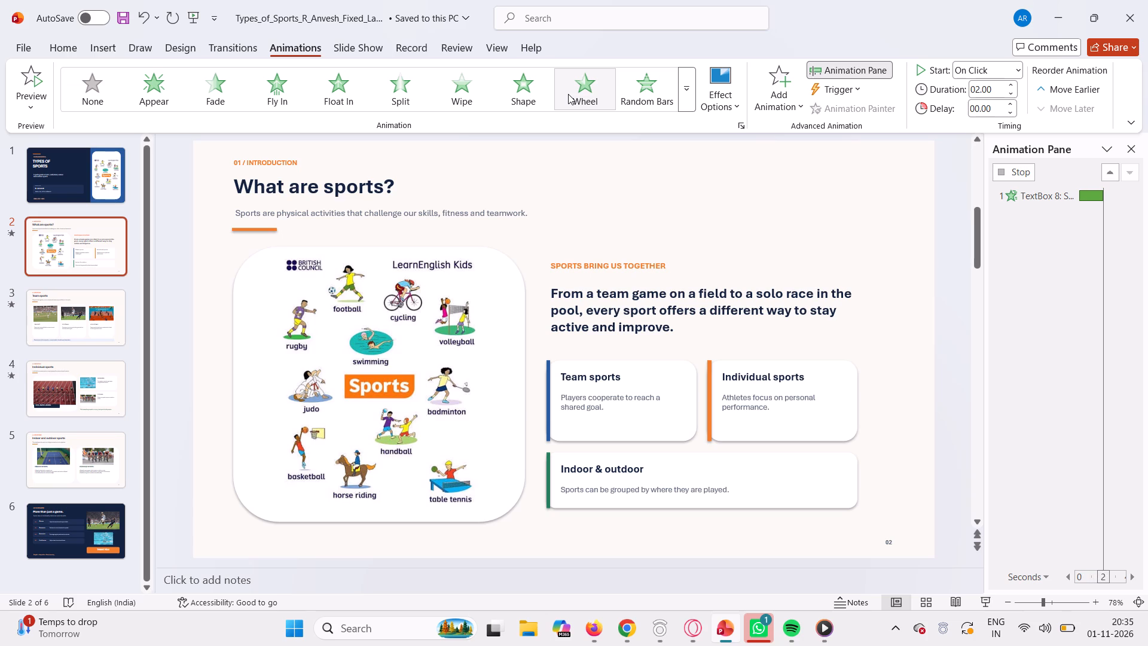
Apply the Random Bars entrance animation to the "From a team game on a field..." paragraph.
left_click(625, 304)
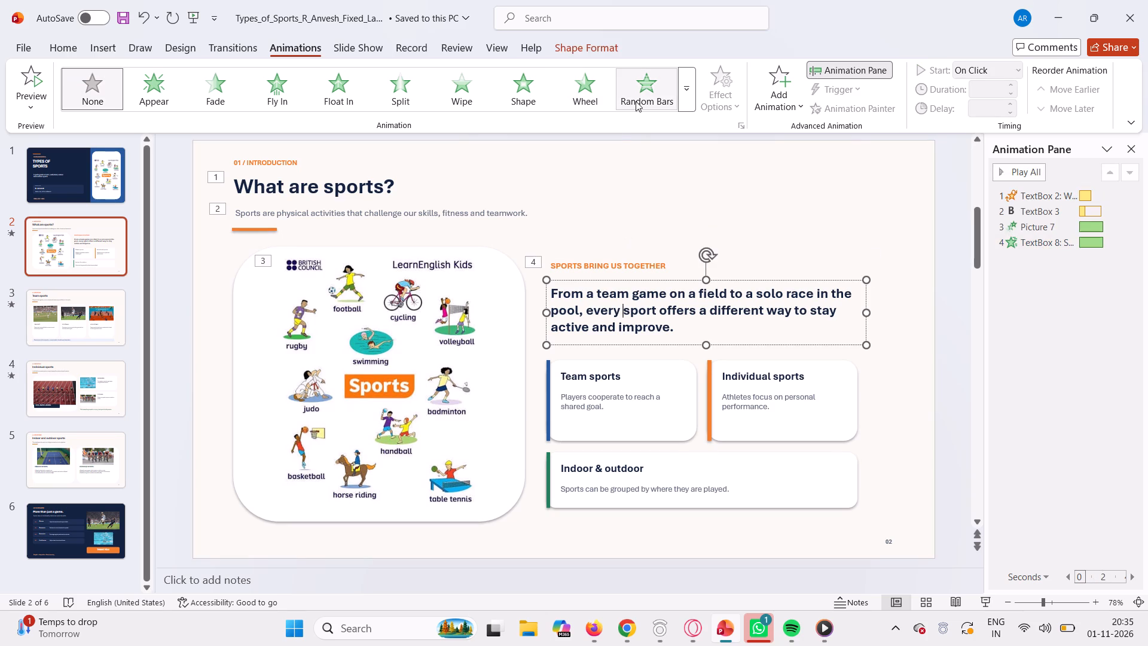
left_click(637, 100)
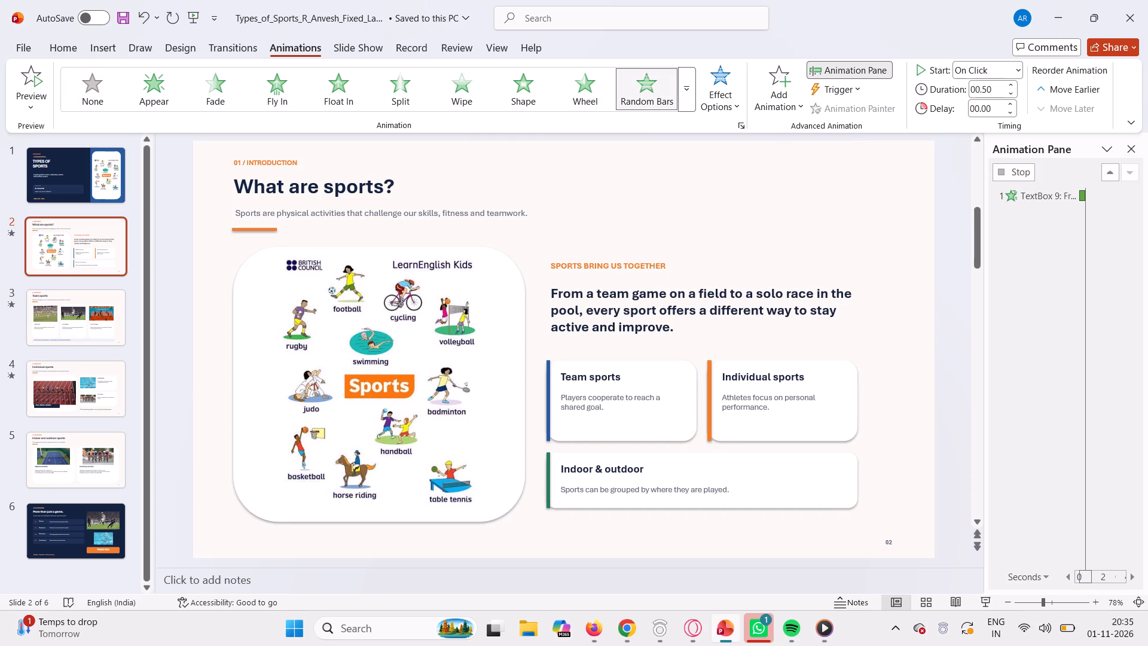
Animate the Team sports card's text with Wheel on its heading and Wipe on its description.
left_click(654, 400)
left_click(599, 382)
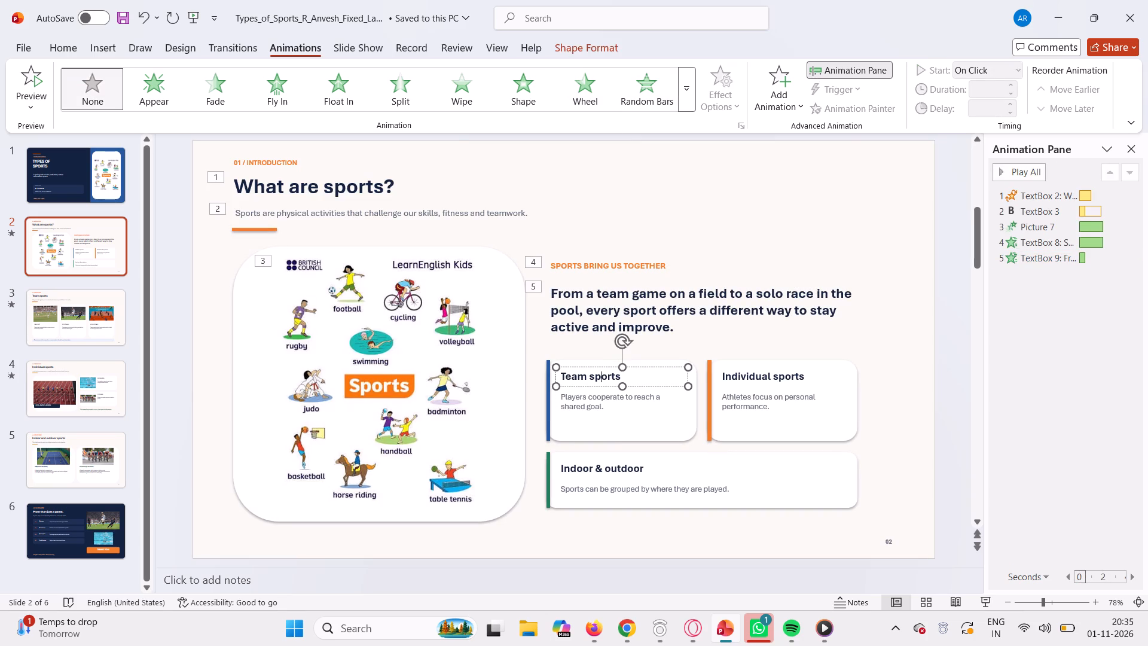
left_click(587, 106)
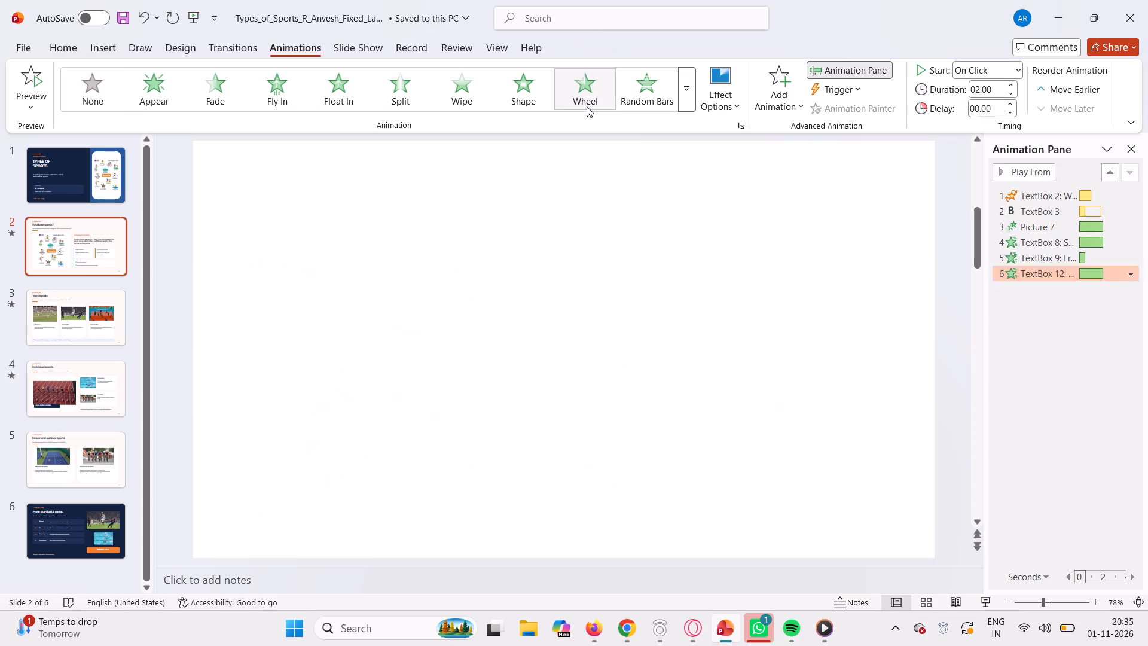
left_click(610, 398)
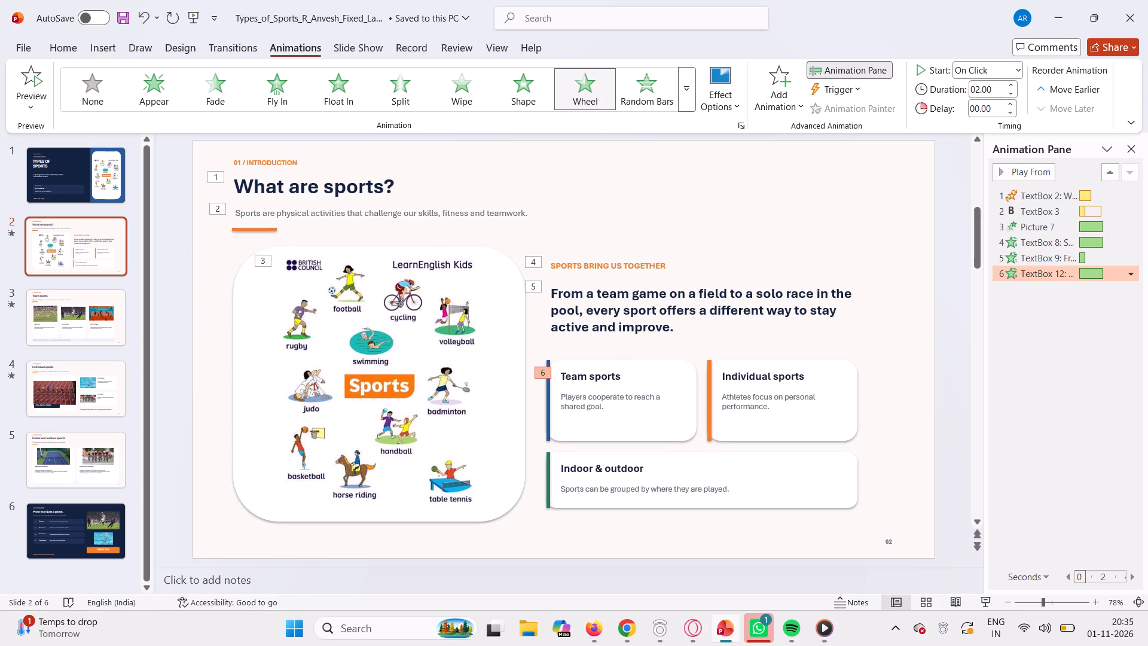
left_click(608, 409)
left_click(457, 88)
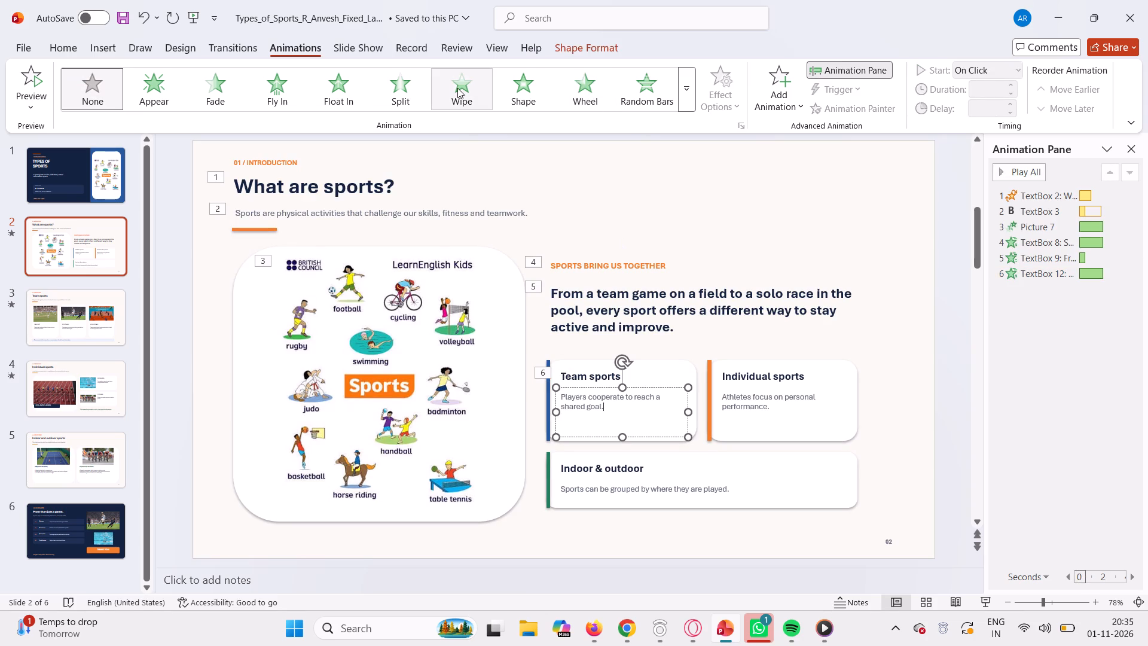
Animate the Individual sports card's text with Wipe on its heading and Split on its description.
left_click(750, 394)
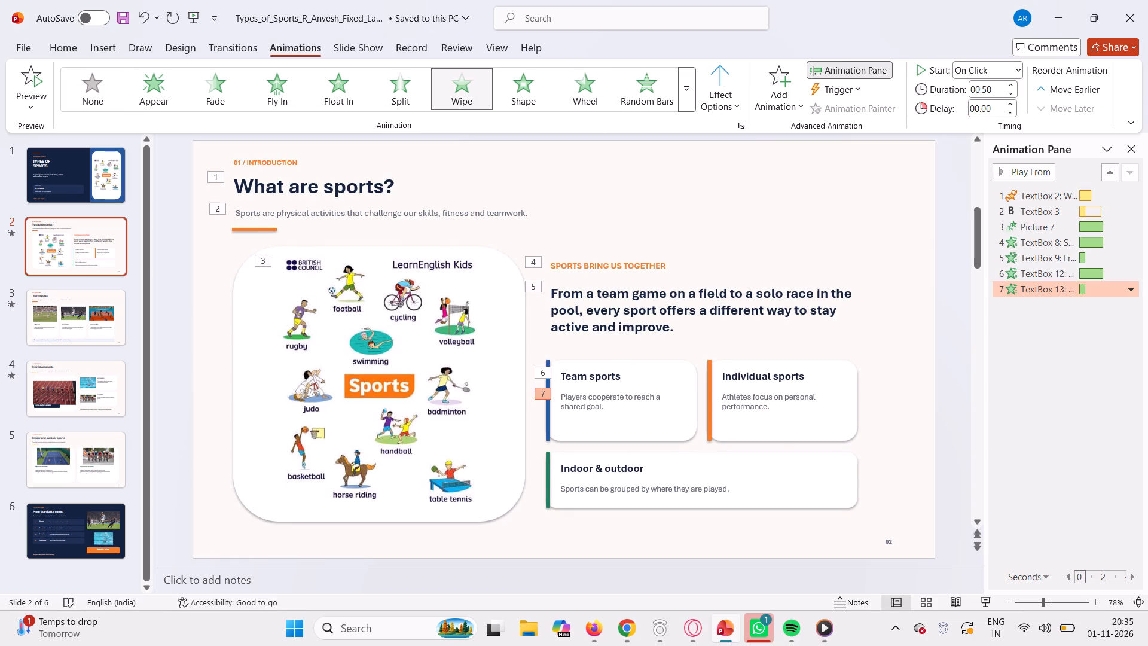
double_click(750, 394)
left_click(736, 373)
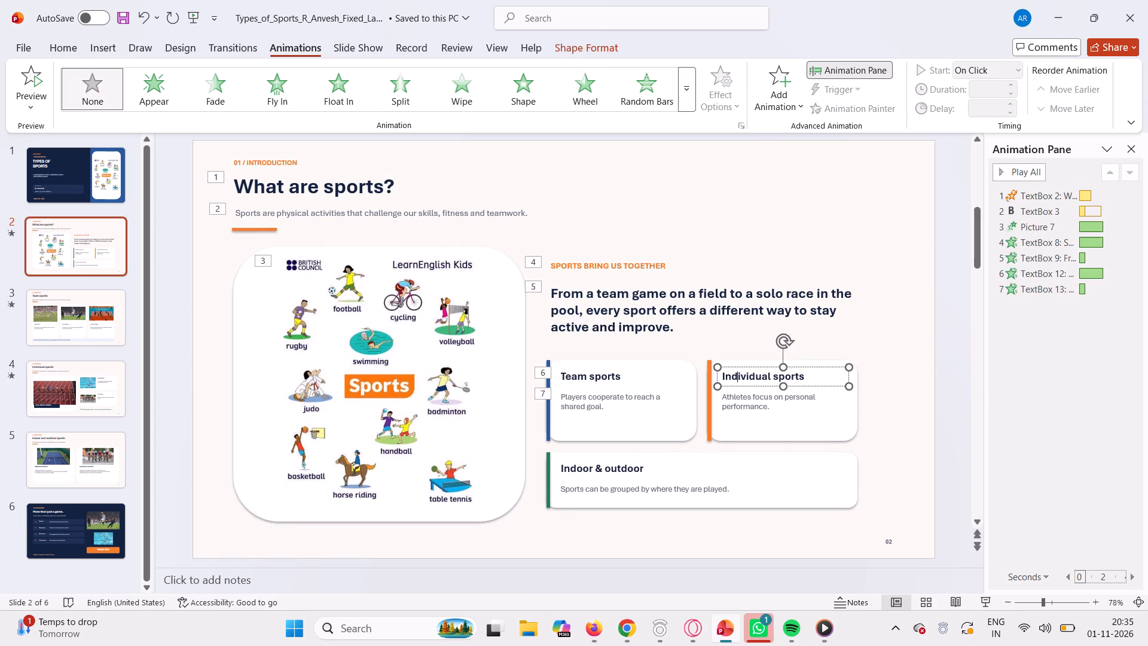
left_click(465, 90)
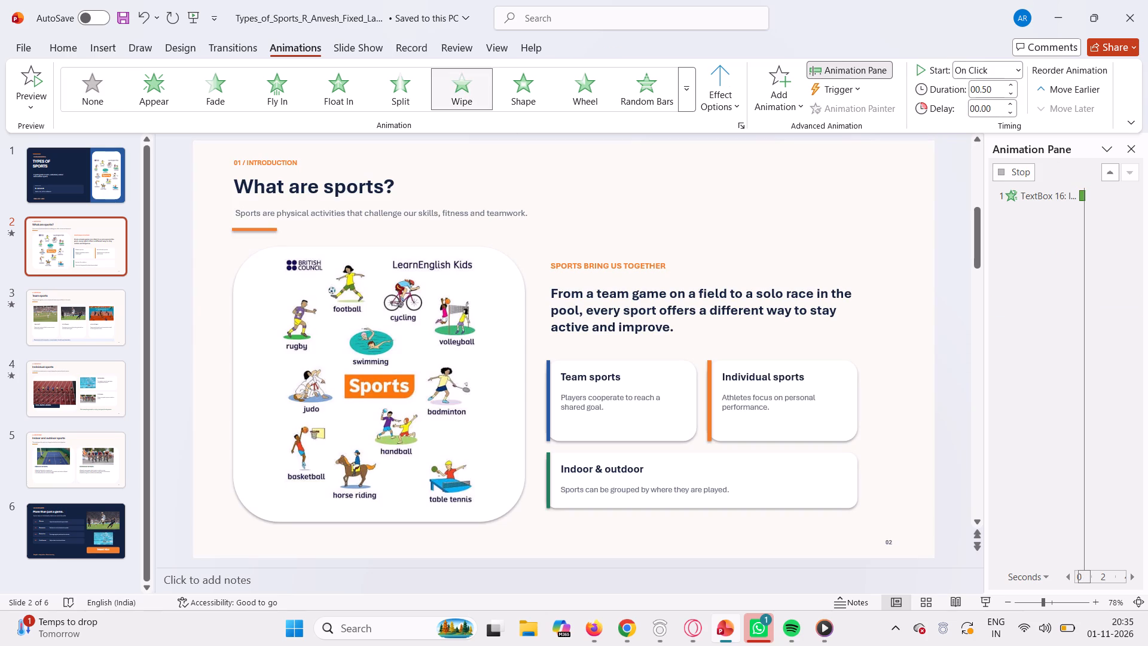
left_click(747, 405)
left_click(747, 405)
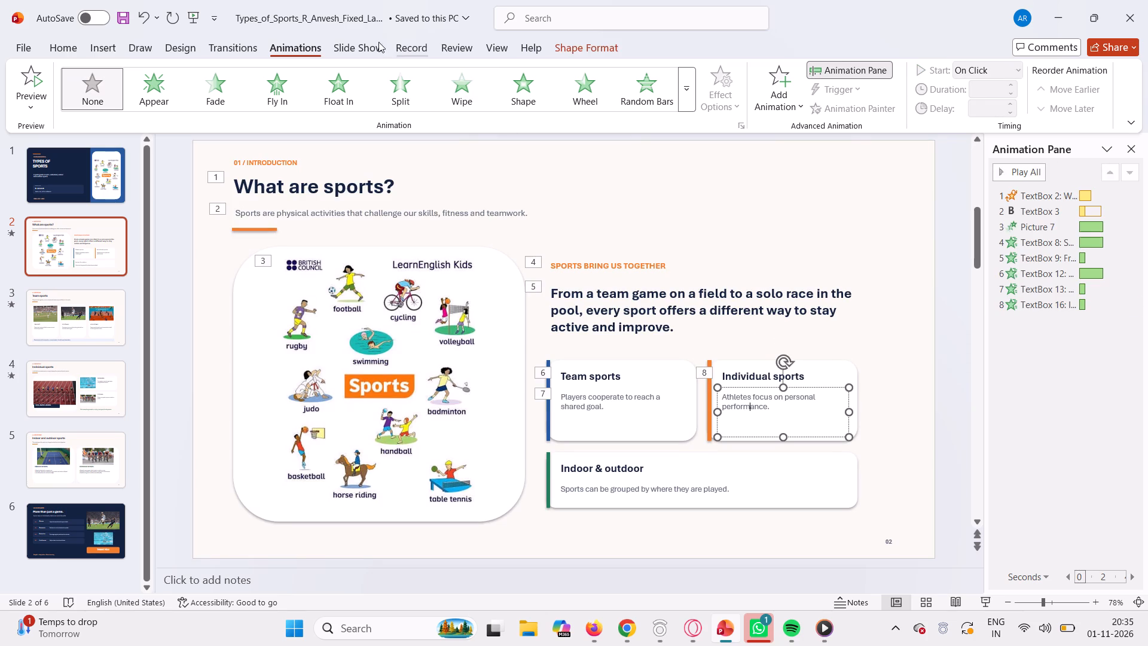
left_click(396, 86)
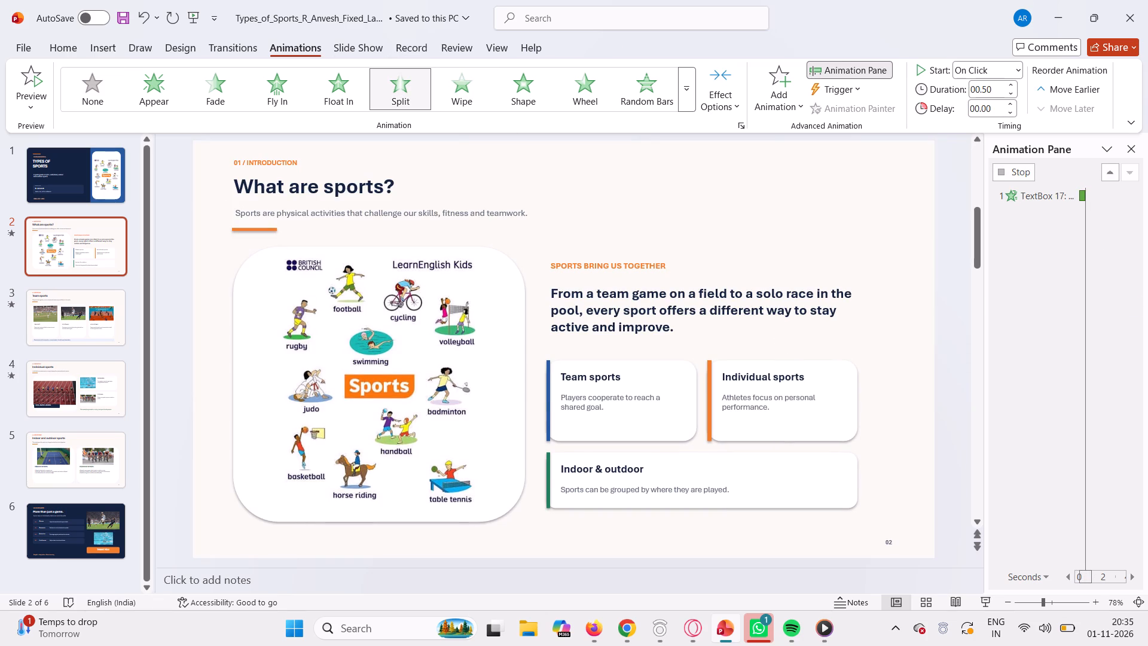
Animate the Indoor & outdoor card's text with Fade on its heading and Float In on its description.
left_click(600, 465)
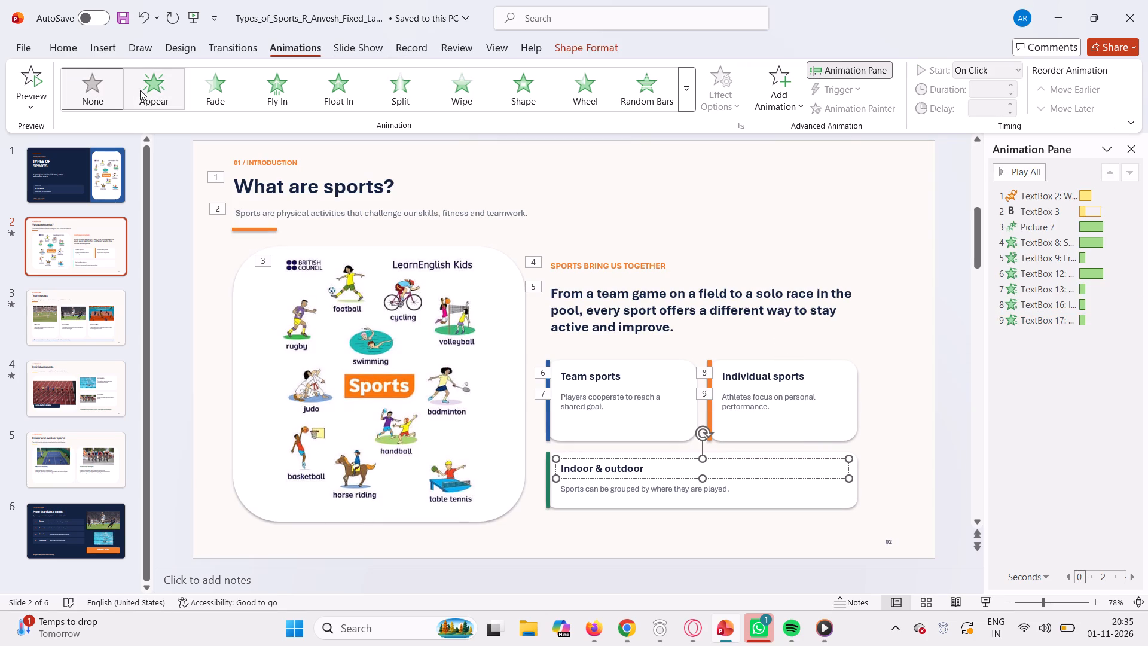
left_click(143, 92)
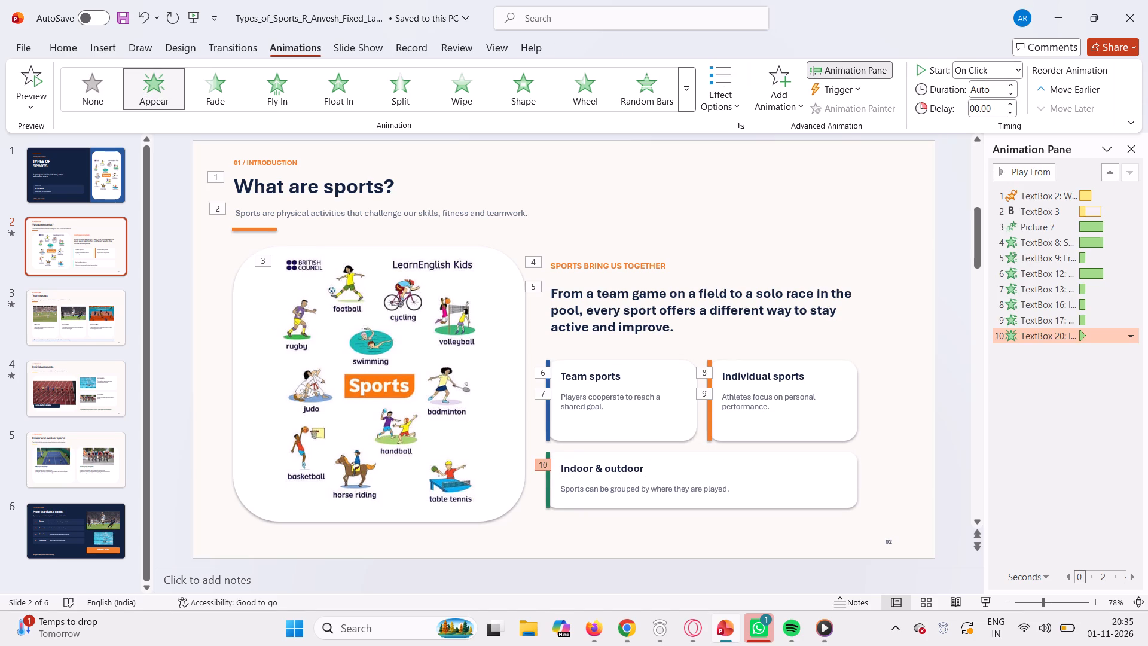
left_click(590, 466)
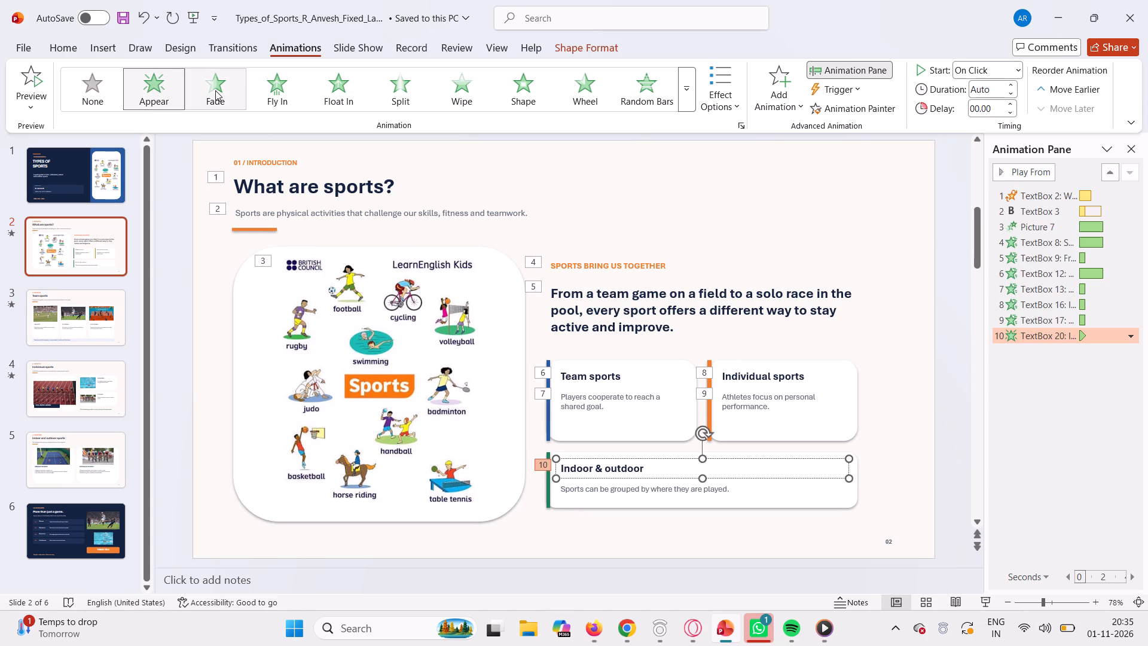
left_click(215, 90)
double_click(588, 498)
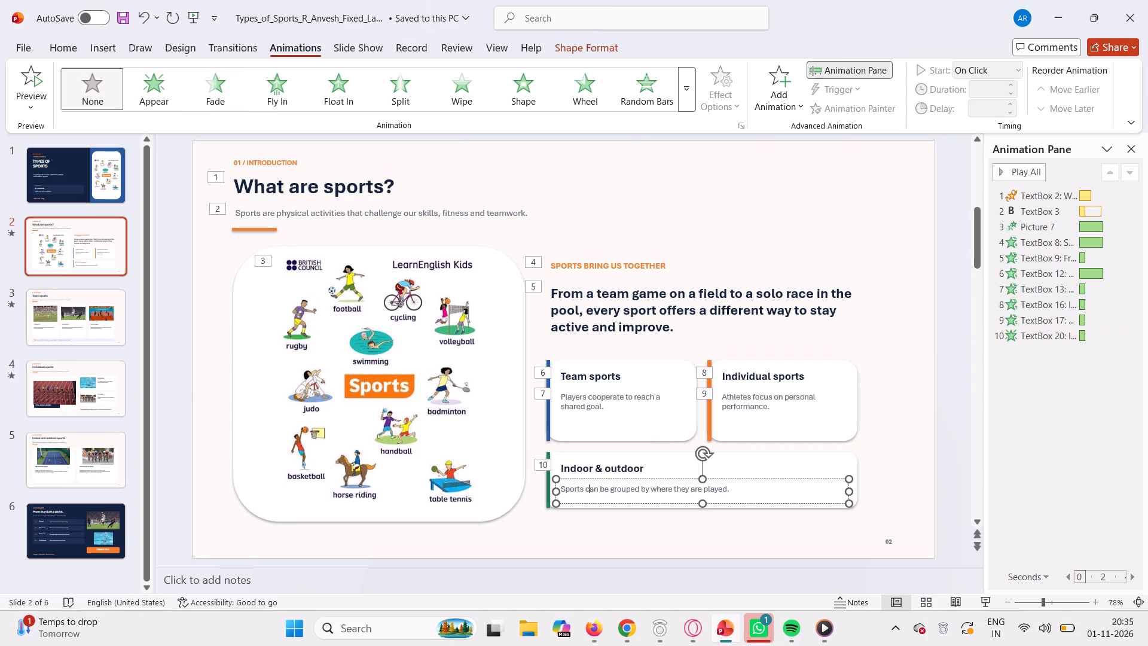
left_click(340, 81)
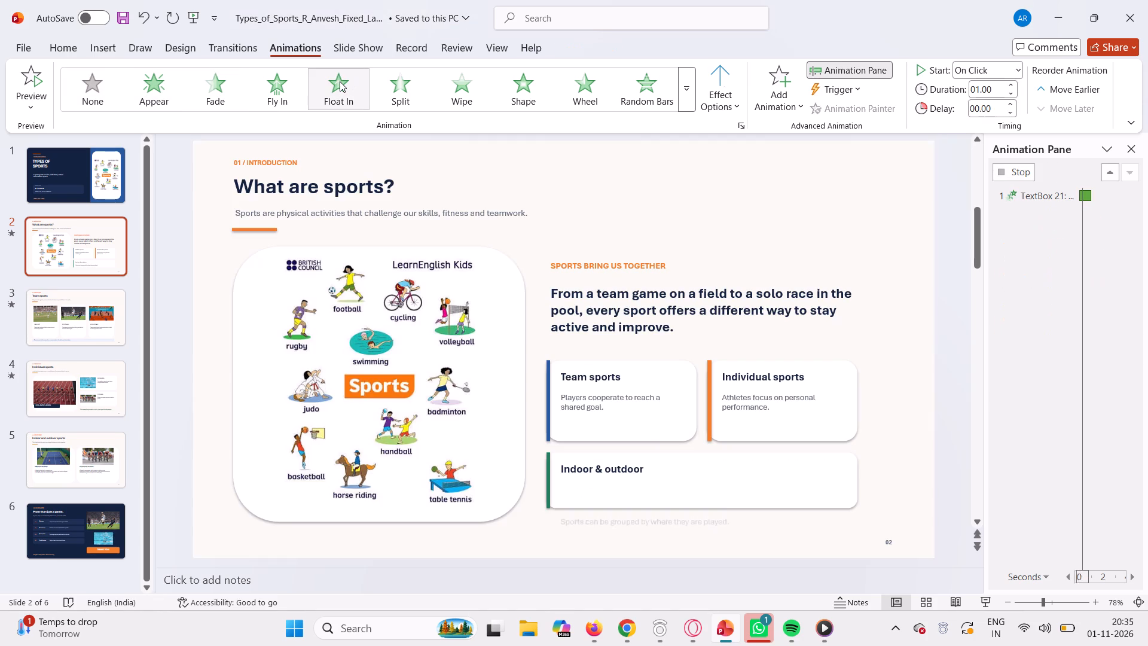
Play back the full animation sequence of the "What are sports?" slide.
left_click(894, 392)
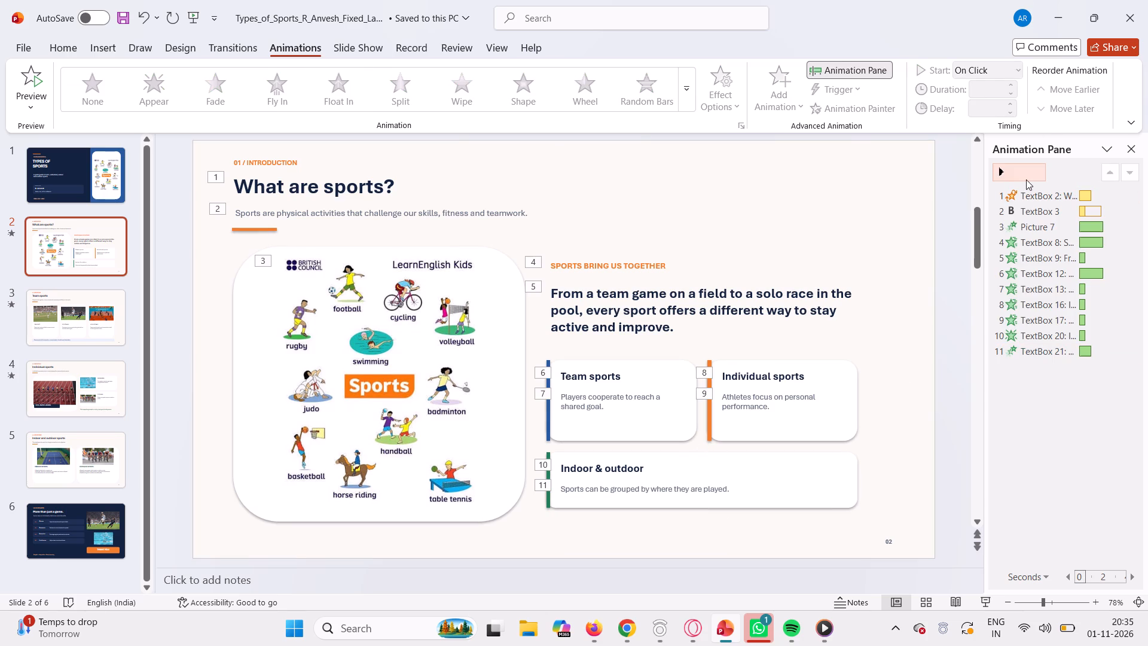
left_click(1026, 179)
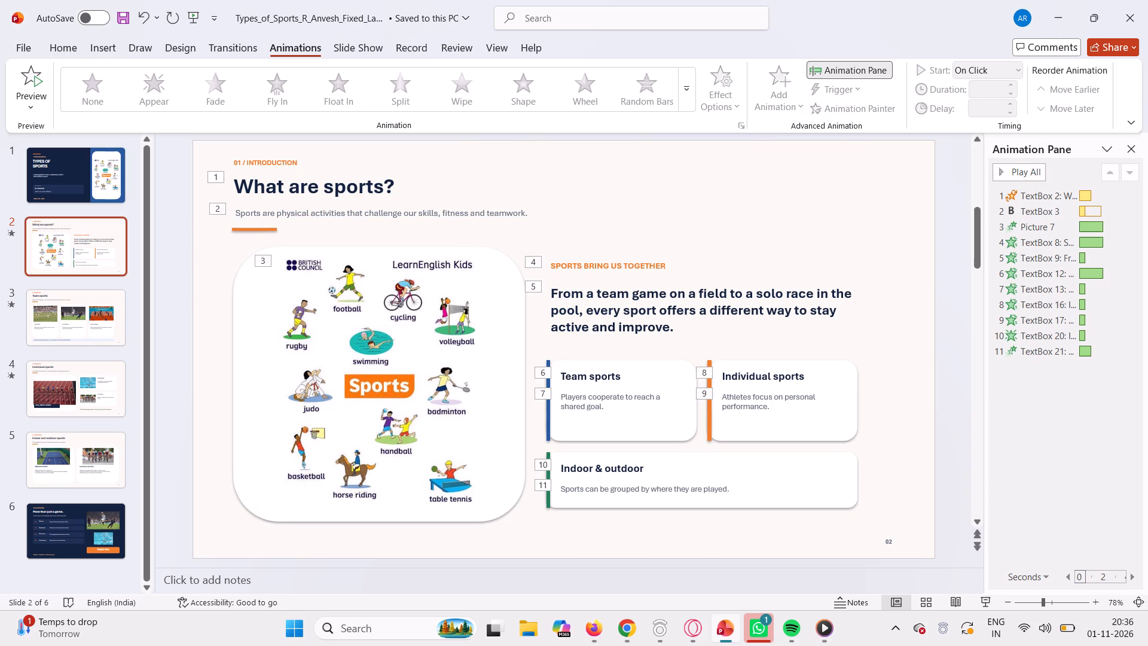
On the title slide, try Appear and Fade on the "SPORTS PRESENTATION" label and settle on Fly In.
left_click(109, 167)
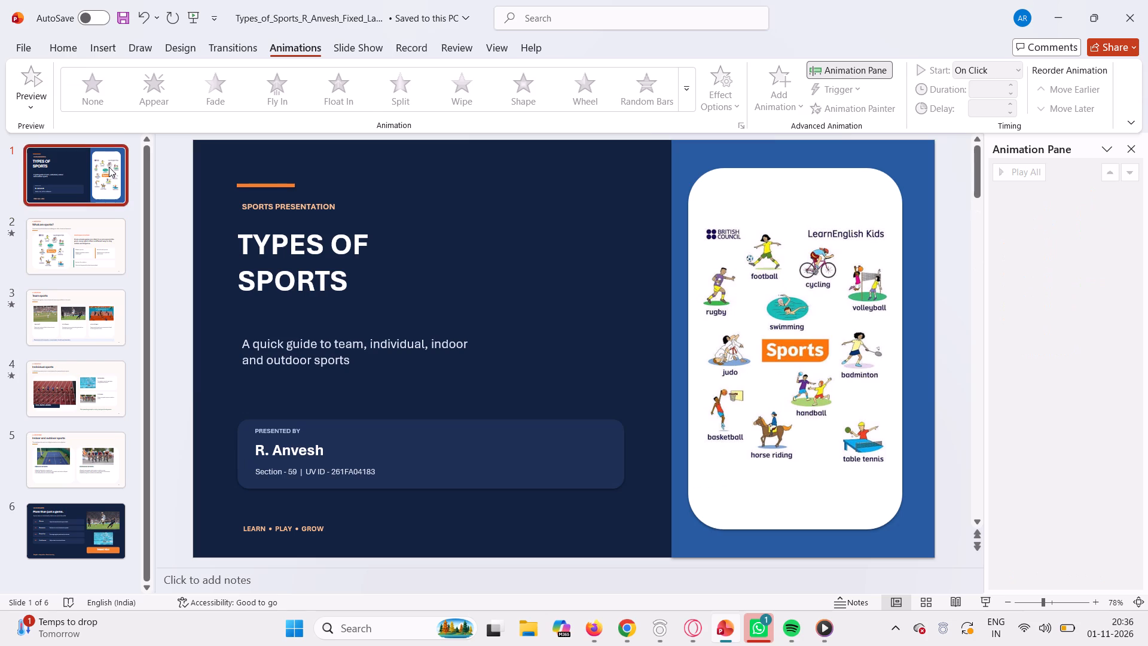
left_click(332, 287)
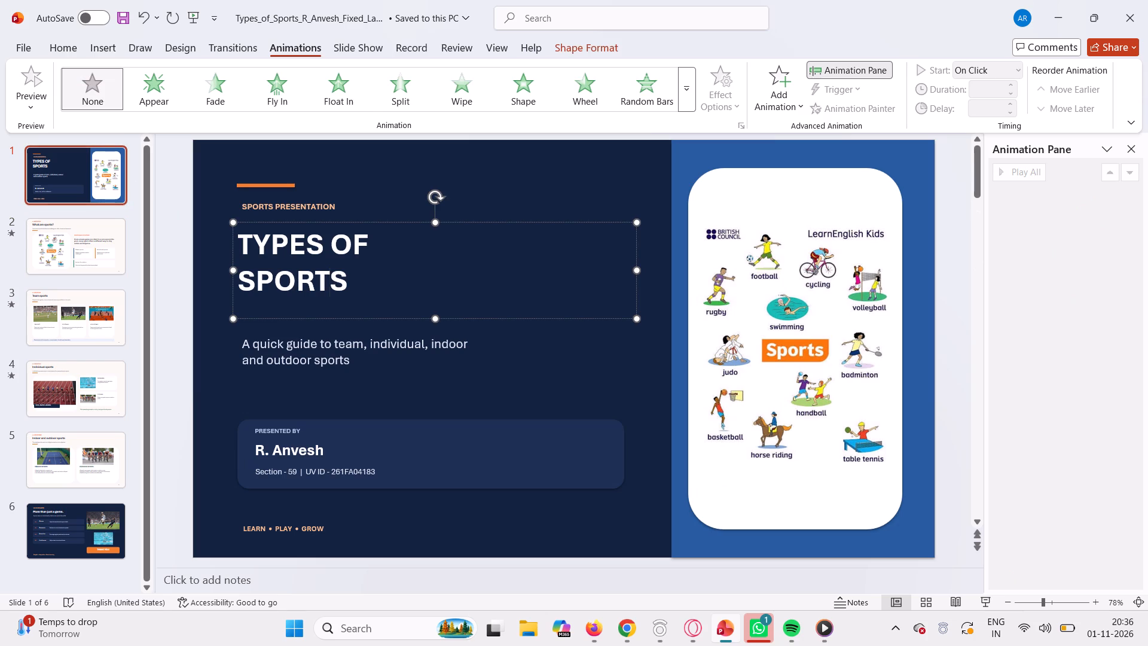
left_click(320, 205)
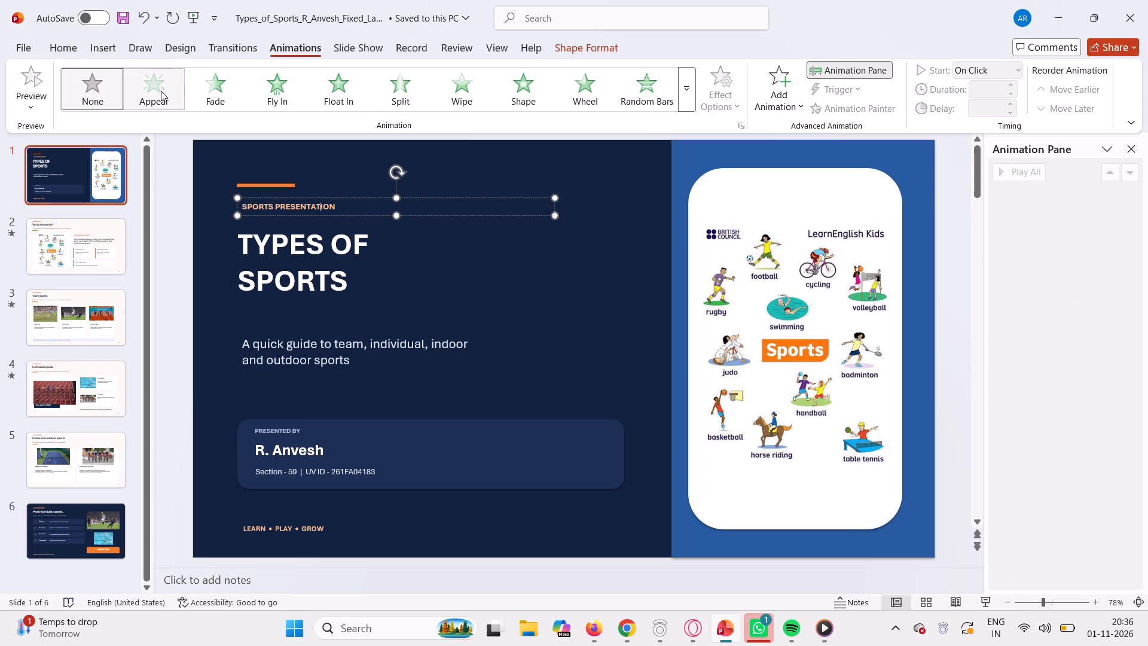
left_click(161, 91)
left_click(213, 100)
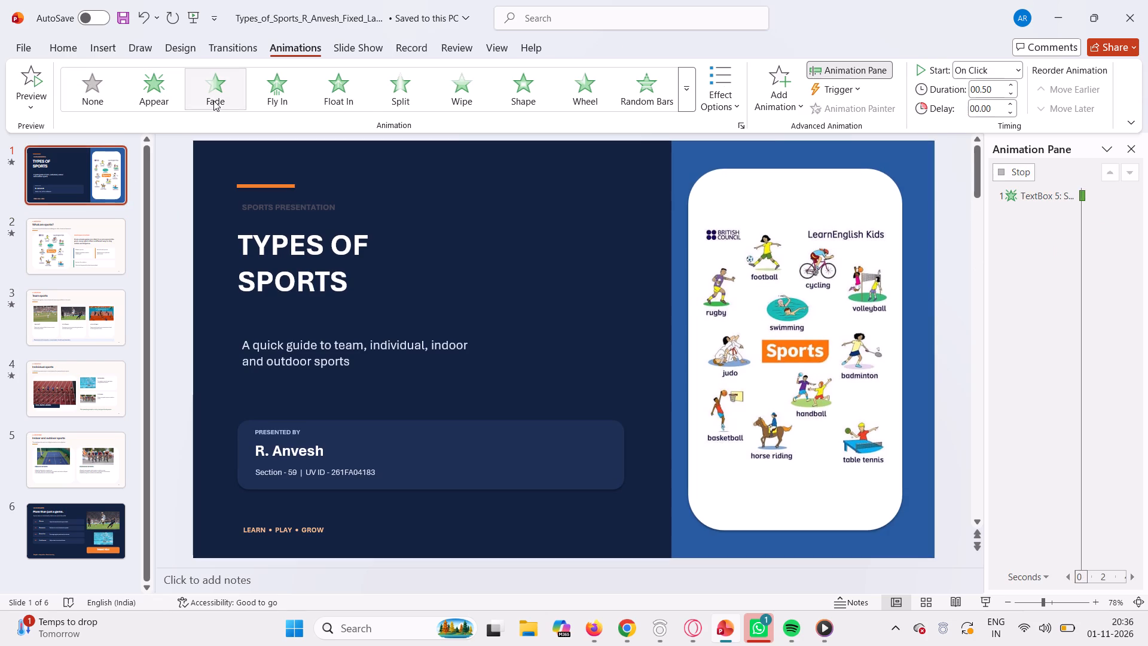
left_click(276, 99)
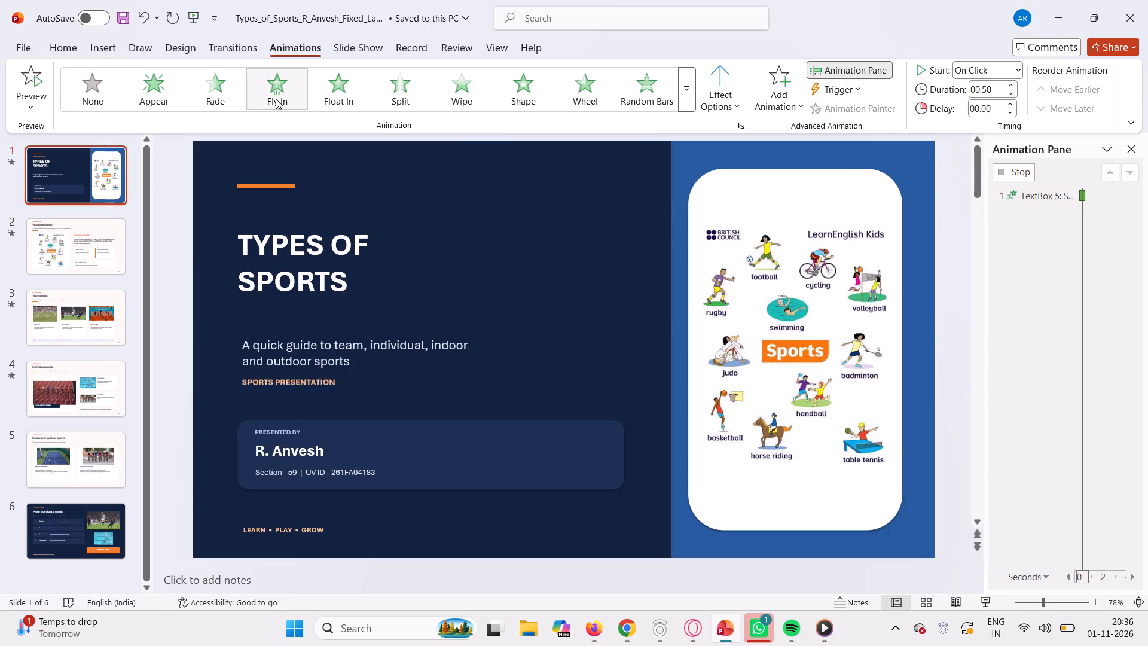
Apply the Float In entrance animation to the "TYPES OF SPORTS" title and to the "A quick guide..." subtitle.
left_click(289, 261)
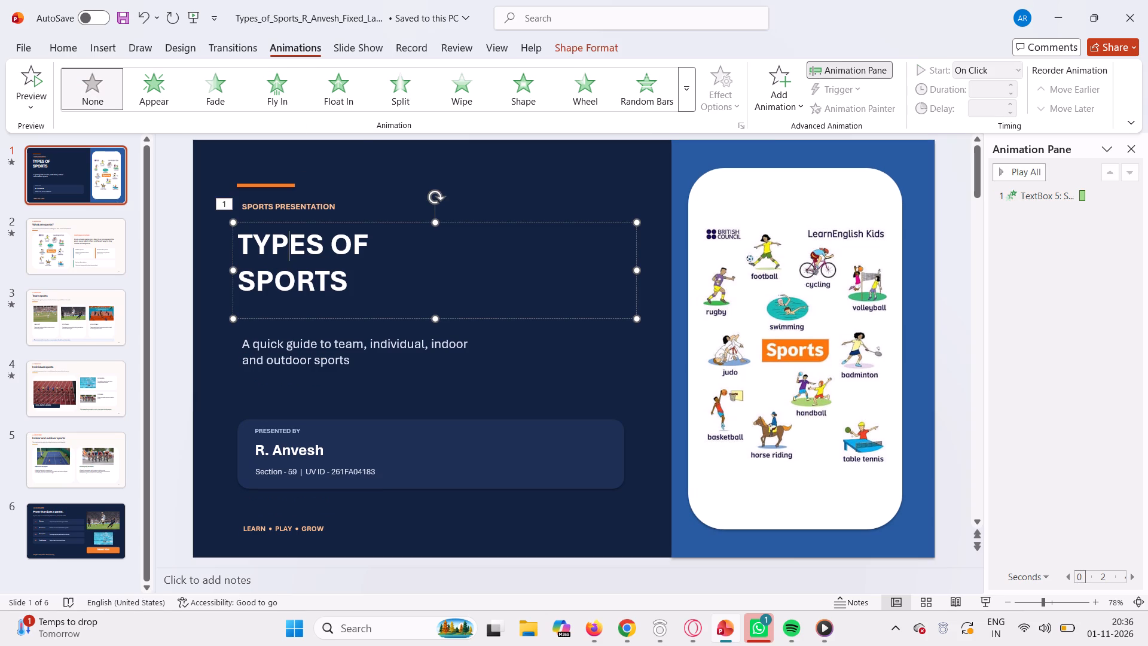
left_click(349, 97)
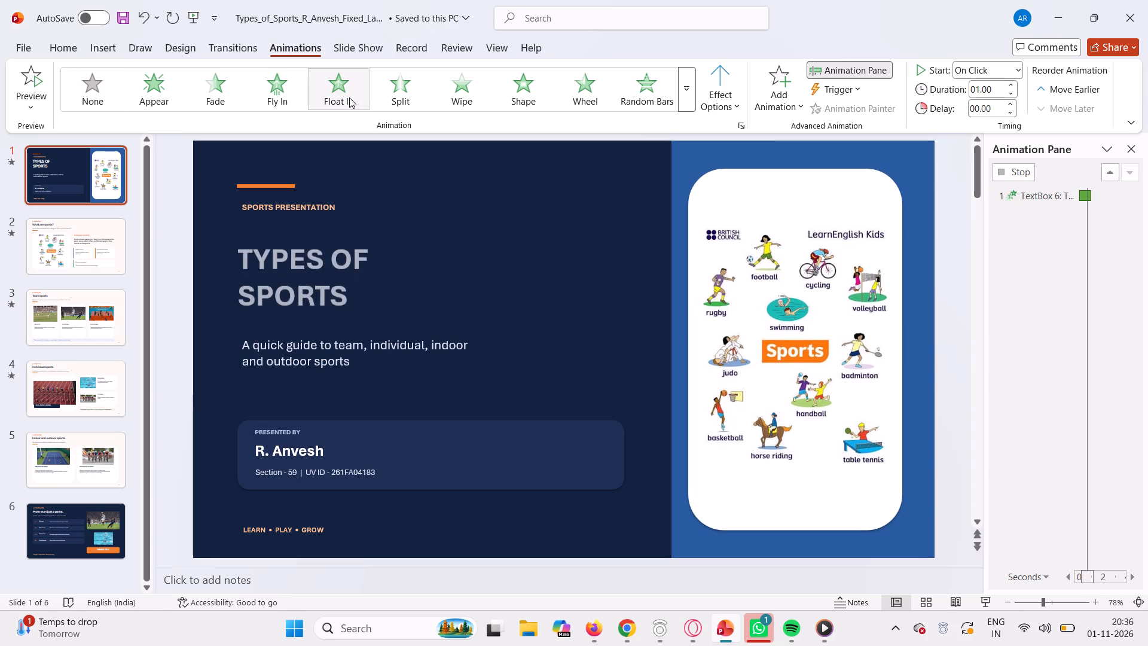
left_click(333, 364)
left_click(333, 364)
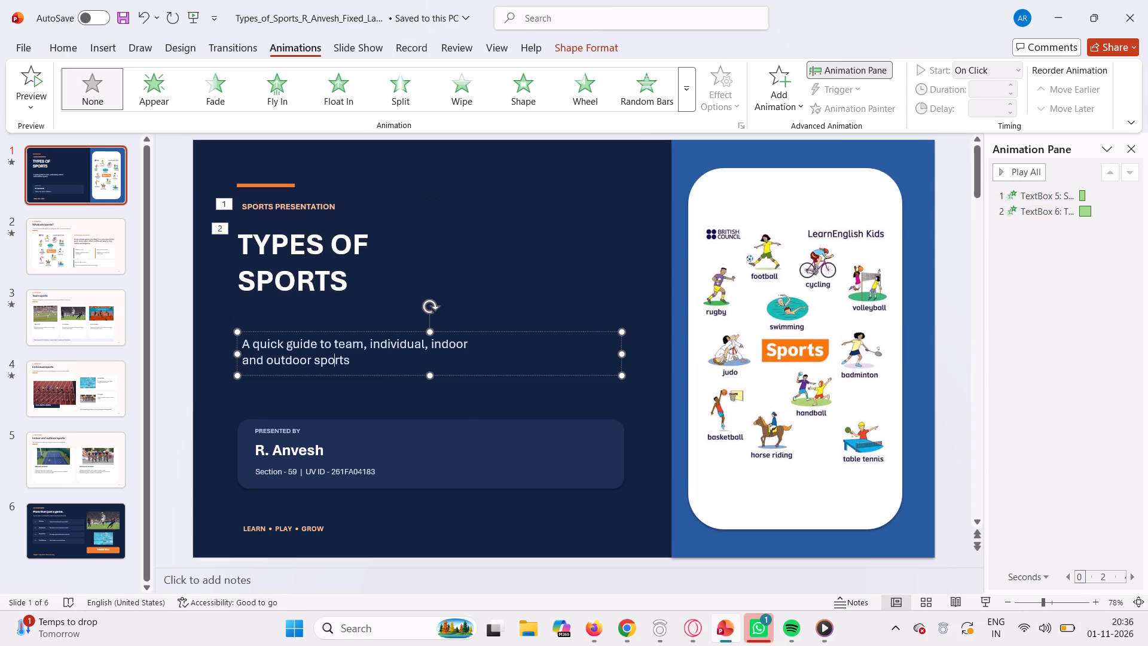
left_click(335, 96)
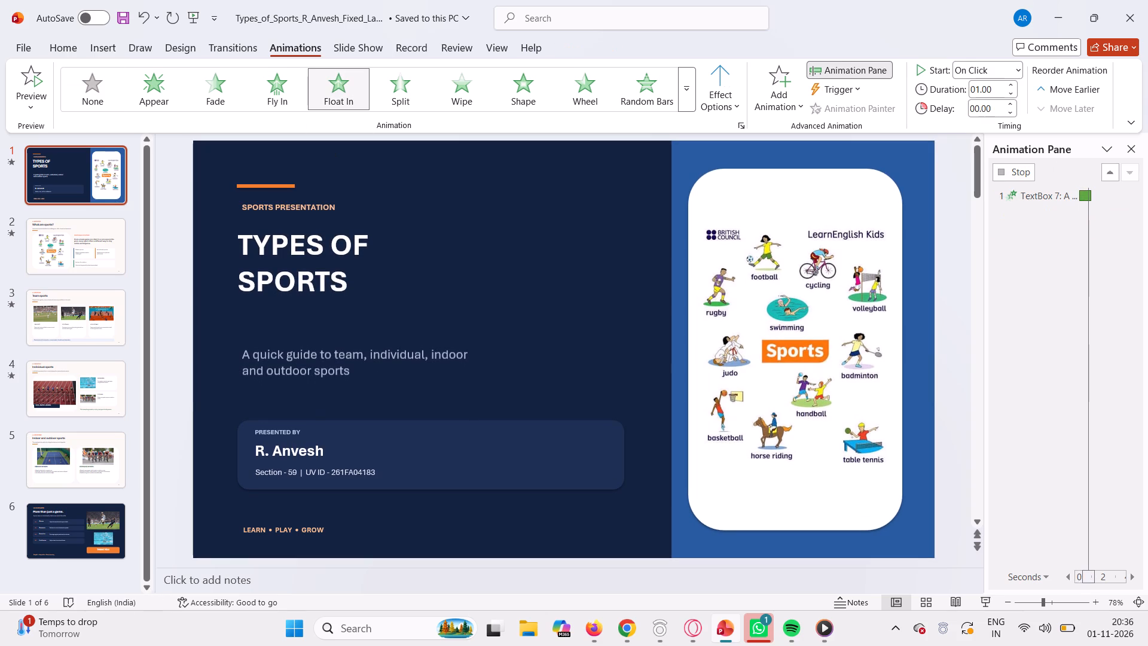
Apply the Shape entrance animation to the sports illustration picture on the title slide.
left_click(290, 525)
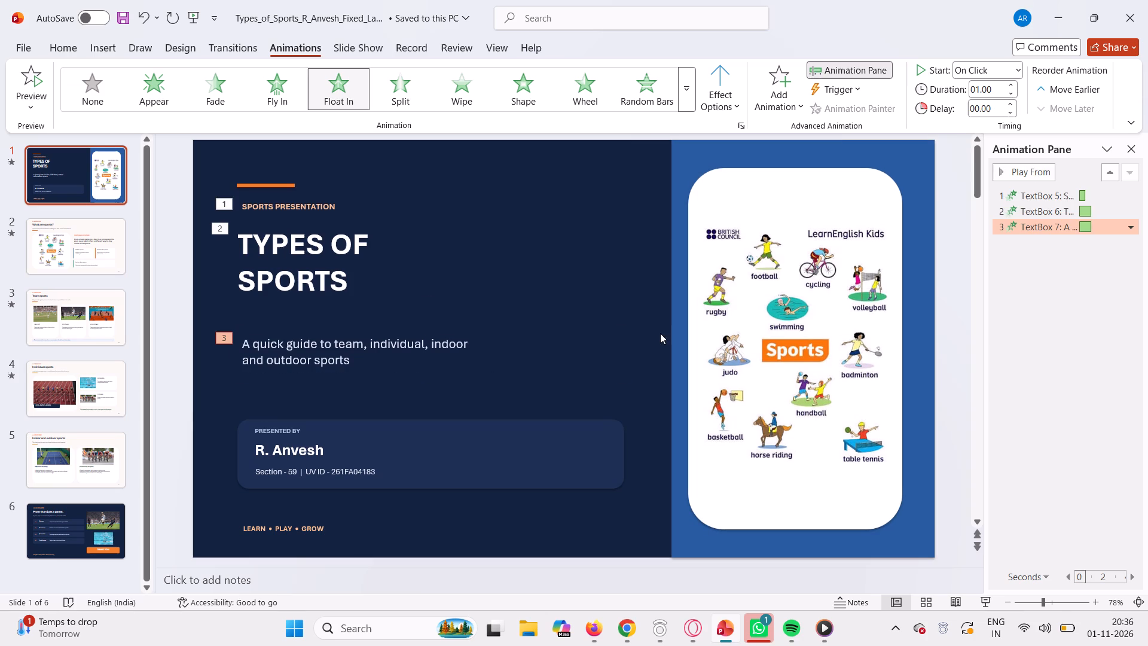
left_click(736, 336)
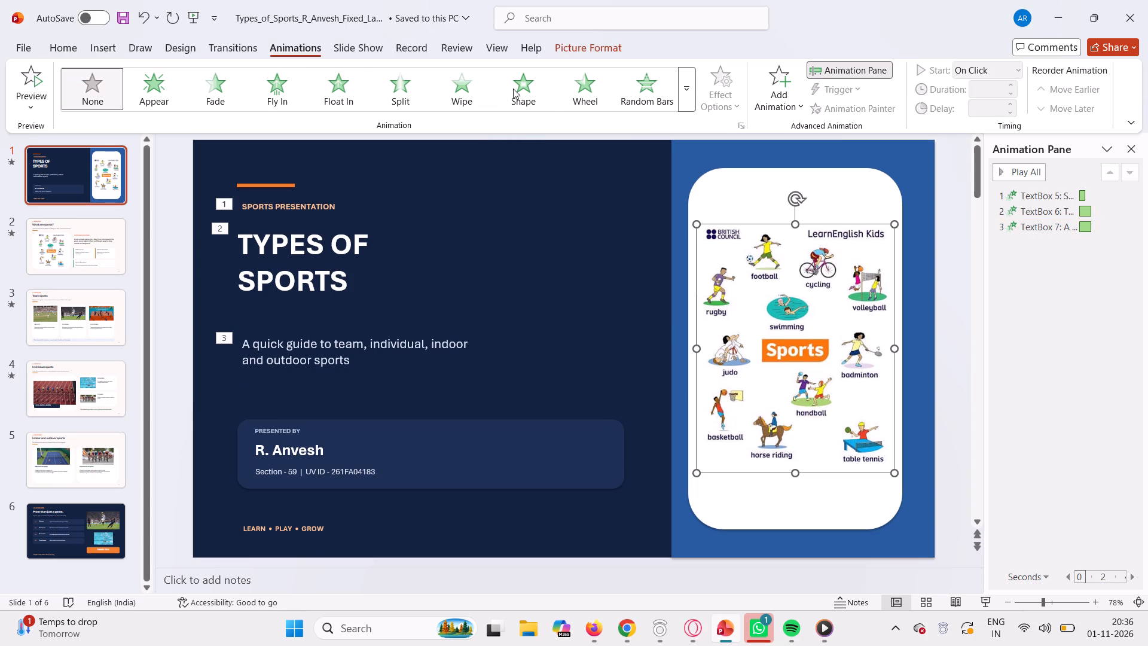
left_click(514, 89)
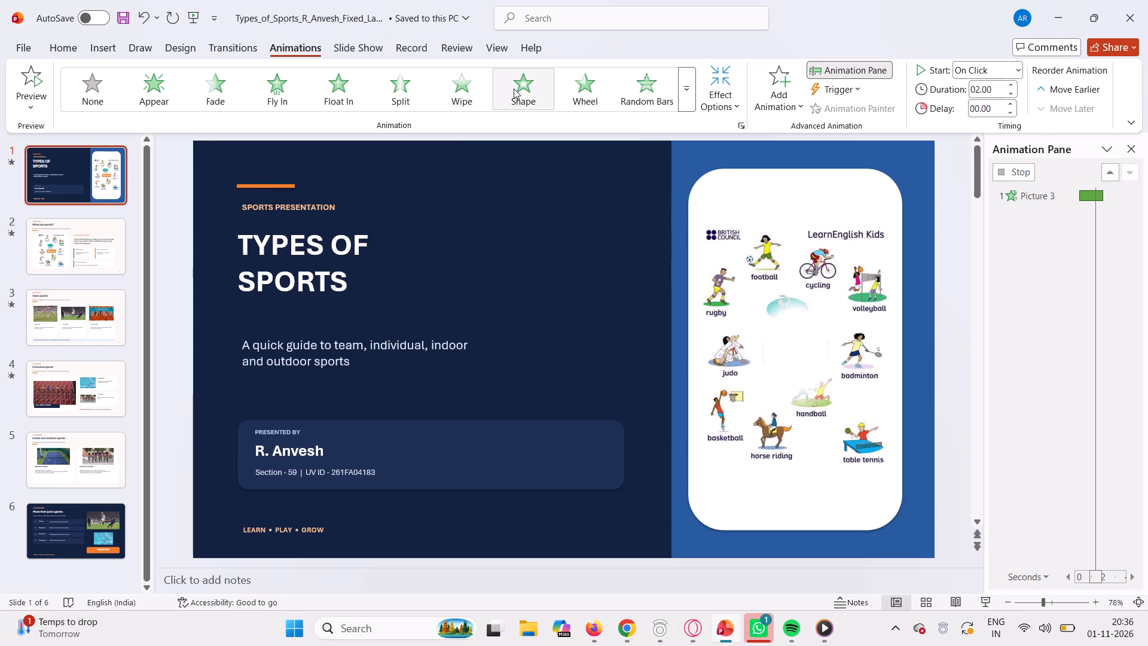
Apply the Random Bars entrance animation to the "LEARN • PLAY • GROW" line and to the "PRESENTED BY" rounded box.
left_click(312, 531)
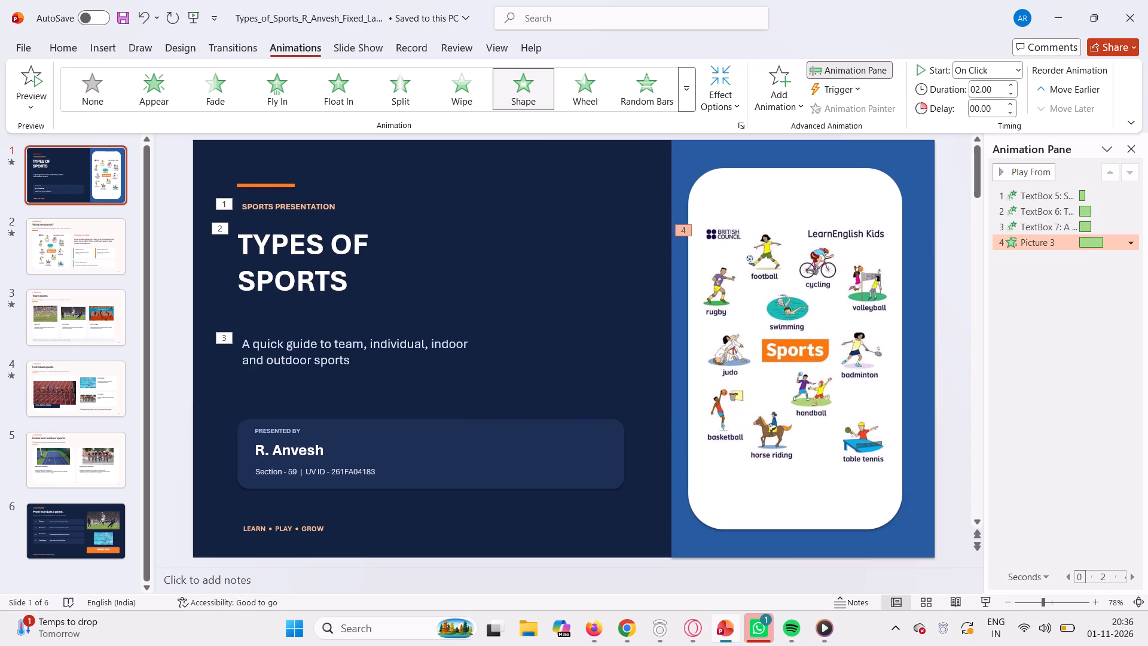
left_click(651, 82)
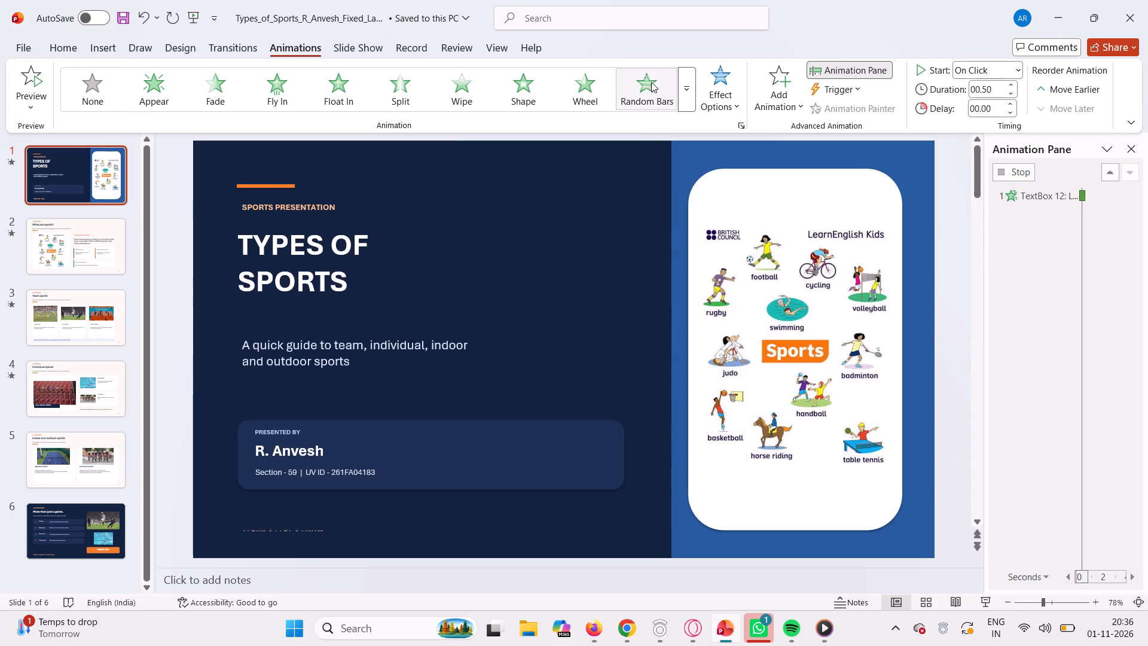
left_click(315, 462)
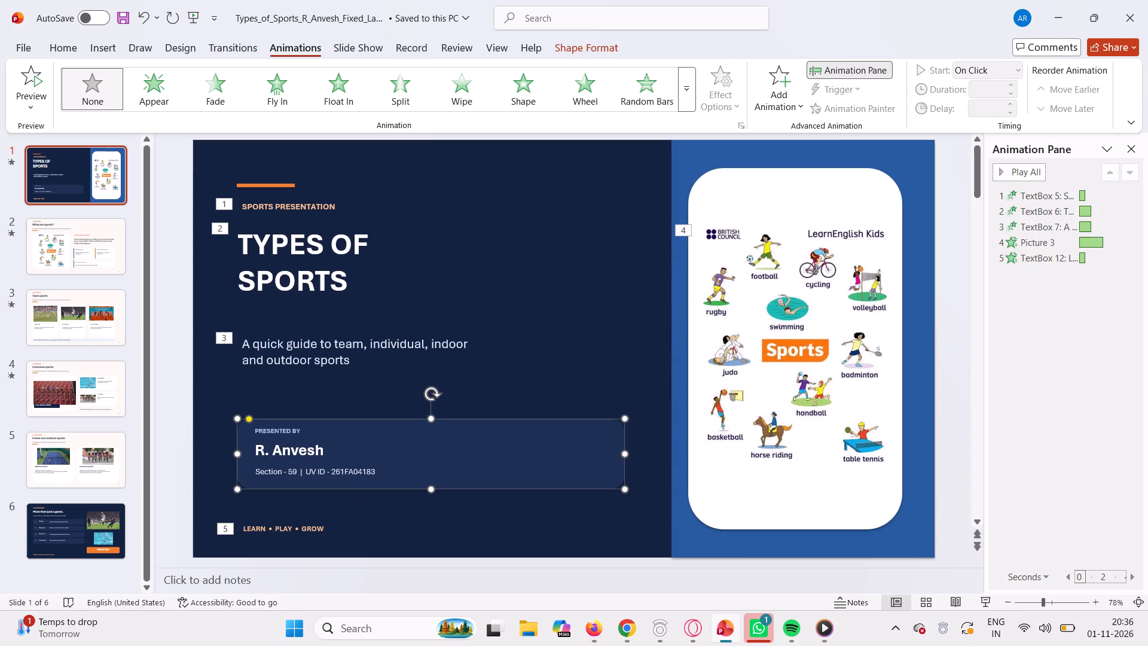
left_click(649, 86)
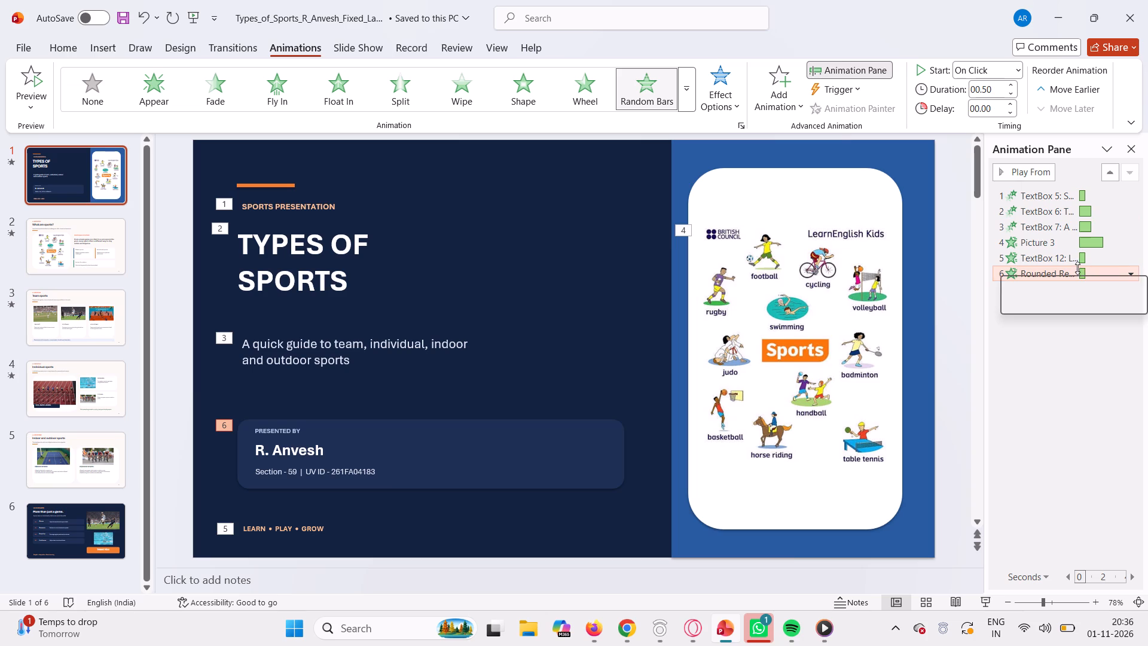
Set the delay of the "PRESENTED BY" rounded box's animation to 0.80 seconds.
left_click_drag(1081, 273, 1091, 275)
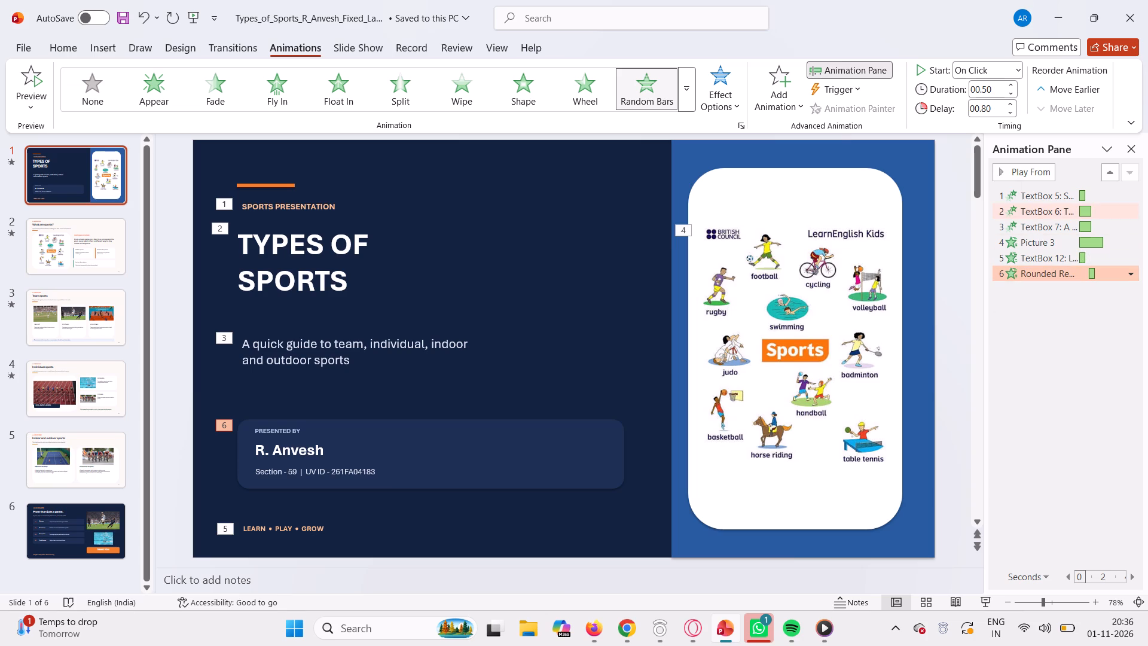
Remove the Random Bars animation from the "LEARN • PLAY • GROW" line on the title slide.
left_click(224, 526)
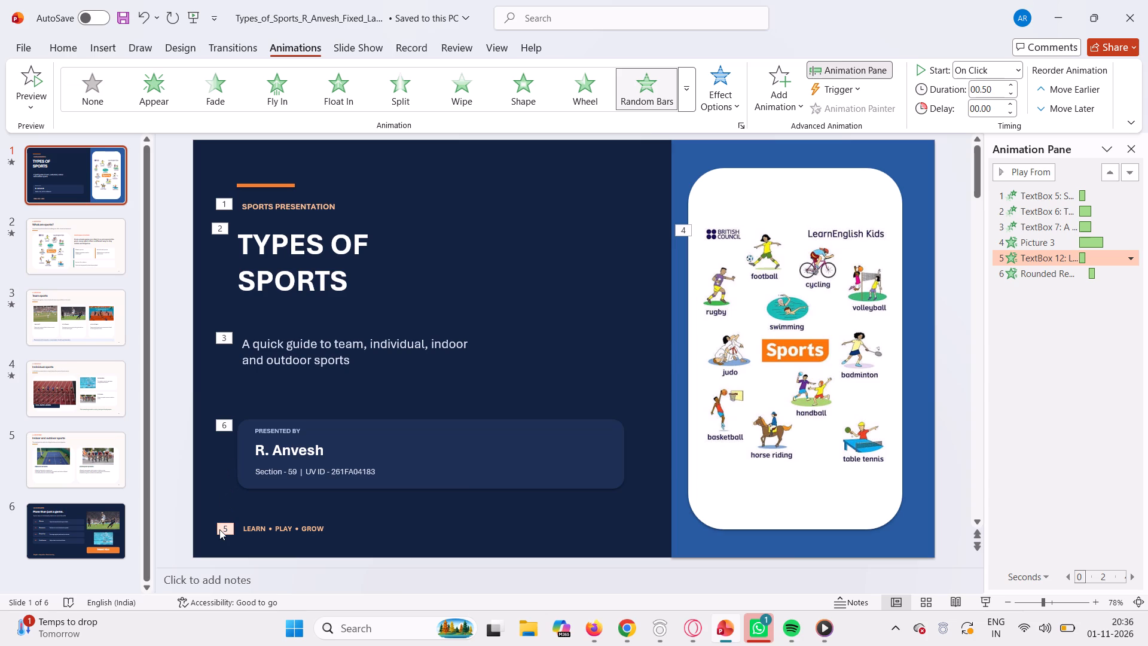
key("6")
left_click(228, 425)
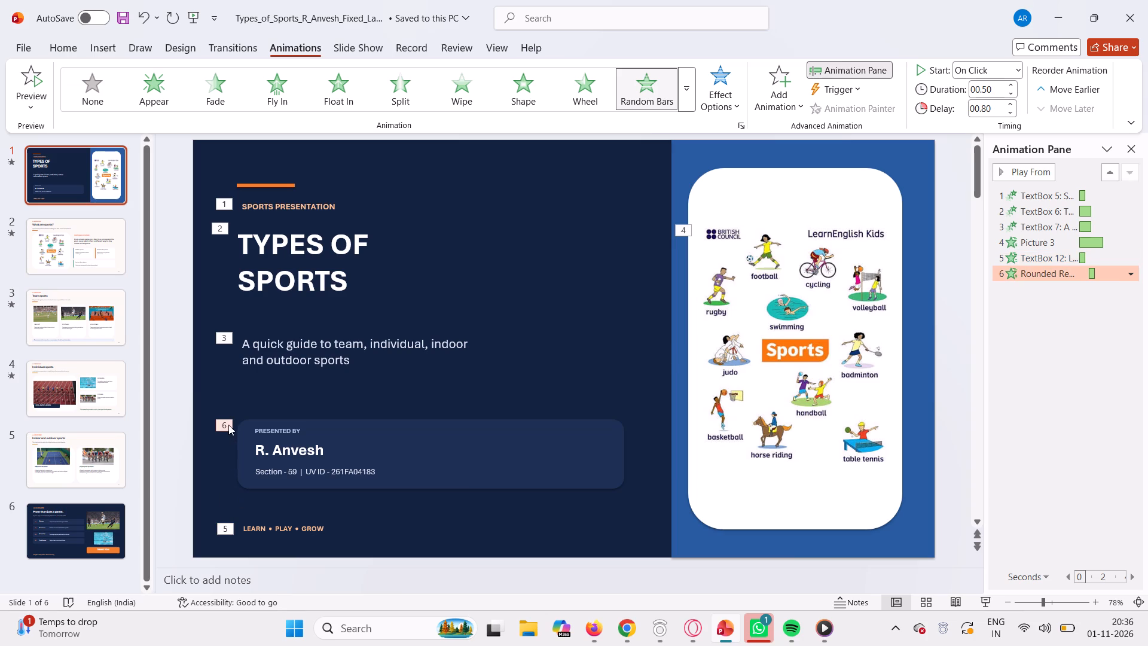
left_click(227, 528)
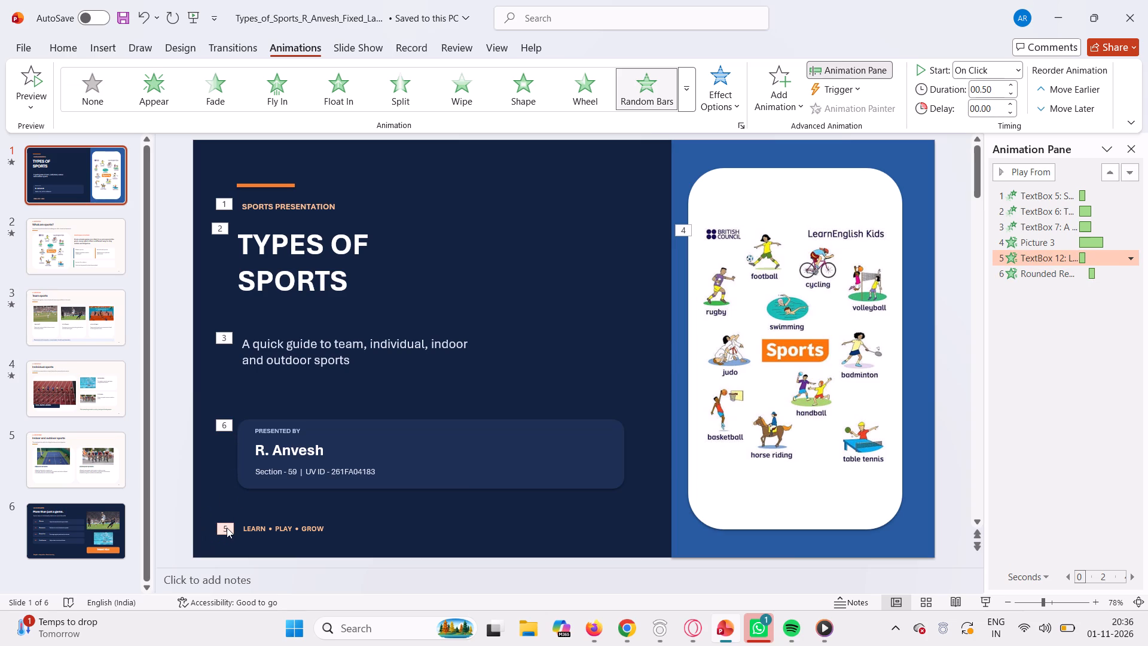
key("BackSpace")
key("BackSpace")
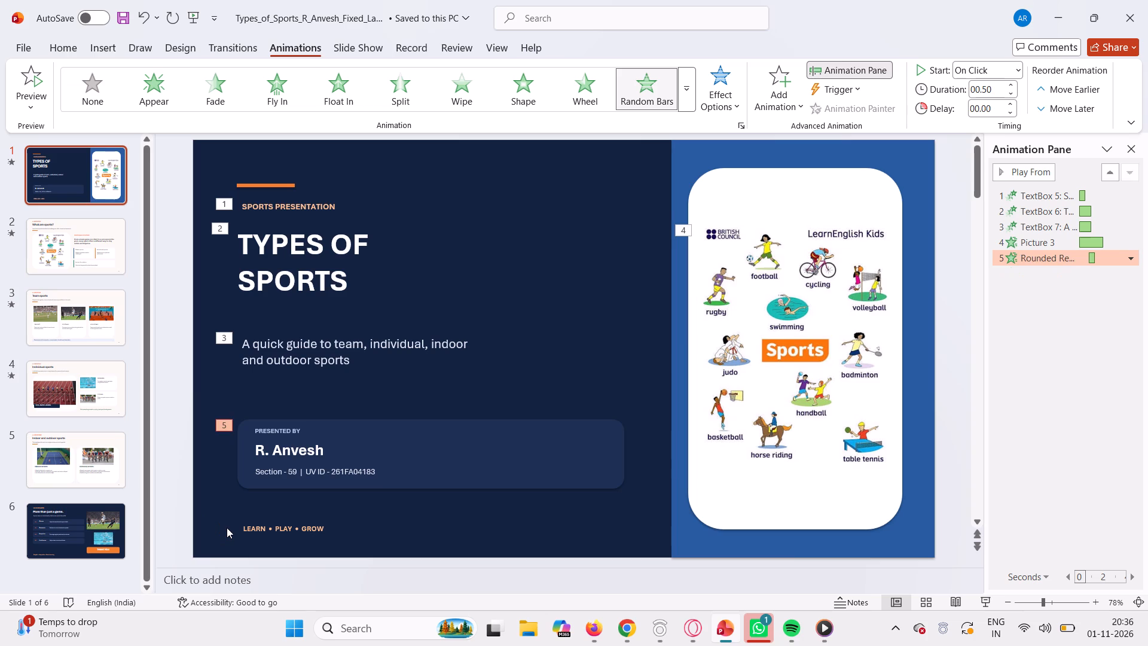
Apply the Fly In entrance animation to the "LEARN • PLAY • GROW" line, placing it last in the animation order.
left_click(227, 528)
left_click(255, 528)
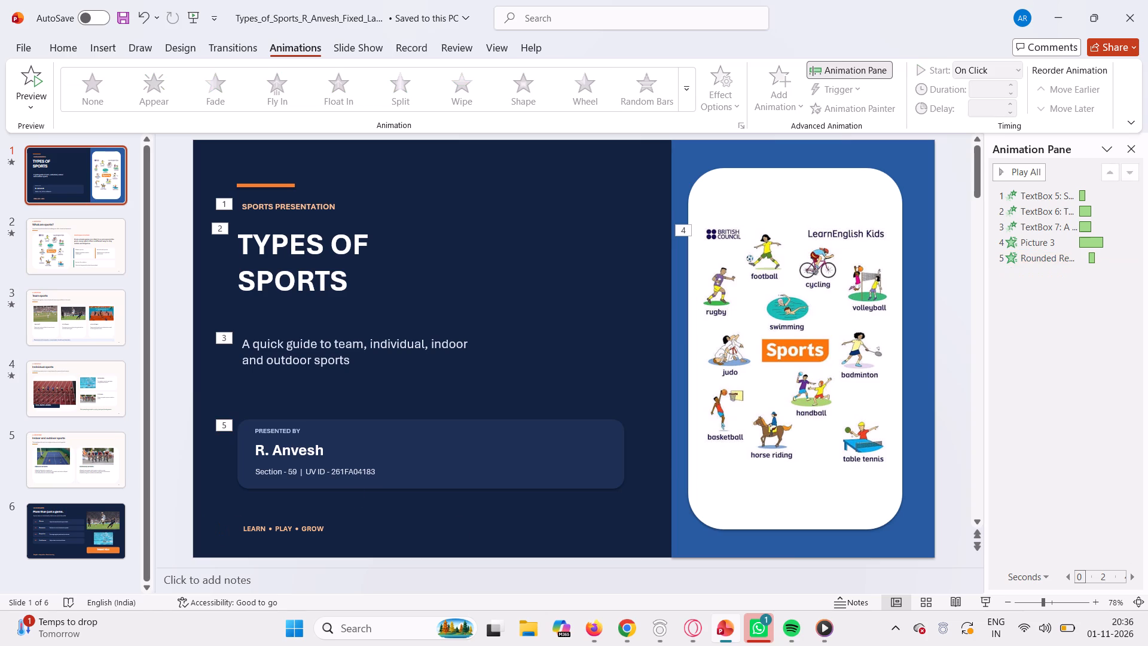
left_click(276, 89)
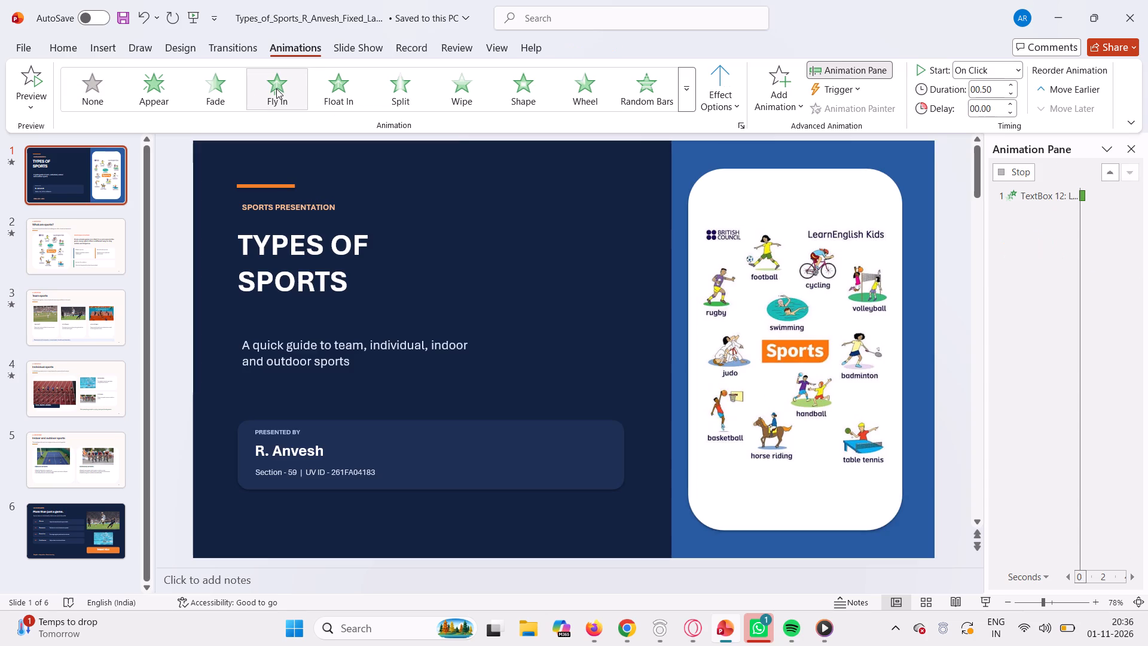
Play back all of the title slide's animations from the beginning, with no object selected.
left_click(569, 331)
left_click(625, 205)
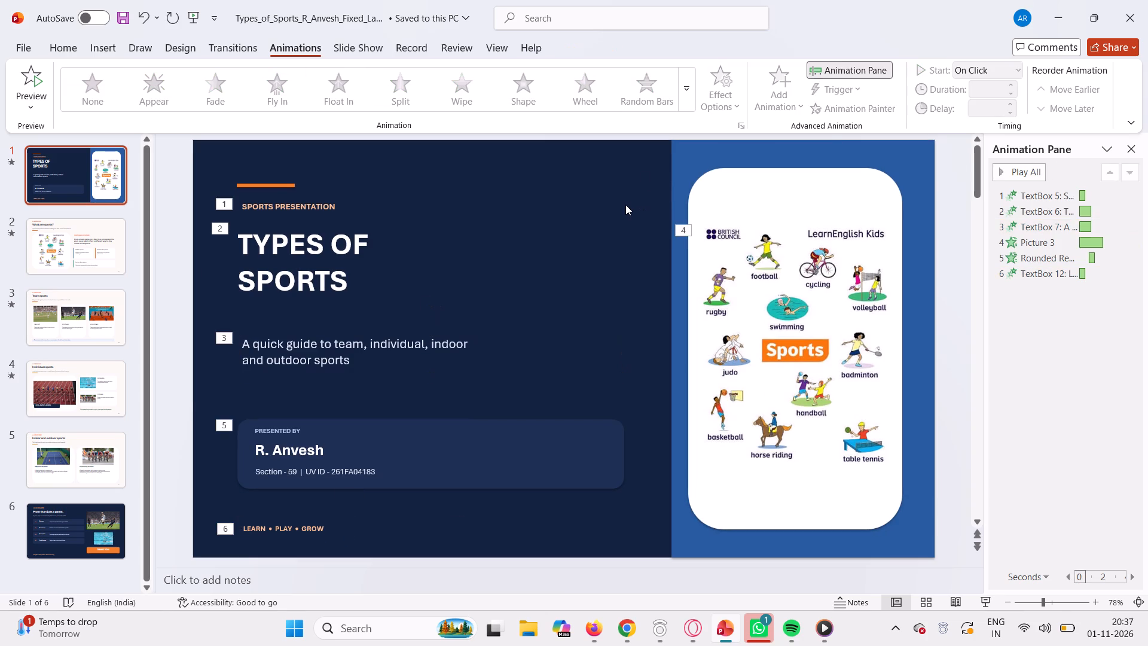
left_click(1022, 170)
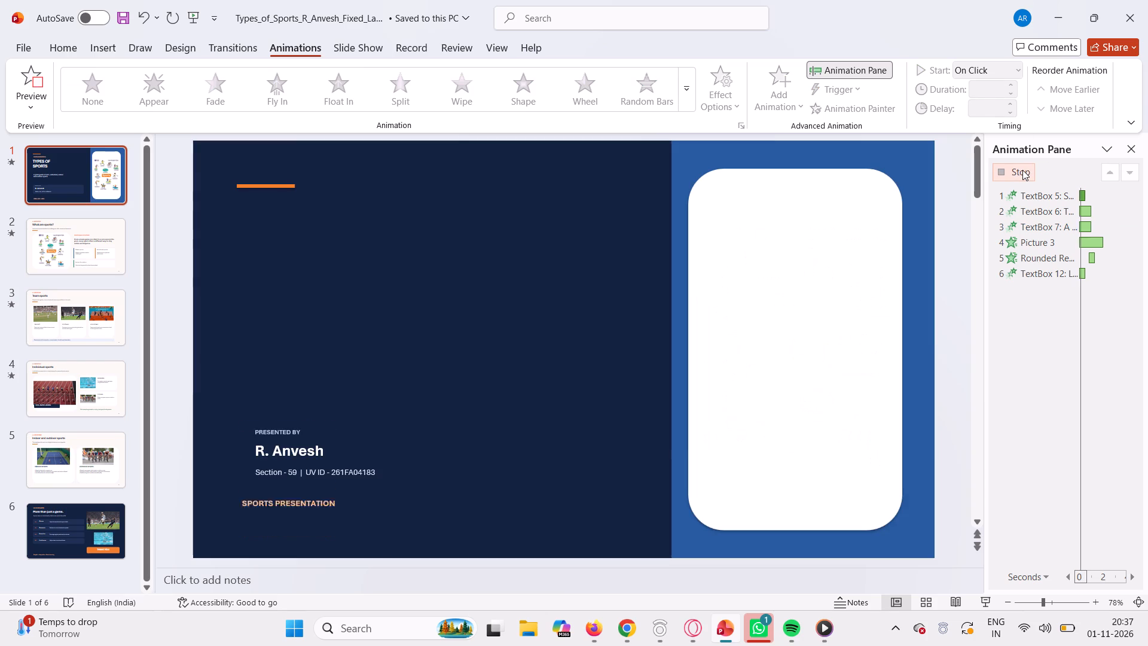
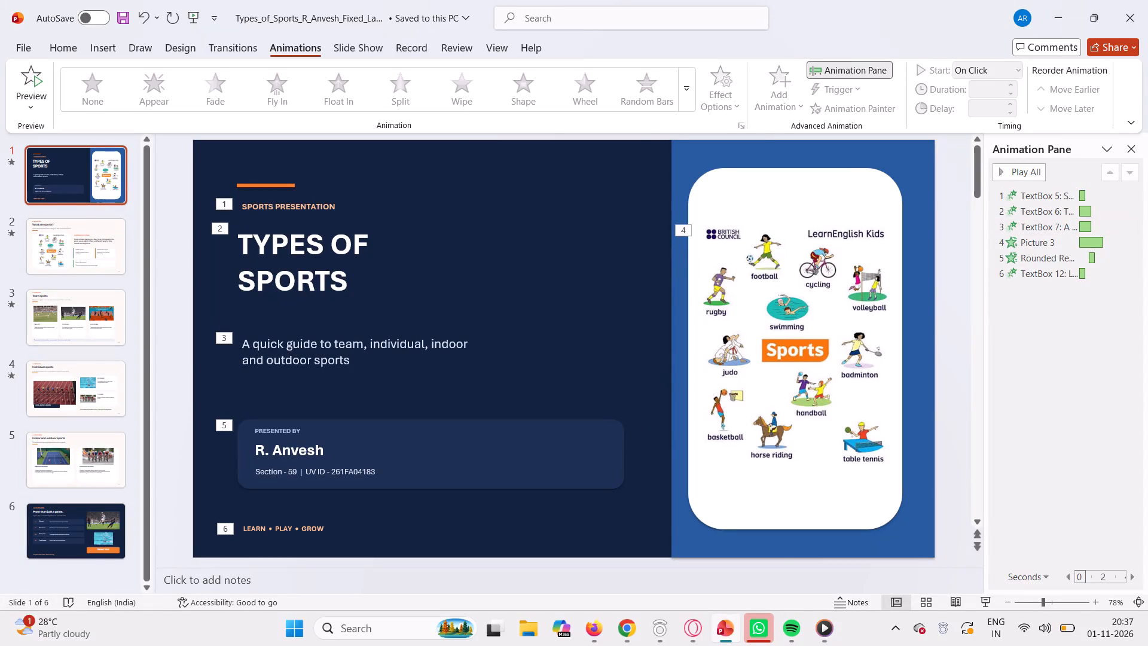
Apply the Float In entrance animation to the "PRESENTED BY" label on the title slide.
left_click(479, 476)
left_click(335, 450)
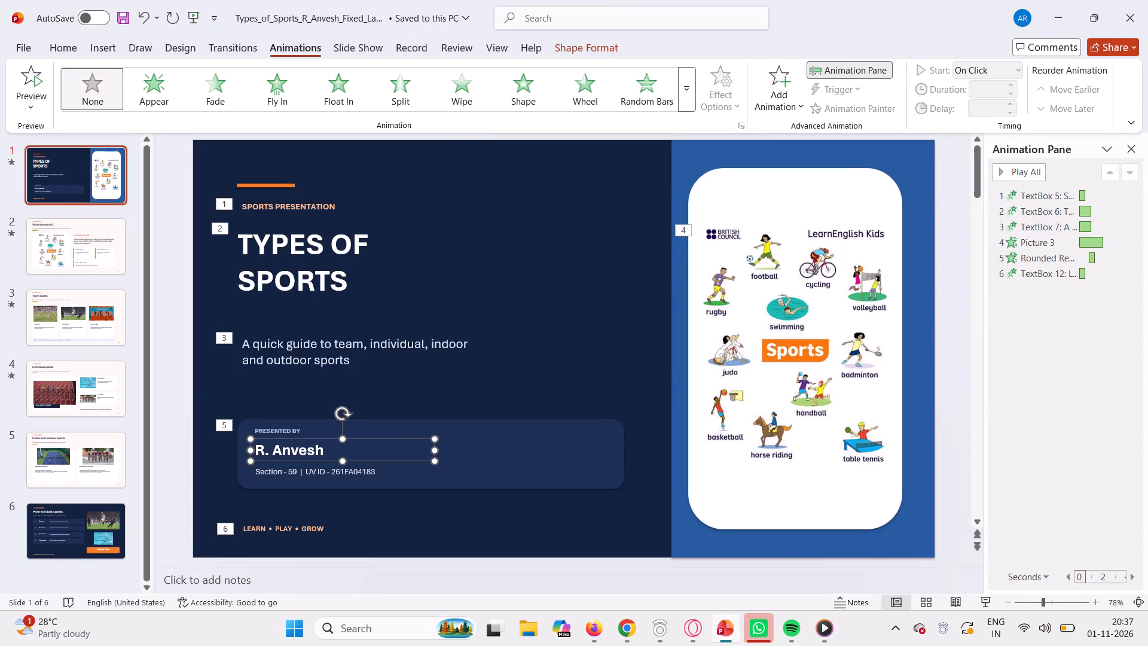
left_click(294, 428)
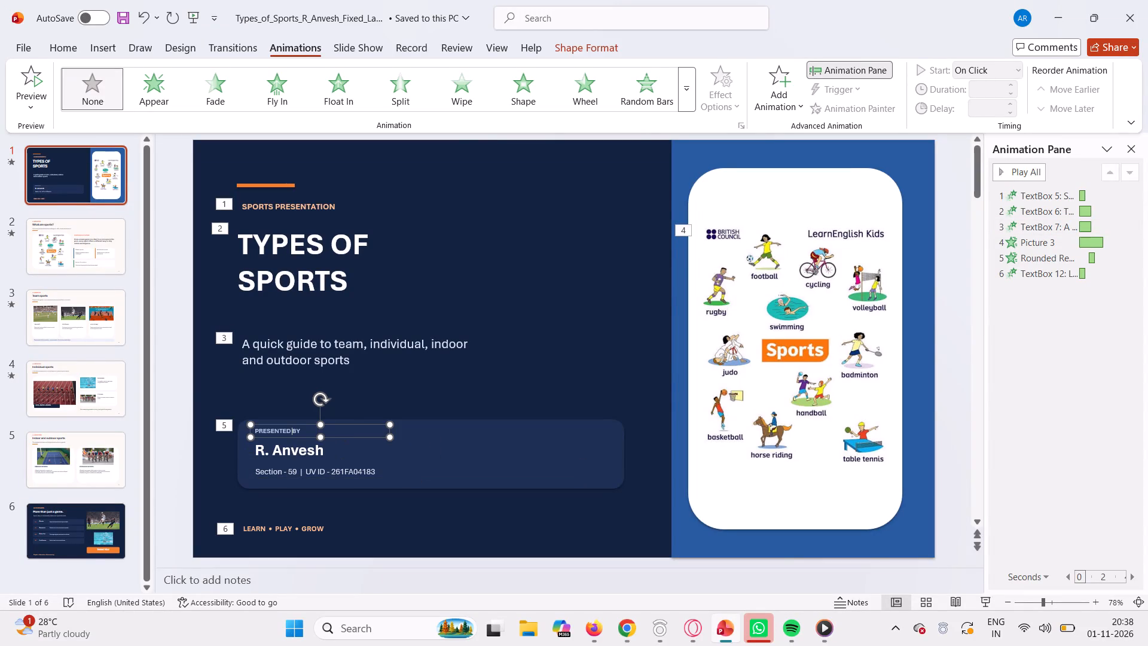
left_click(337, 93)
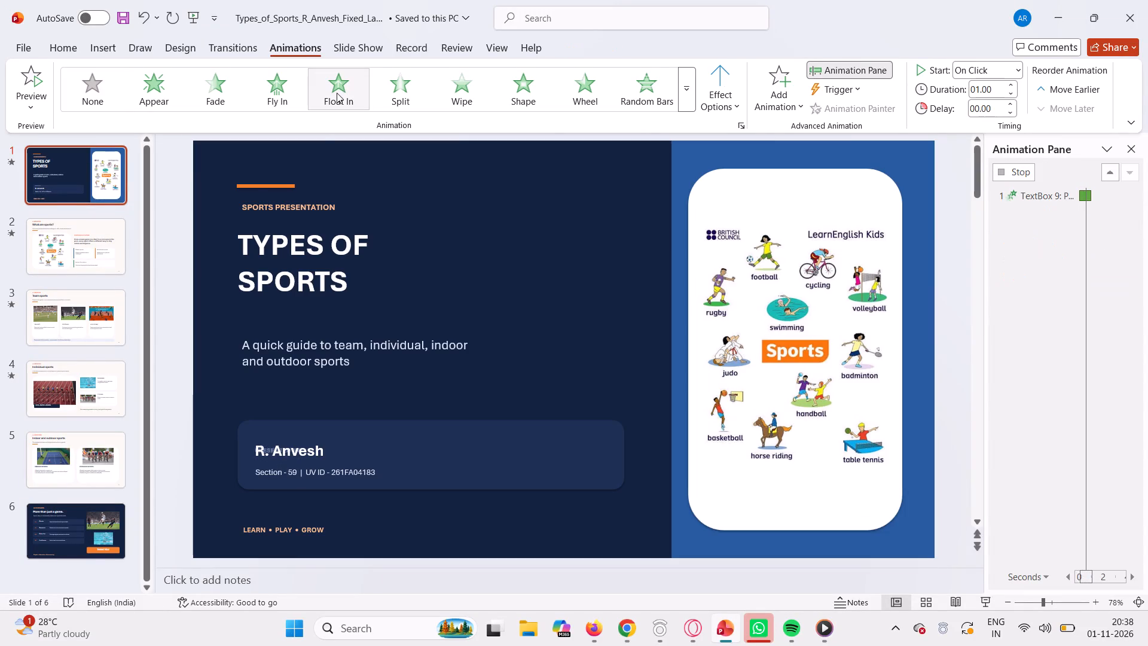
Reposition the presenter's name slightly lower, between the "PRESENTED BY" label and the section line.
left_click_drag(308, 439, 308, 453)
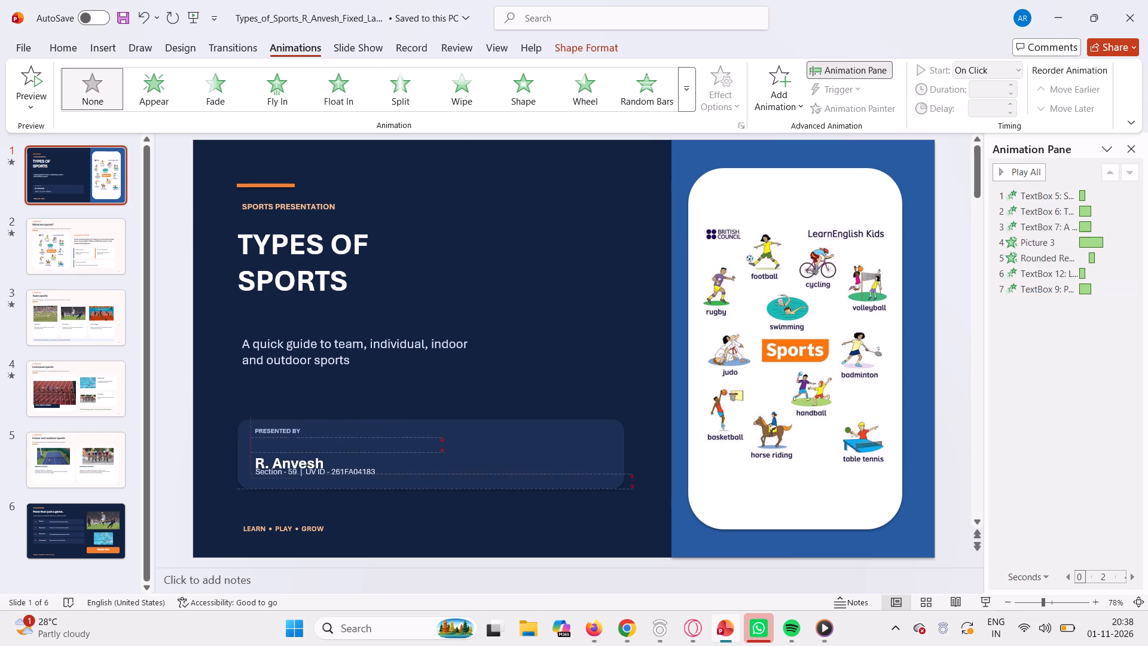
left_click_drag(308, 453, 308, 454)
left_click_drag(317, 455, 317, 455)
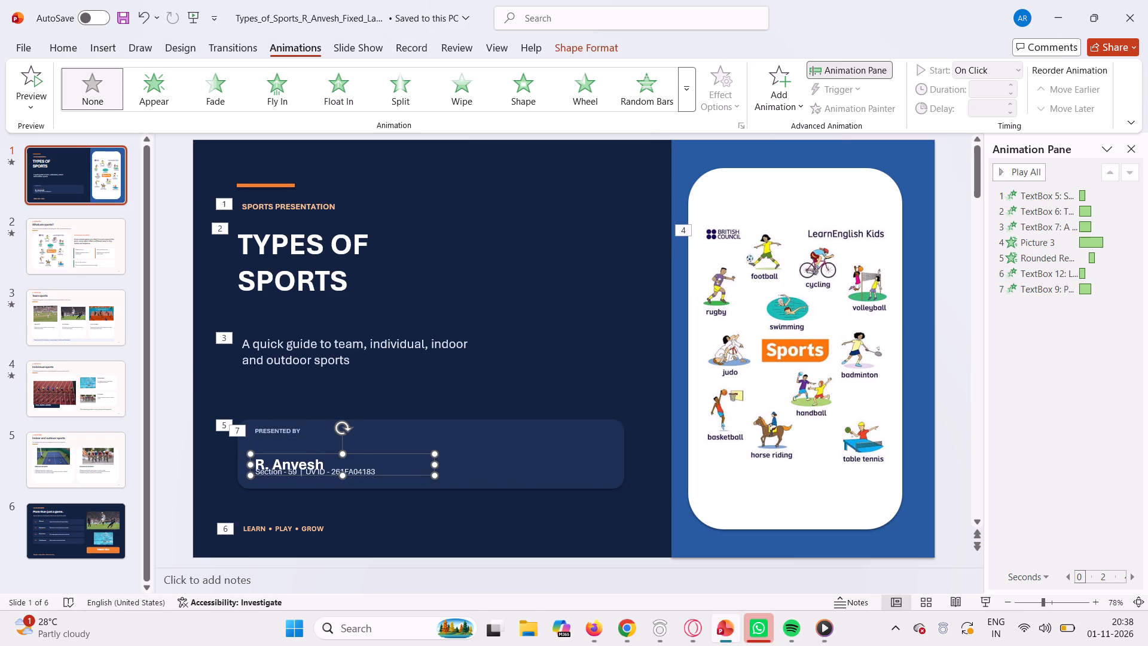
left_click_drag(317, 455, 318, 443)
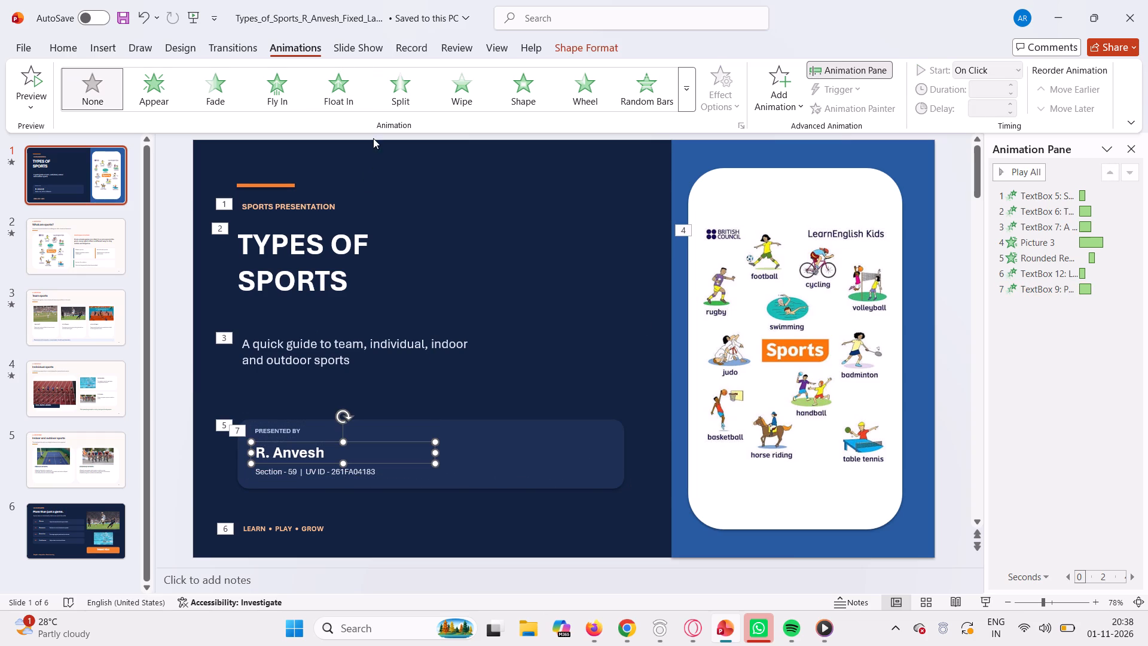
Apply the Float In entrance animation to the presenter's name, after trying Split on it.
left_click(395, 73)
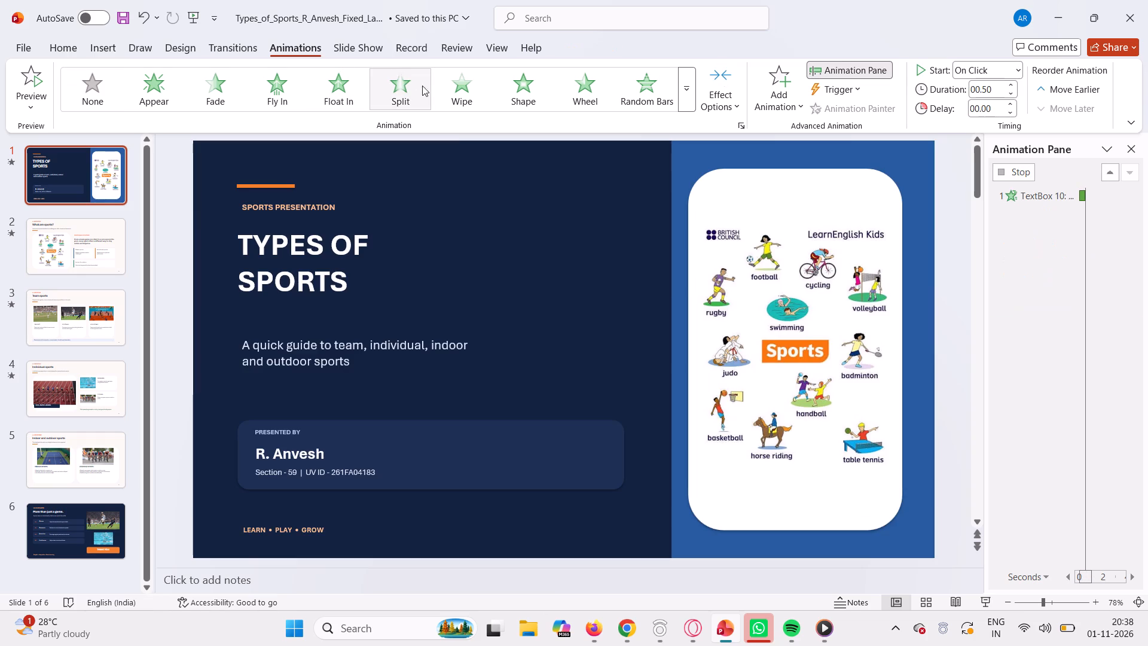
left_click(346, 92)
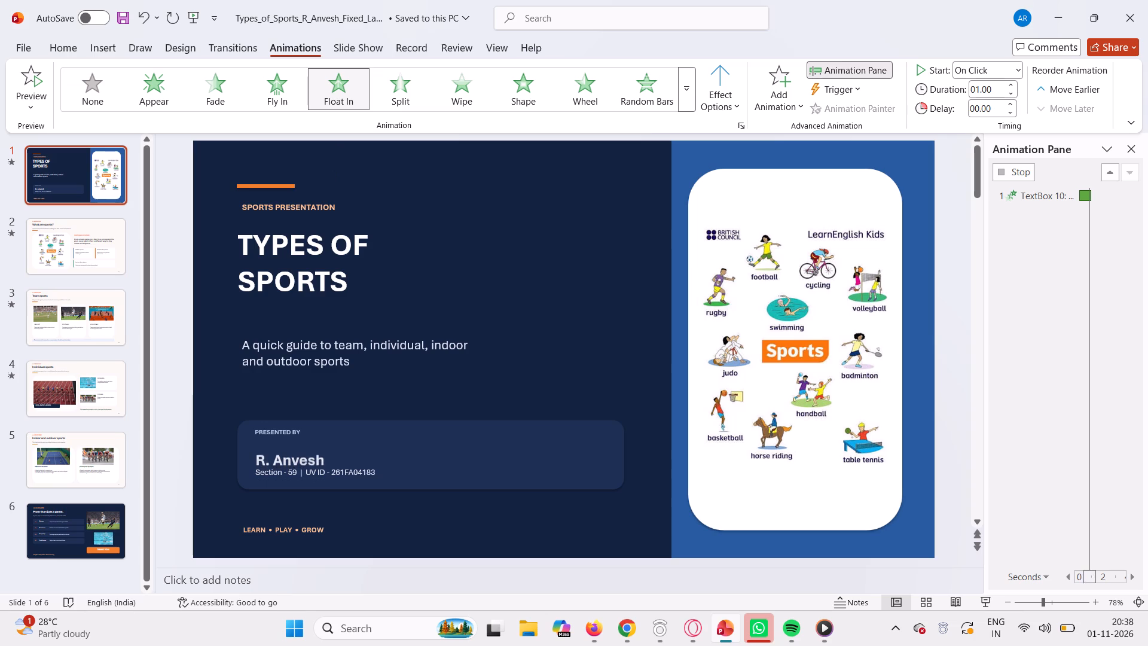
Apply the Split entrance animation to the section and UV ID line and stop its preview.
left_click(329, 473)
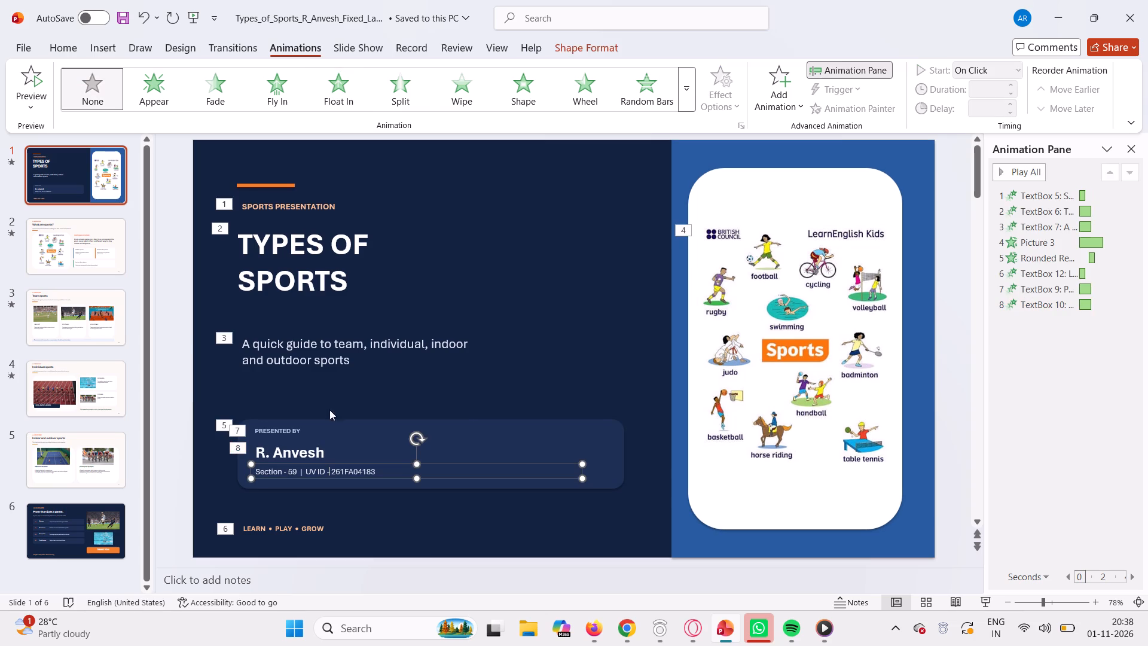
left_click(399, 85)
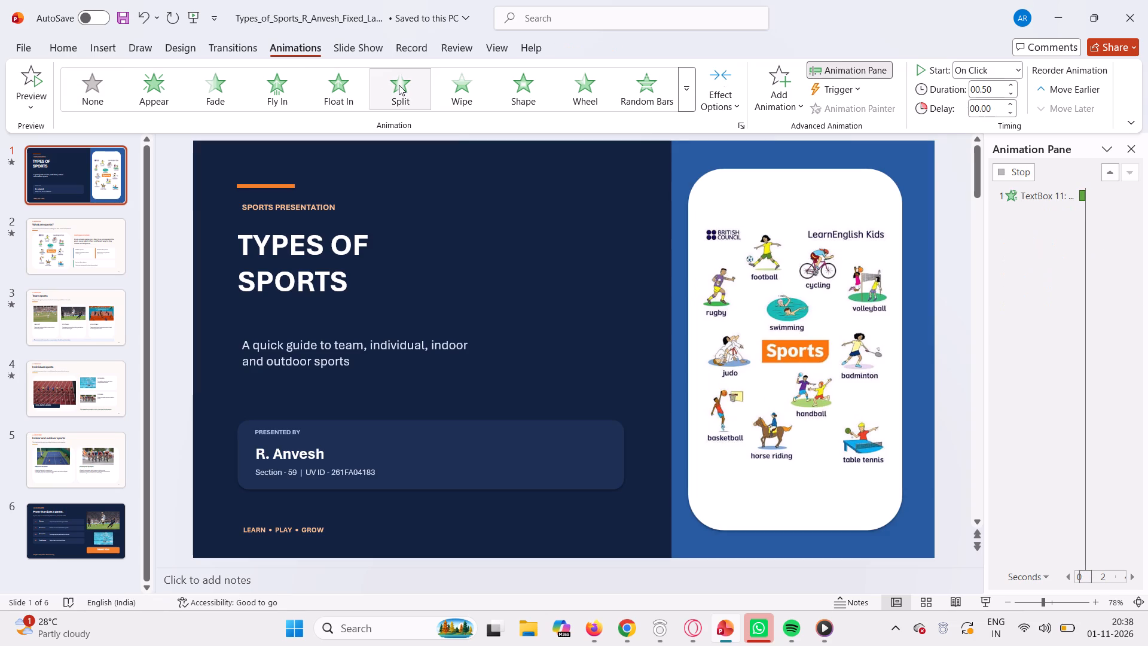
left_click(1025, 175)
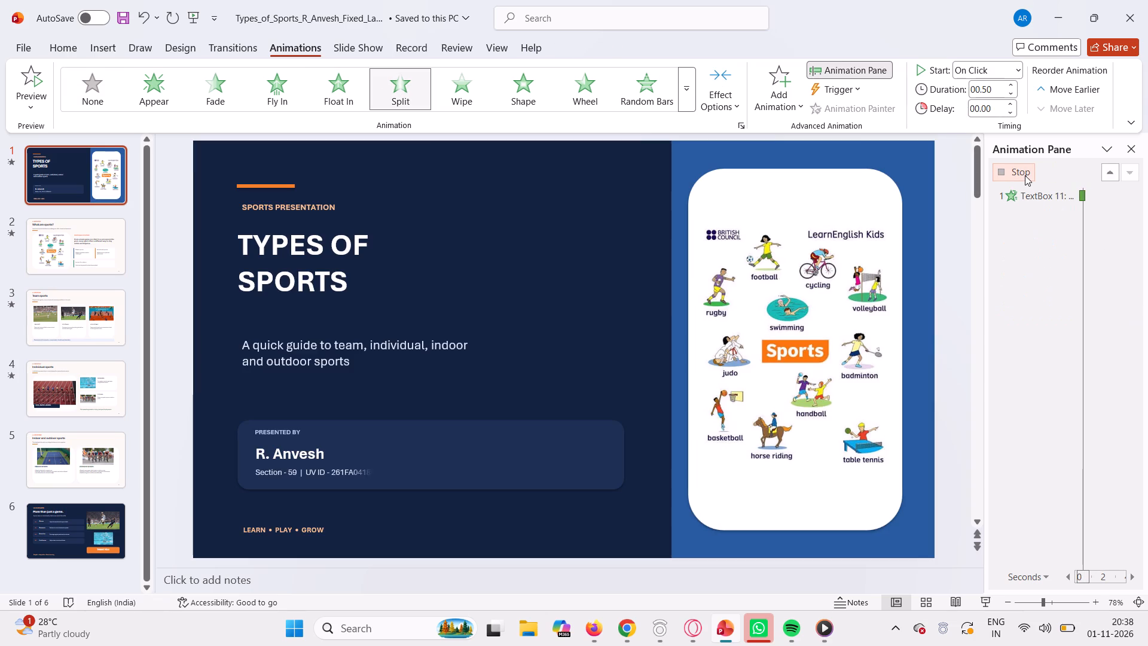
Play back all of the title slide's animations from the beginning.
left_click(936, 300)
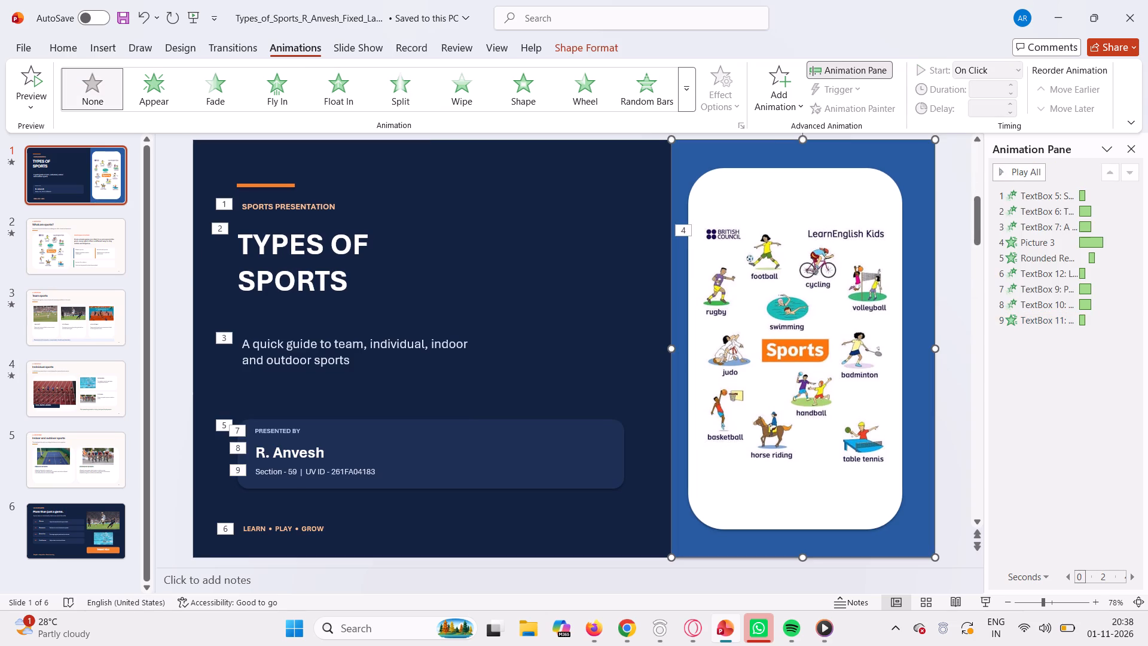
left_click(1021, 172)
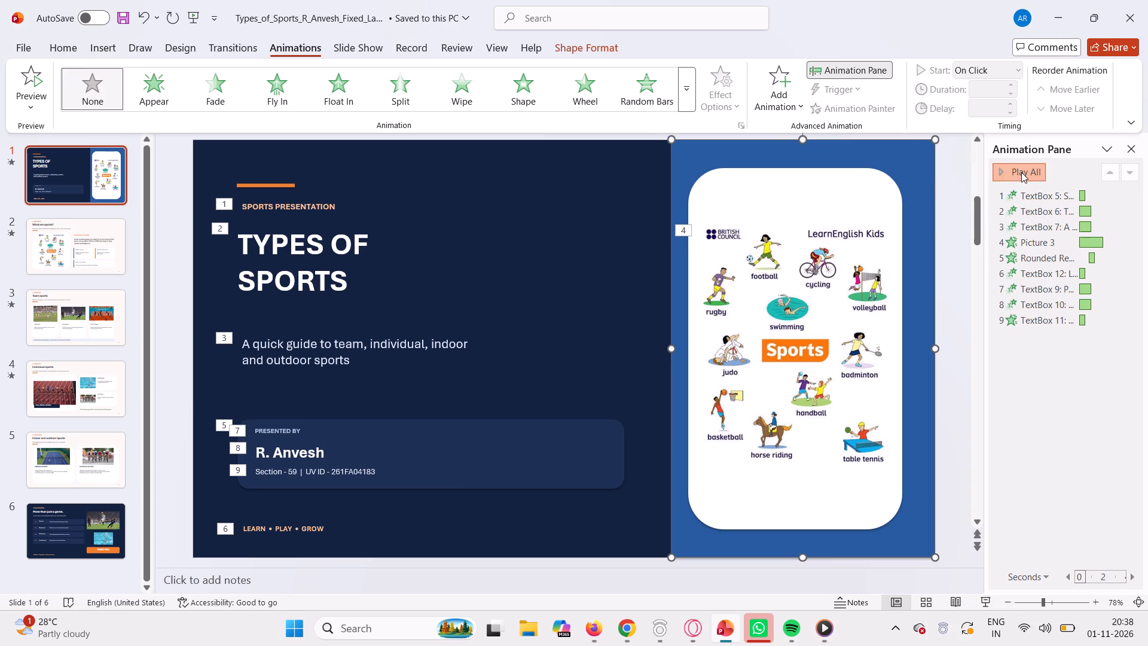
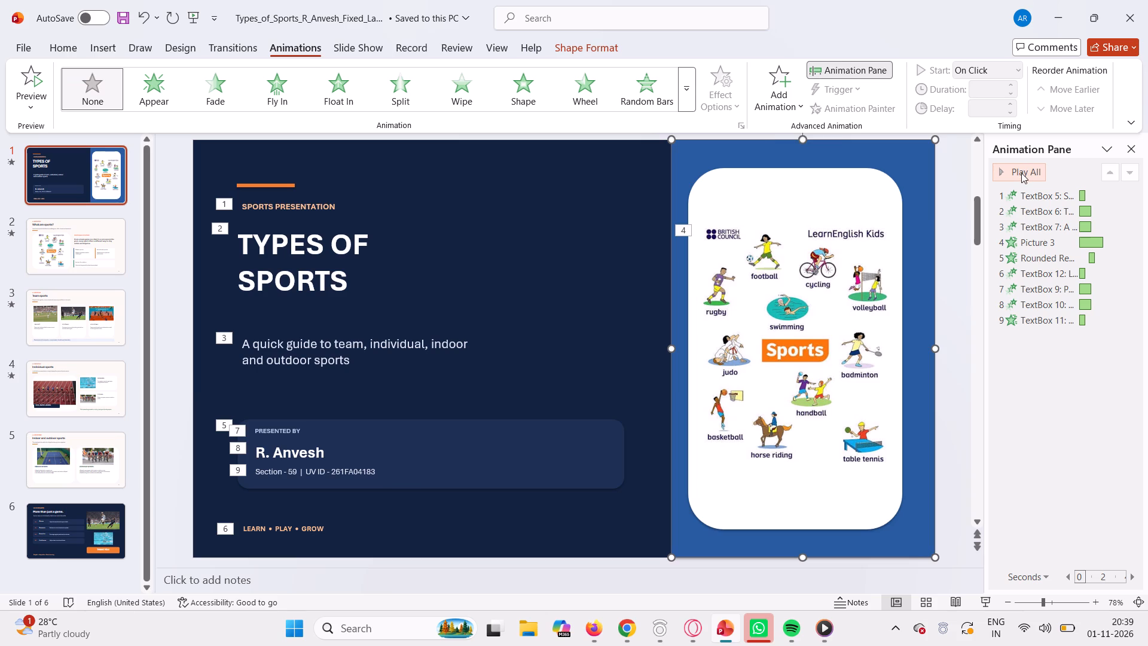
Replay the title slide's full animation sequence from the first text box to the section and UV ID line.
left_click(1021, 173)
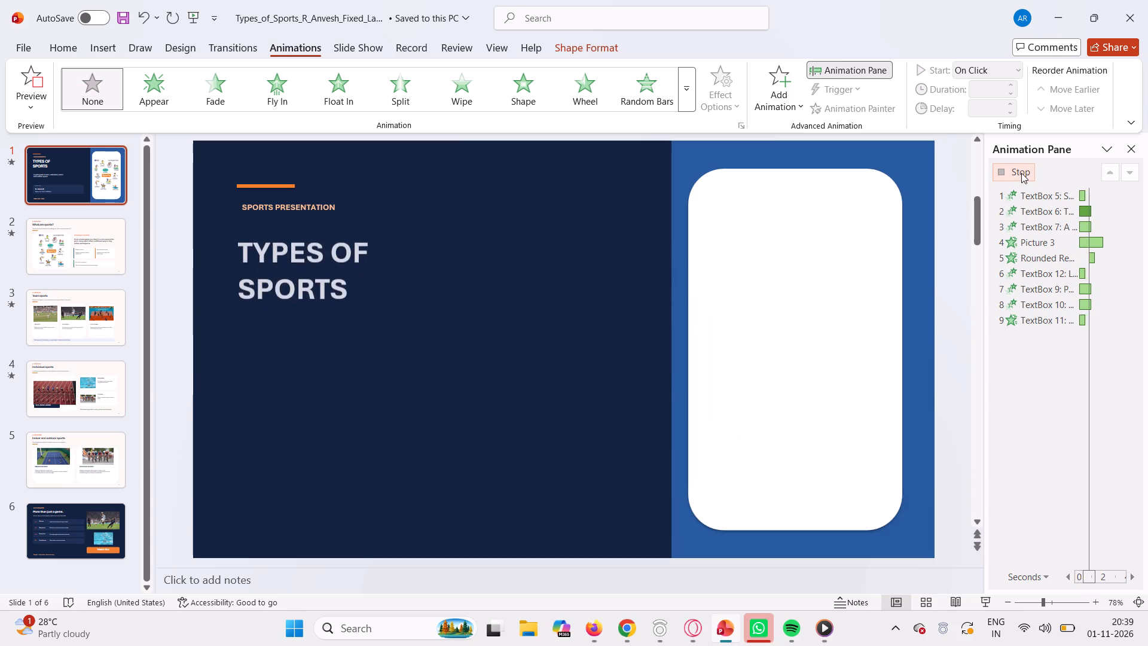
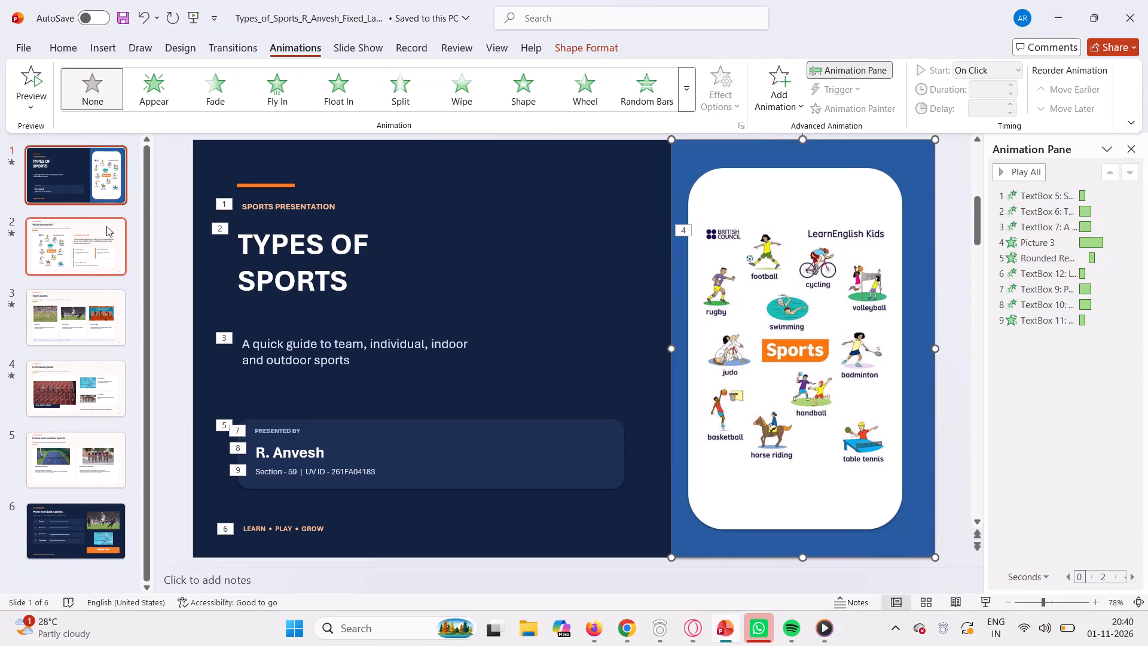
Apply the Fly In animation to the title on the "Indoor and outdoor sports" slide.
left_click(100, 236)
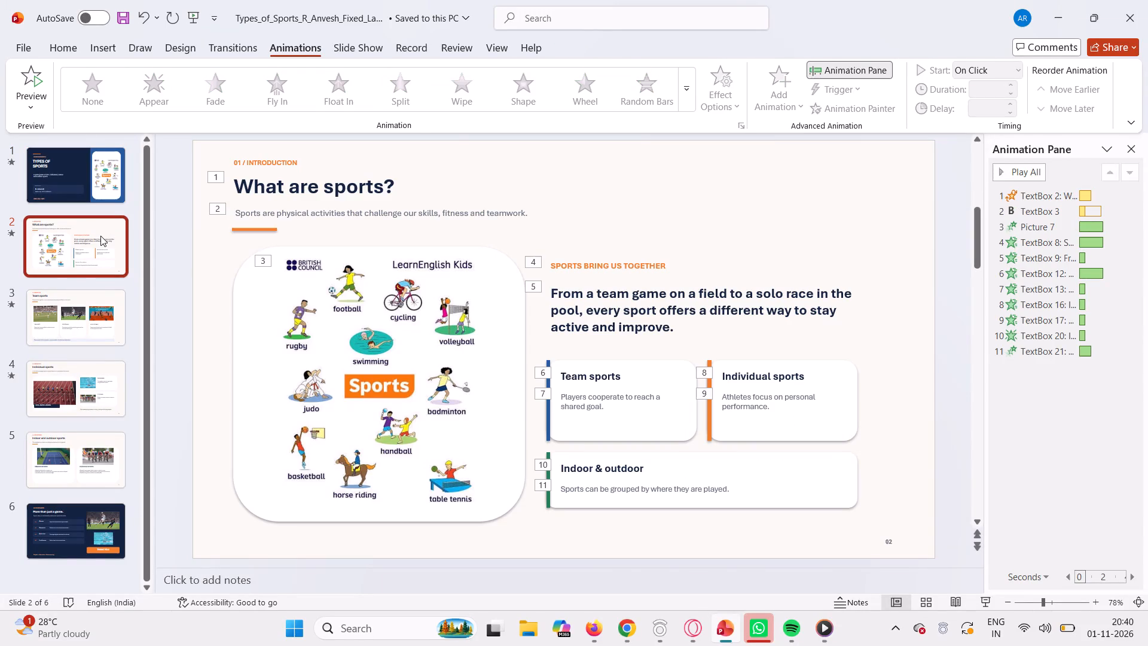
left_click(63, 324)
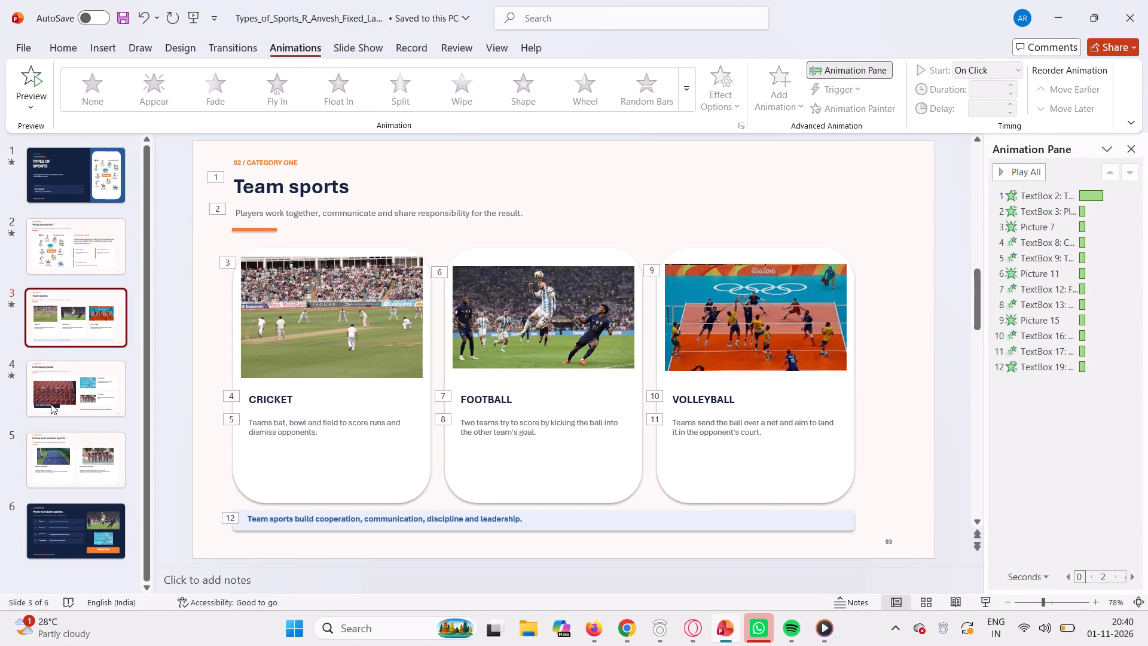
left_click(51, 404)
left_click(51, 451)
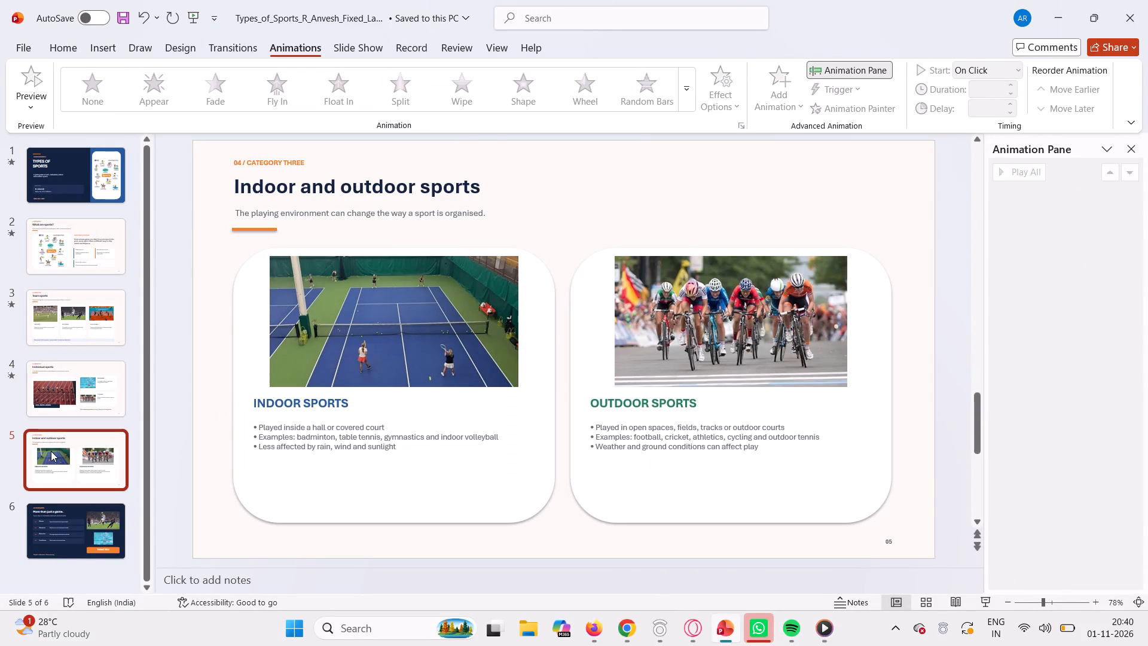
left_click(273, 184)
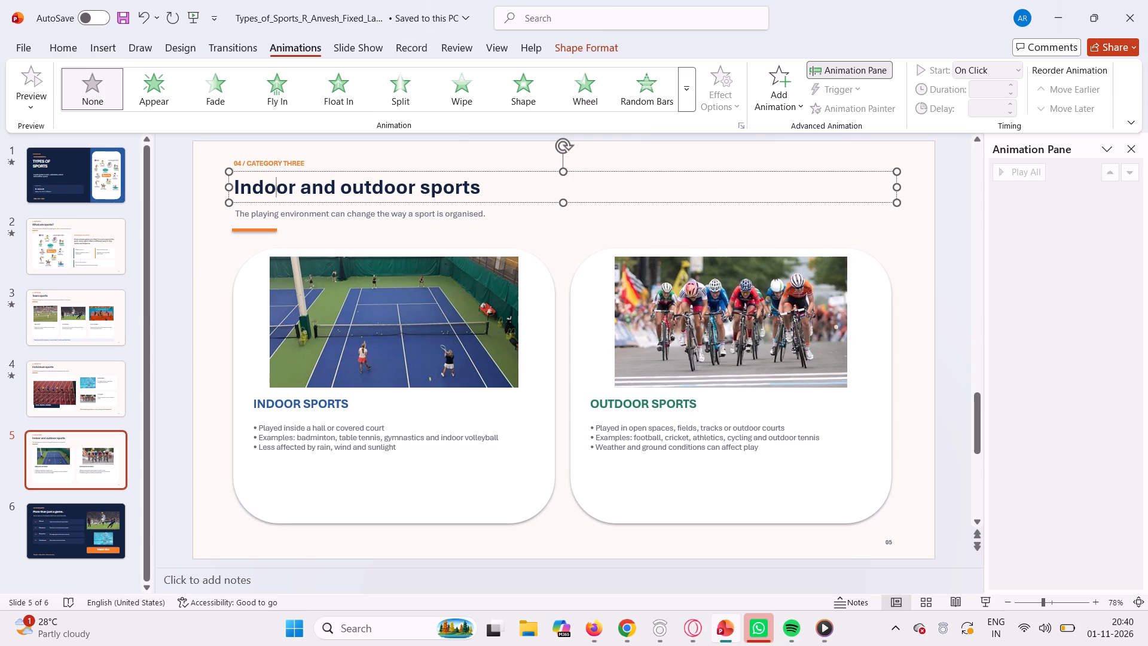
left_click(272, 100)
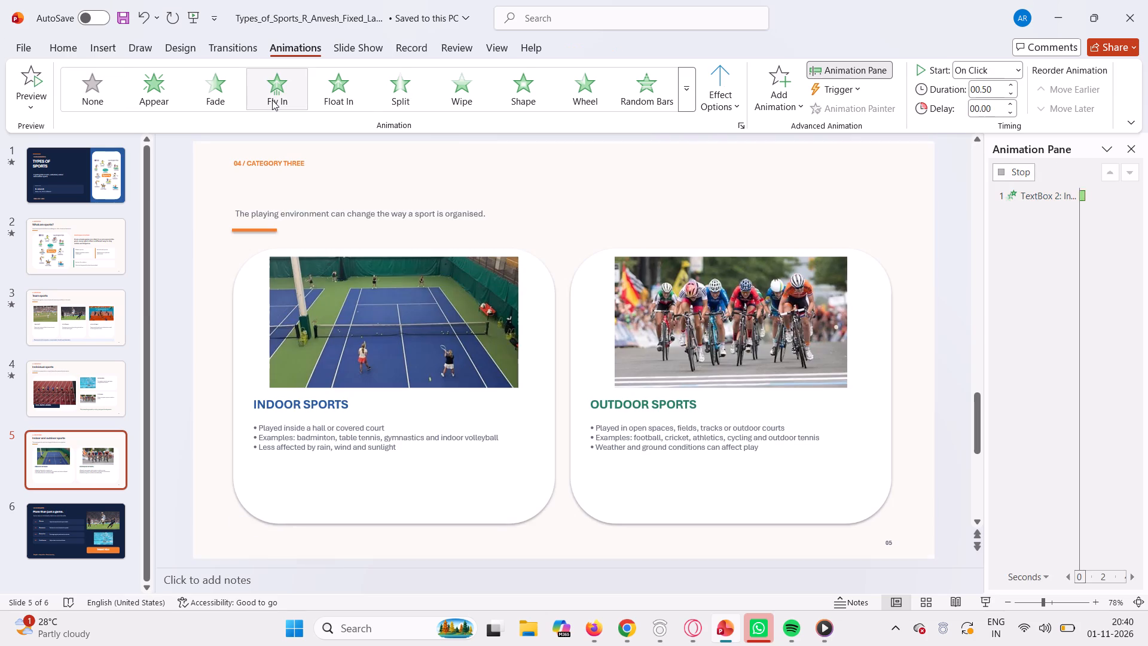
Animate the subtitle about the playing environment, trying Float In first and settling on Random Bars.
left_click(264, 161)
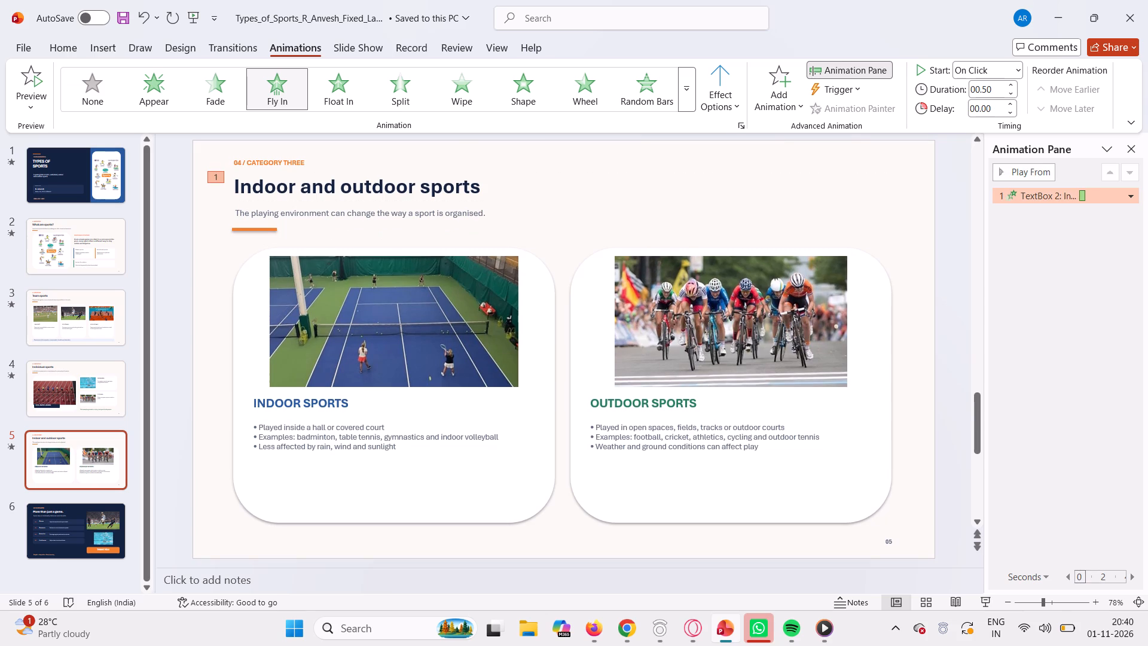
left_click(265, 209)
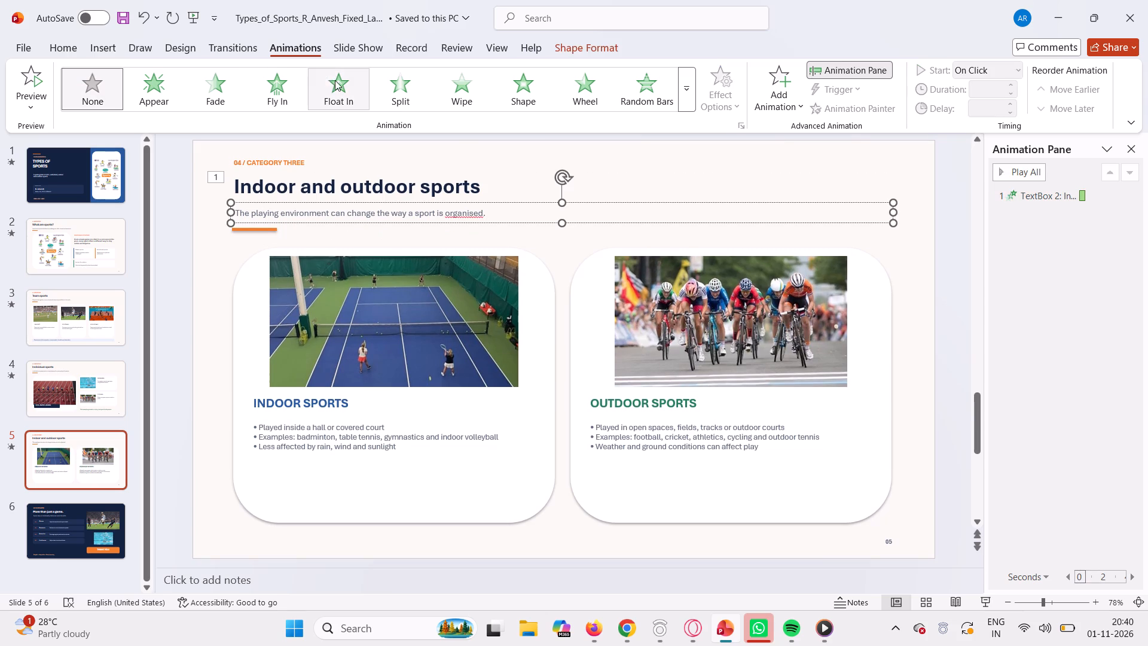
left_click(335, 80)
left_click(316, 296)
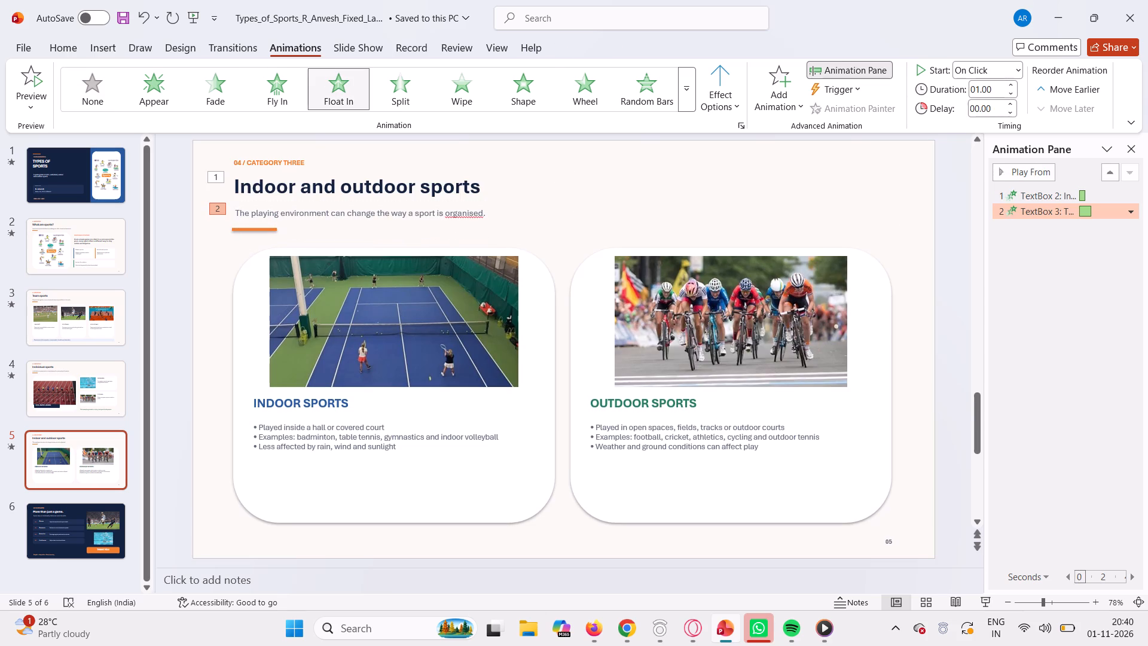
left_click(634, 94)
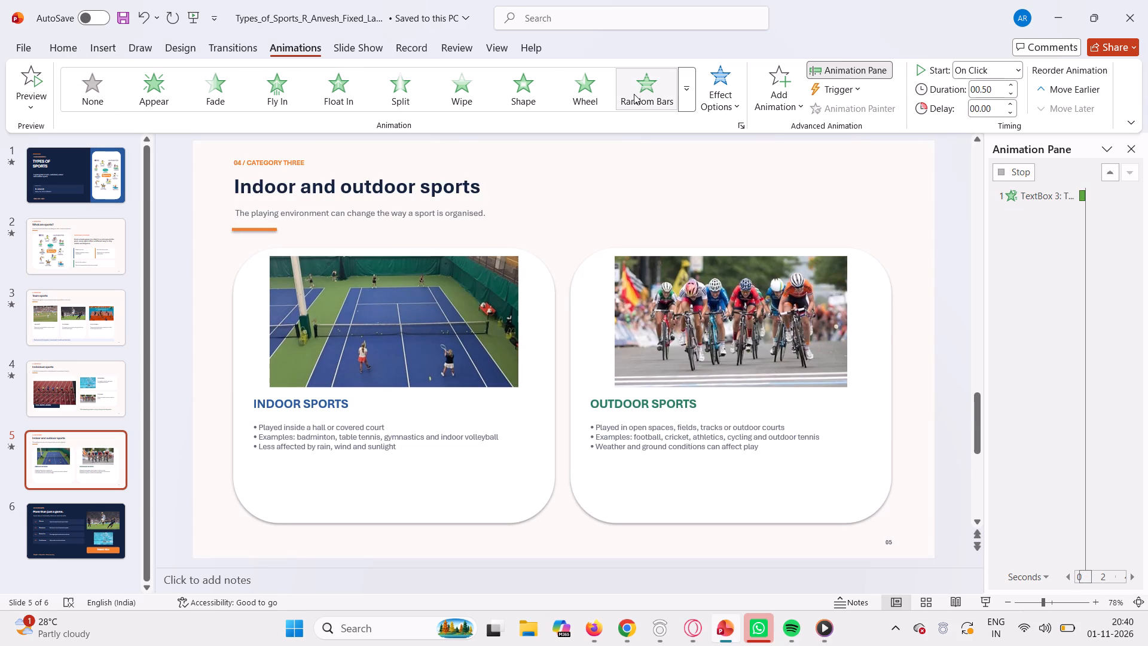
Apply the Wheel animation to the tennis court photo and then to the cycling race photo.
left_click(462, 298)
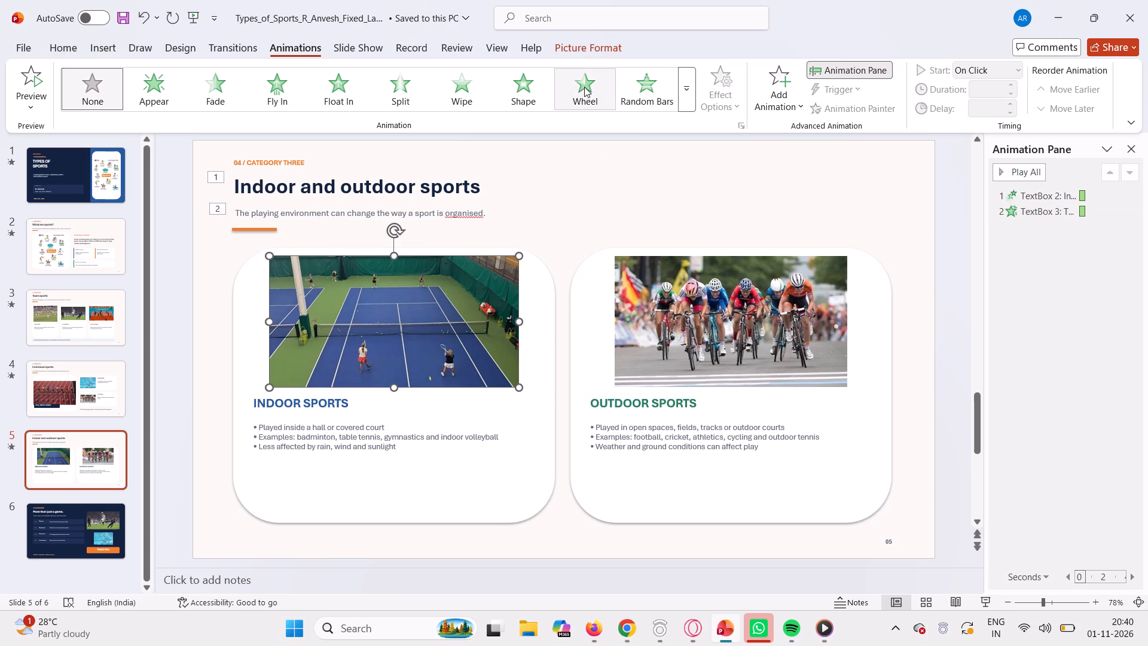
left_click(584, 87)
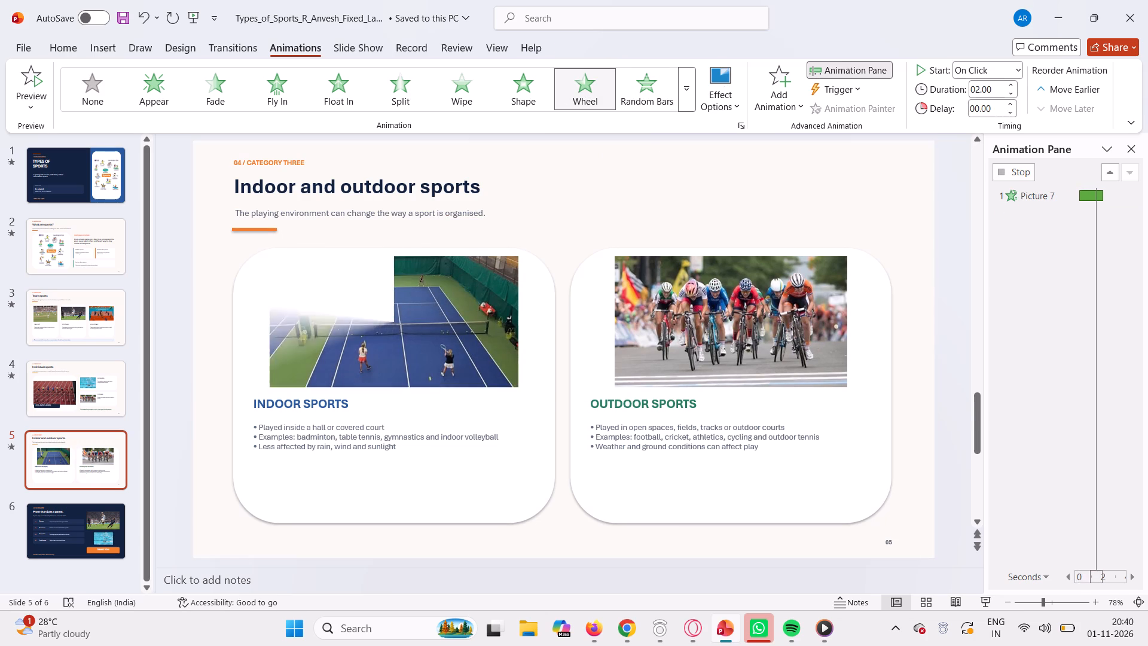
left_click(696, 288)
left_click(586, 84)
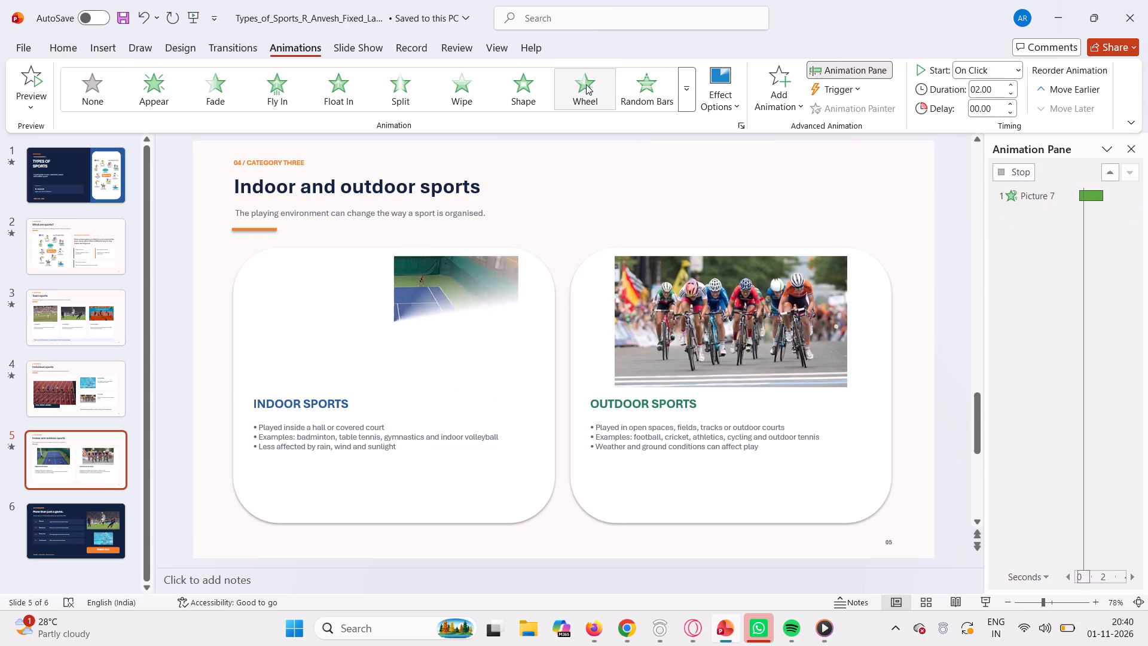
left_click(725, 305)
left_click(725, 305)
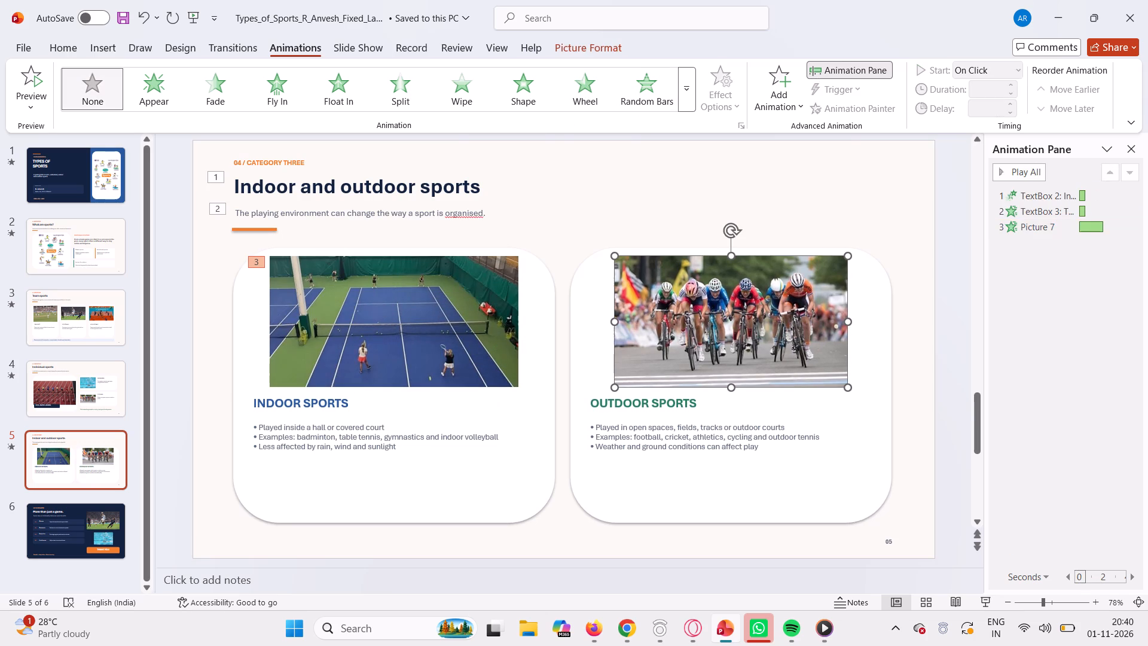
left_click(579, 81)
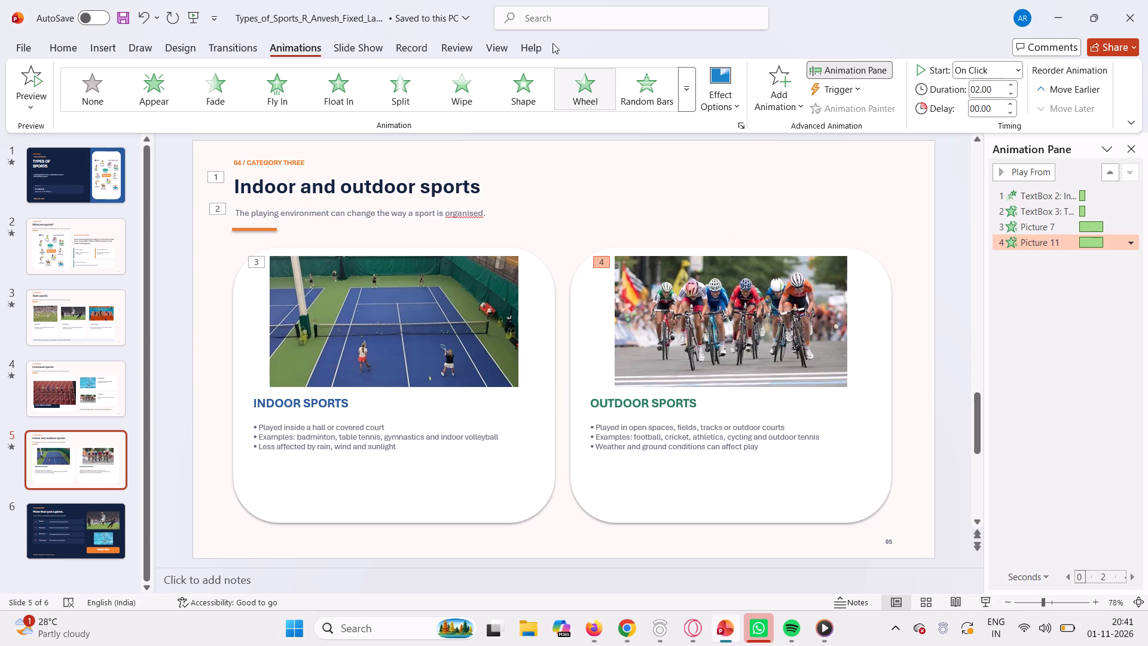
left_click(601, 83)
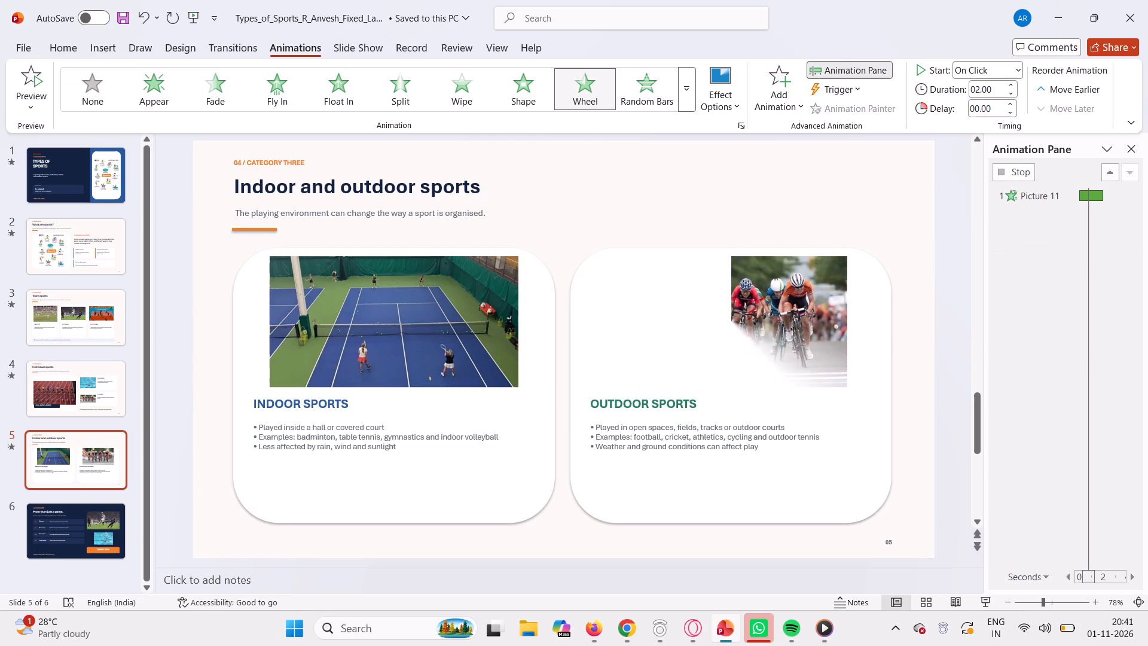
Apply the Split animation to the INDOOR SPORTS heading and then to the OUTDOOR SPORTS heading.
left_click(339, 405)
left_click(339, 405)
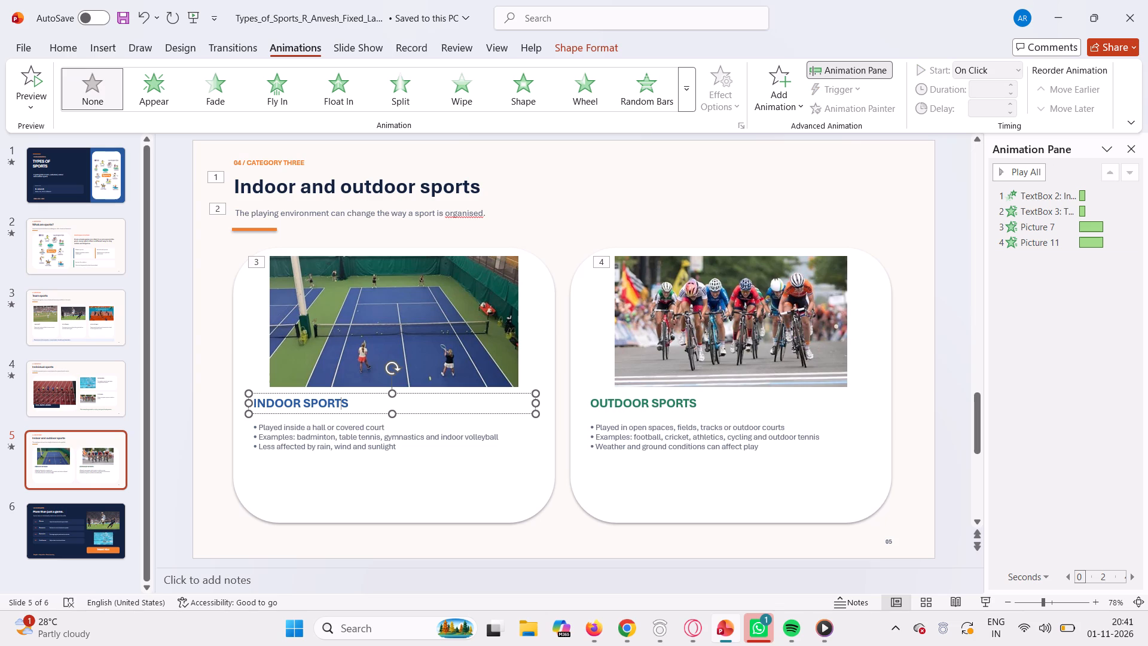
left_click(409, 92)
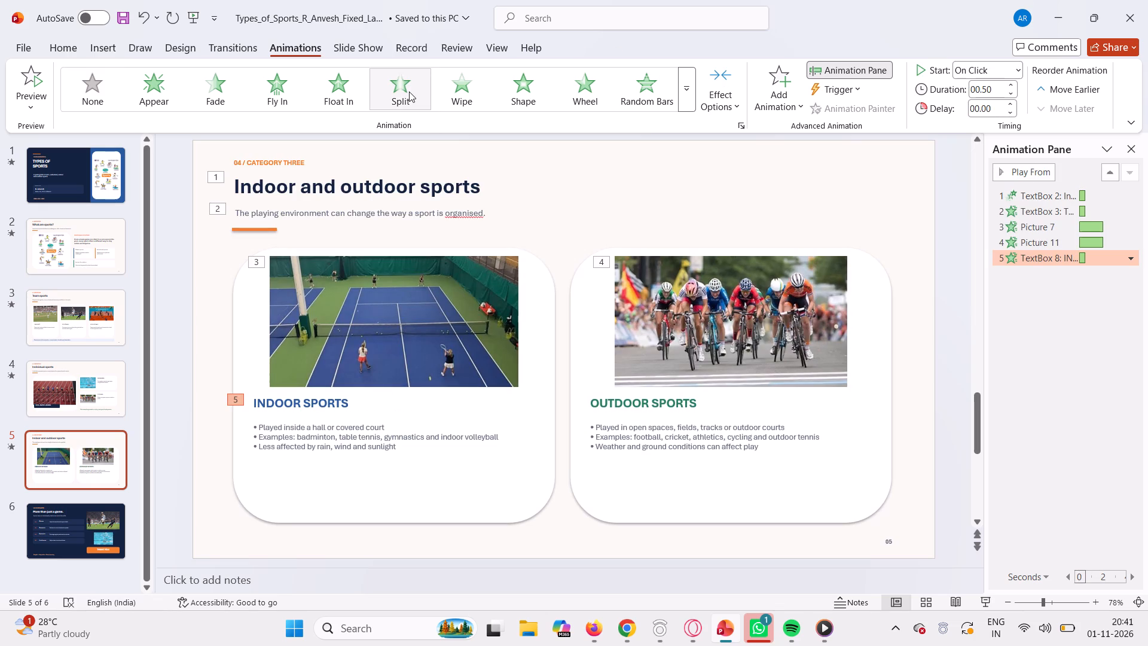
left_click(654, 396)
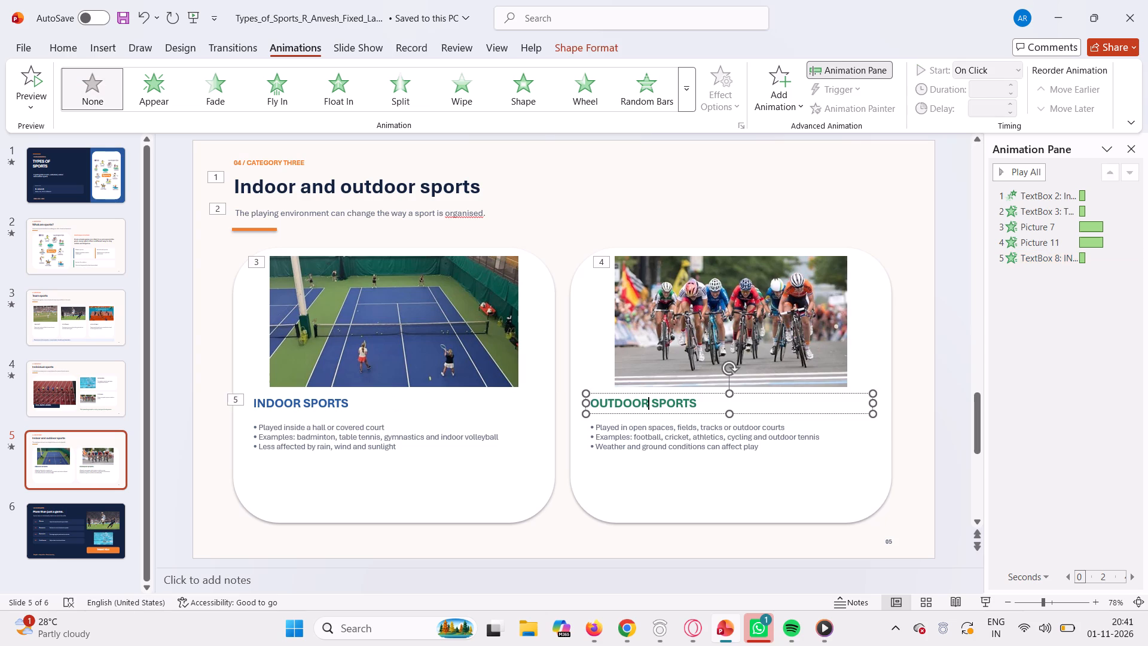
left_click(383, 84)
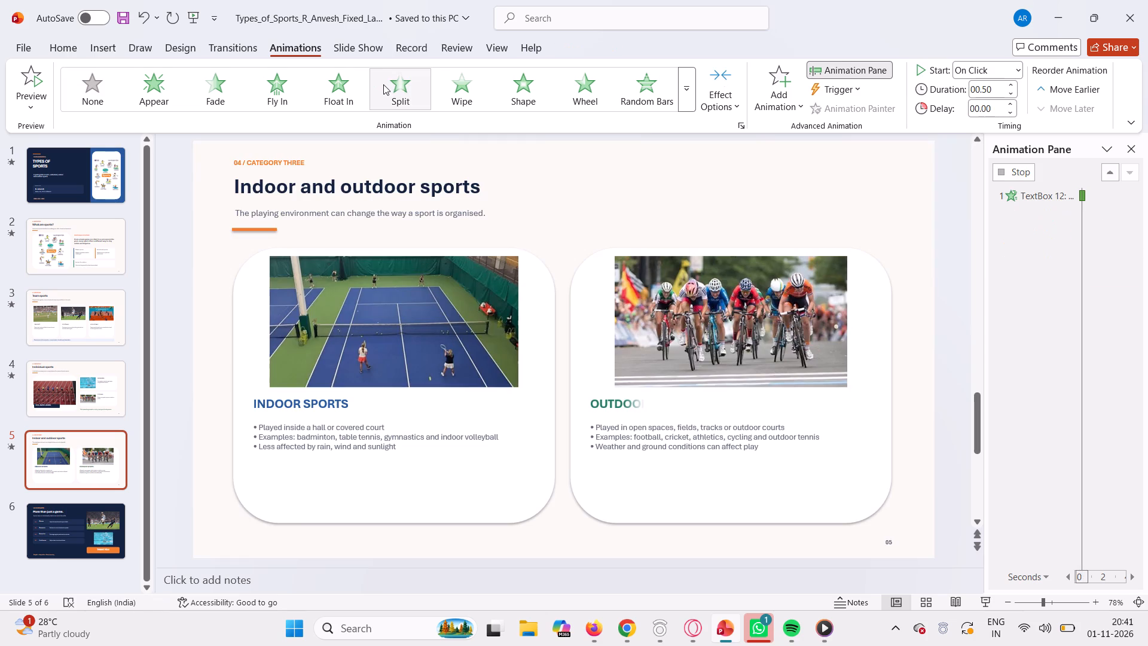
Apply the Float In animation to the indoor bullet list and then to the outdoor bullet list.
left_click(279, 441)
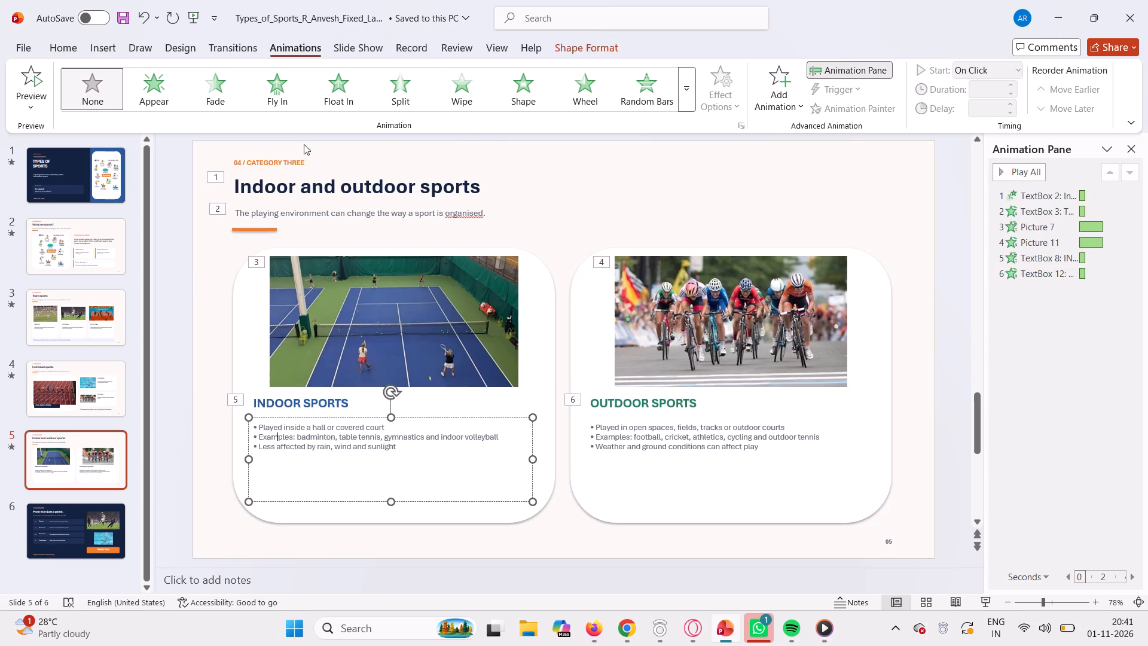
left_click(340, 87)
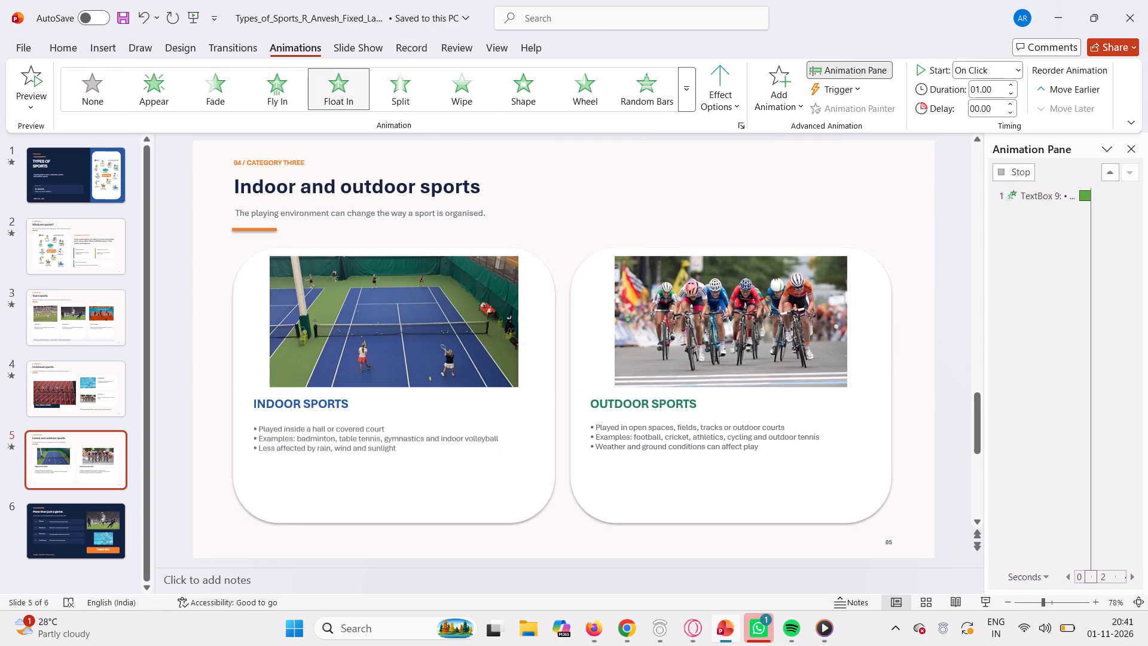
left_click(677, 458)
left_click(683, 447)
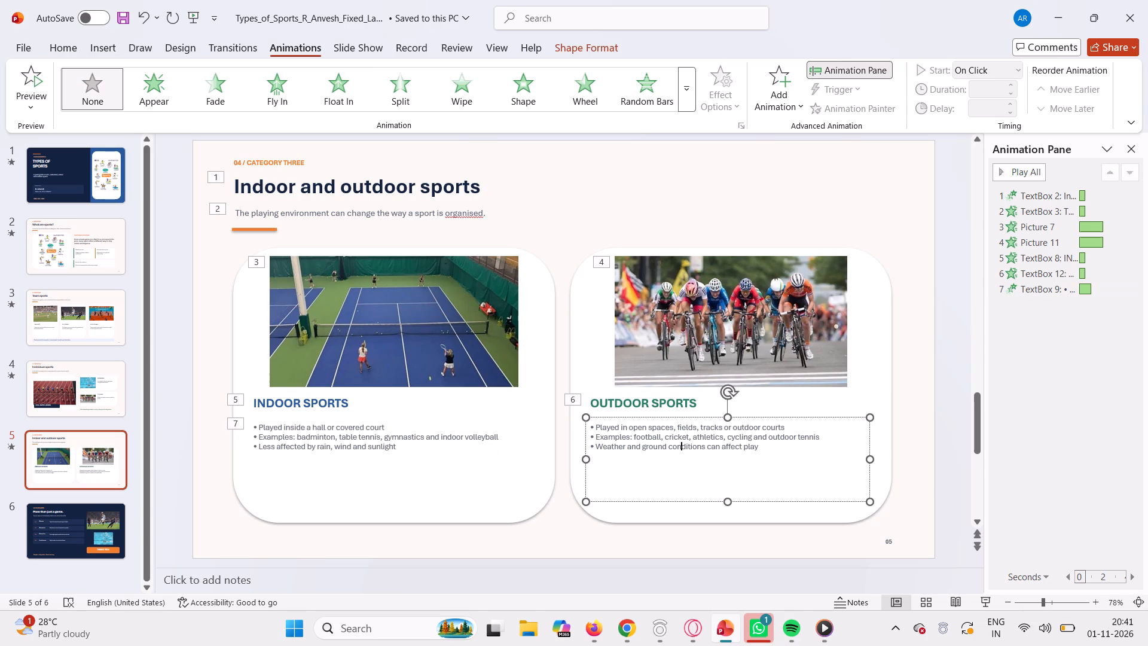
left_click(323, 93)
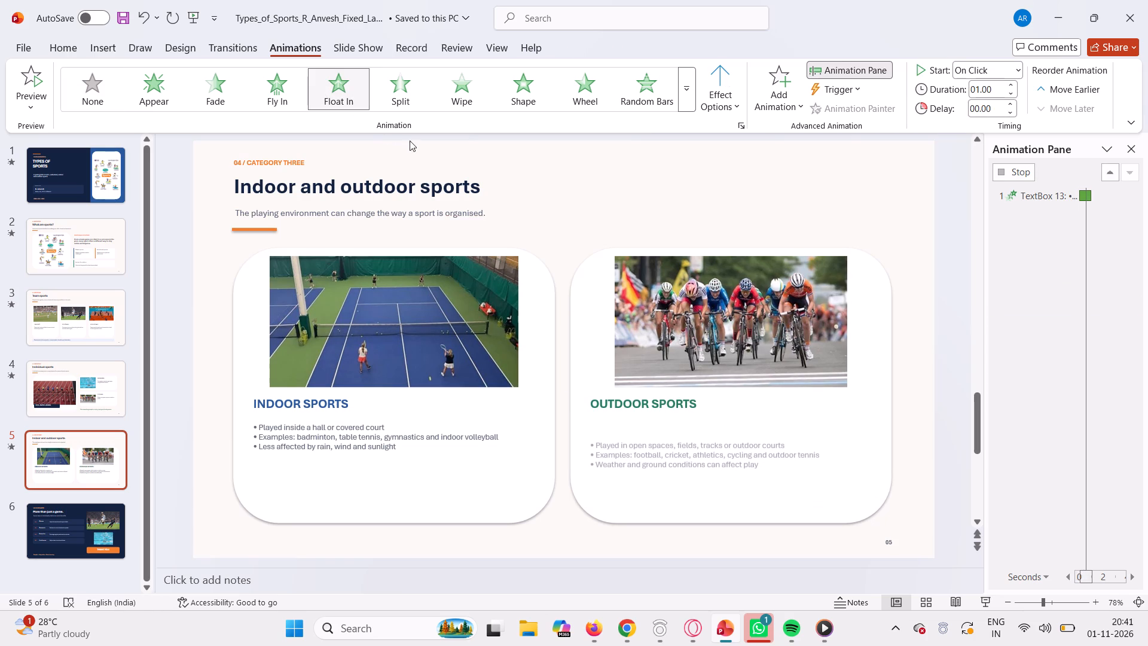
Preview the outdoor bullet list's animation, then play the slide's full animation sequence.
left_click(594, 217)
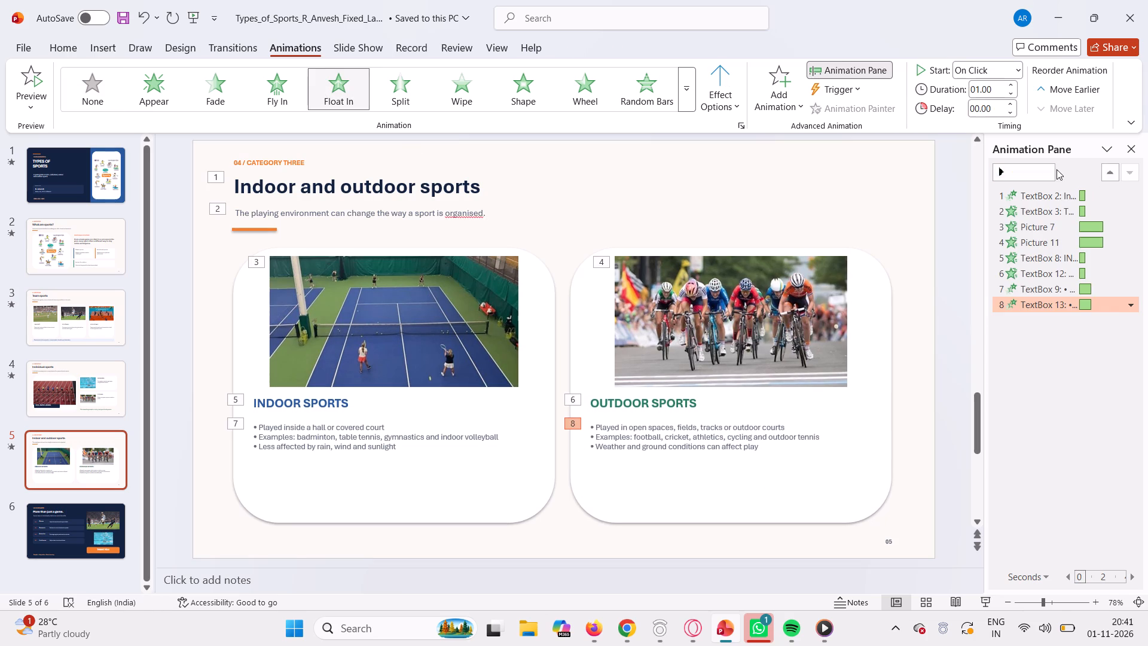
left_click(1038, 171)
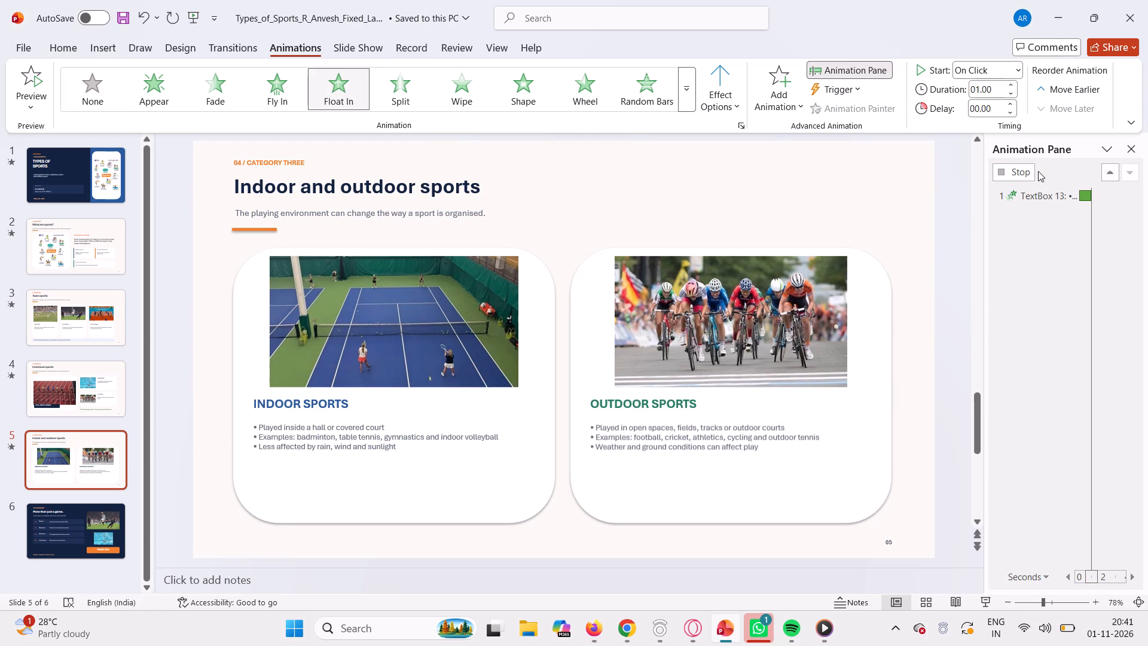
left_click(961, 234)
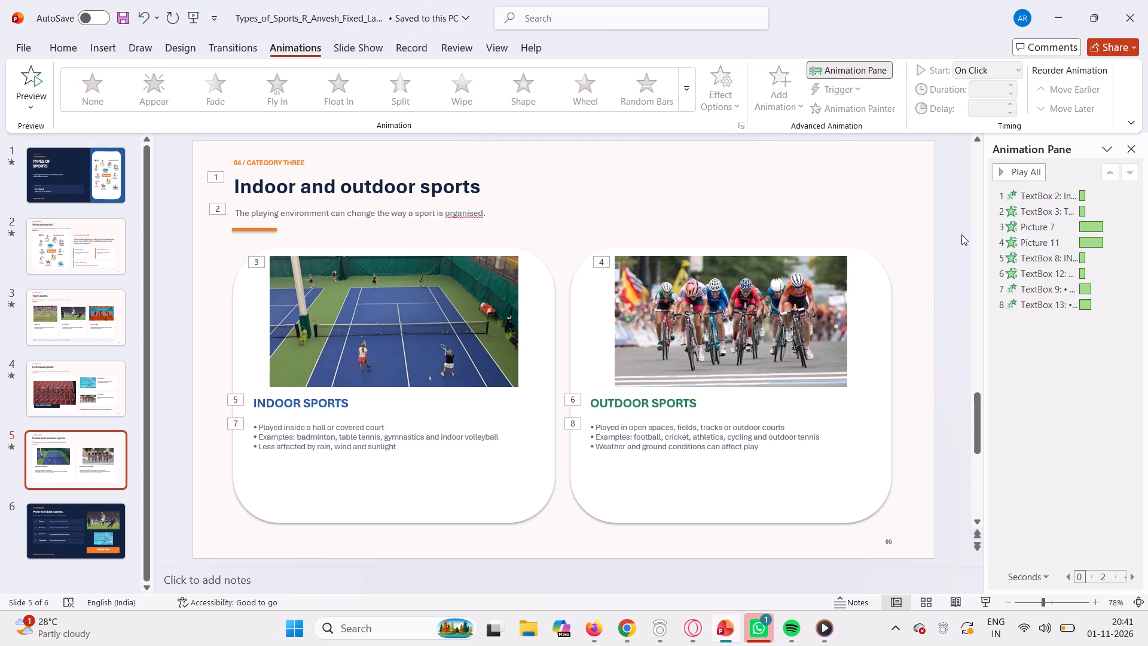
left_click(1015, 176)
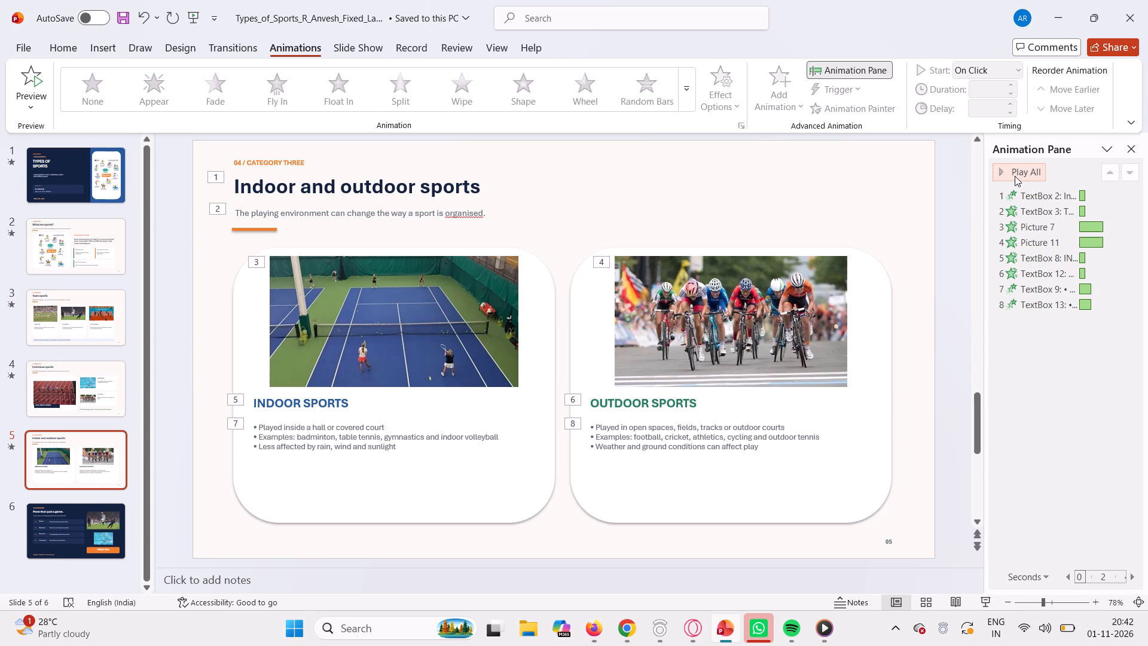
Go through the slides to the closing slide and apply the Float In animation to its WHY SPORTS MATTER label.
left_click(108, 179)
left_click(70, 264)
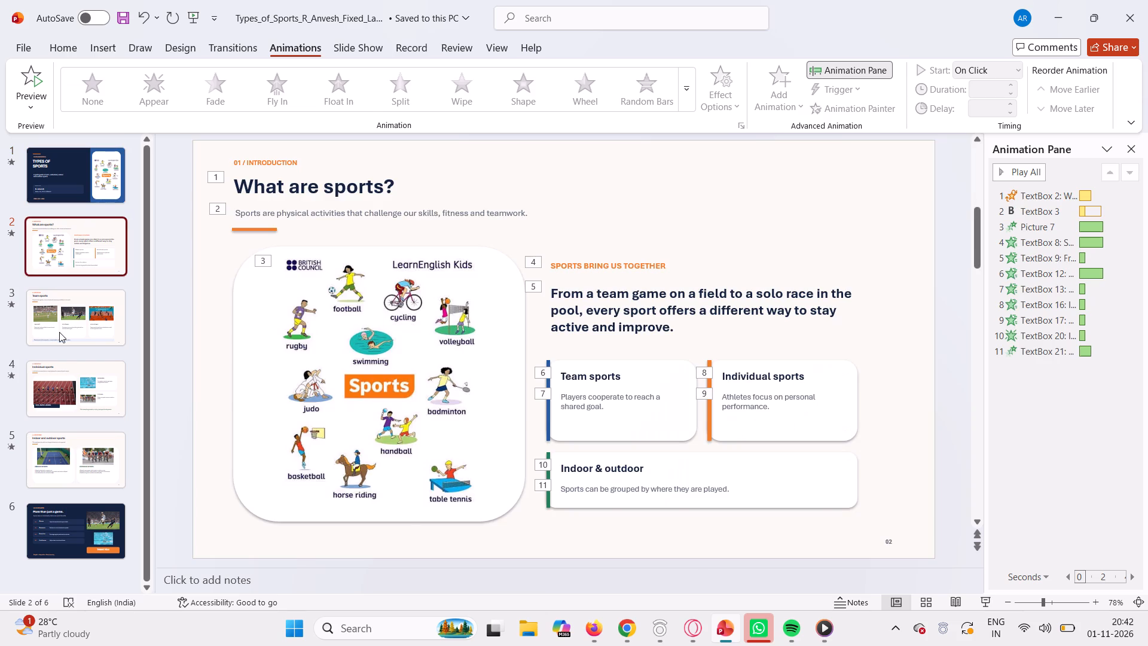
left_click(59, 332)
left_click(56, 404)
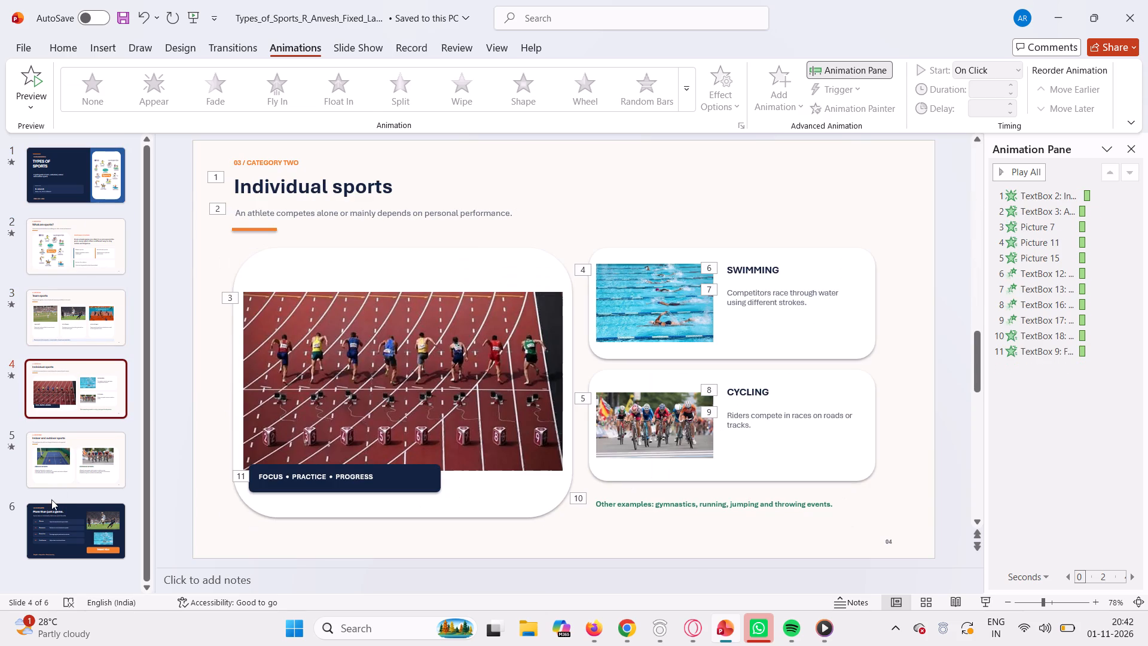
left_click(68, 470)
left_click(55, 523)
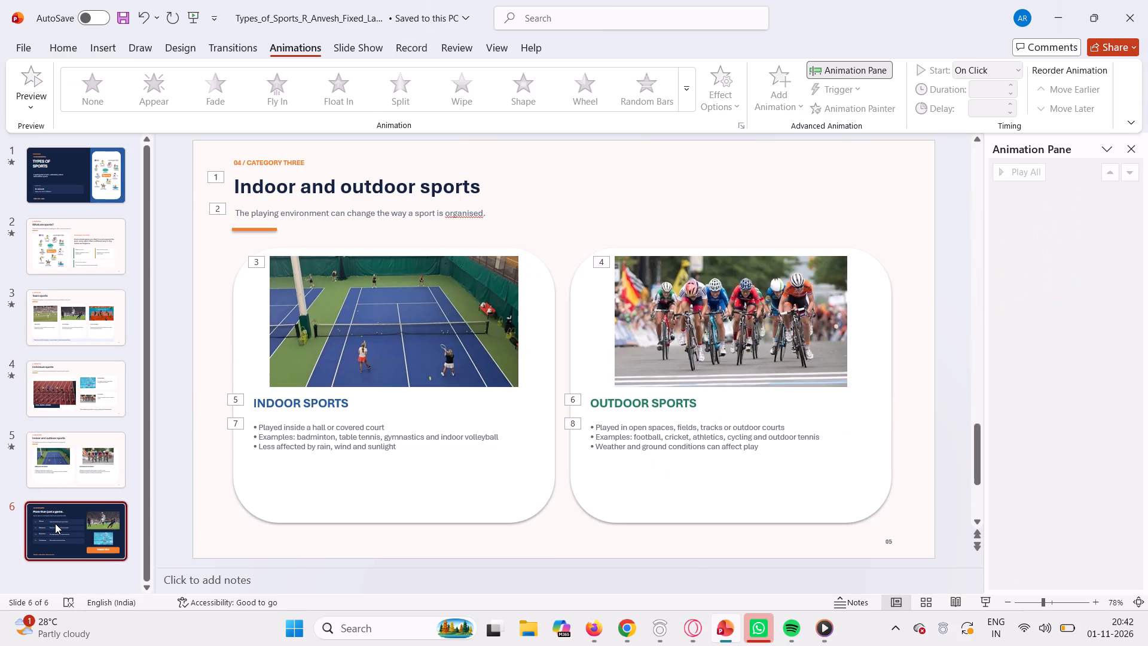
left_click(344, 210)
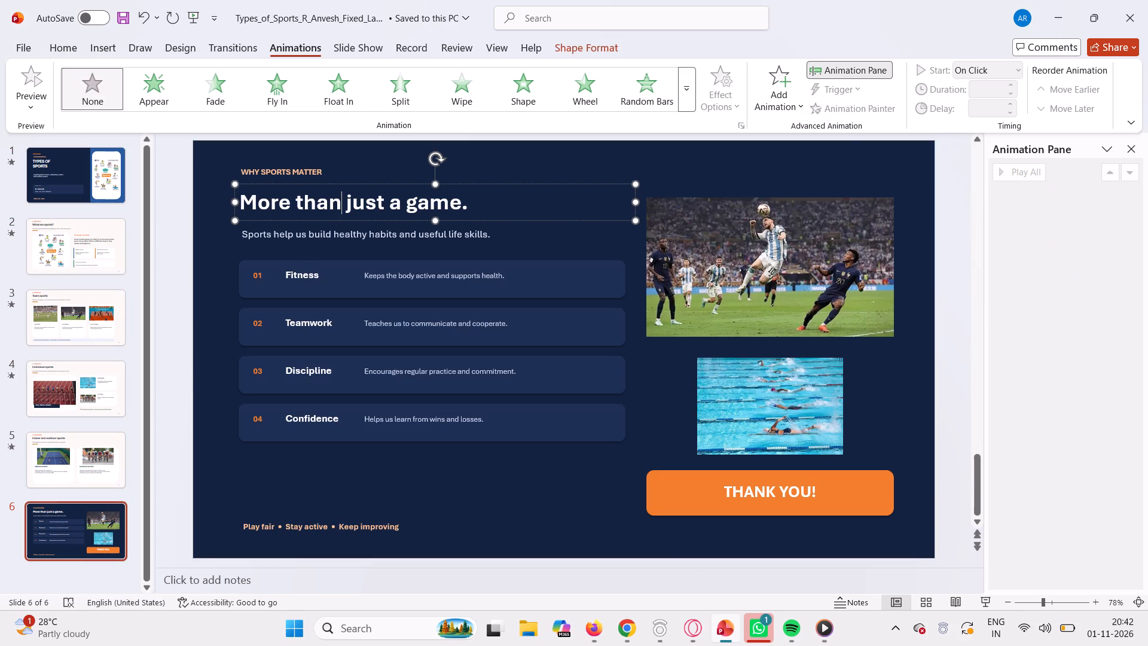
left_click(326, 175)
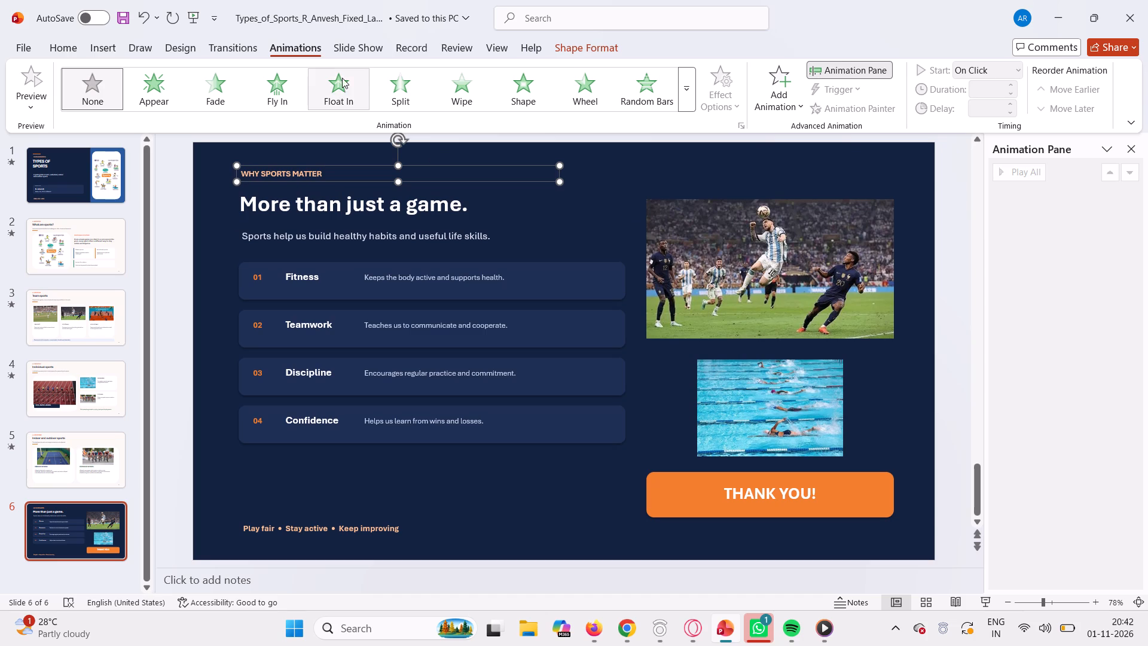
left_click(354, 81)
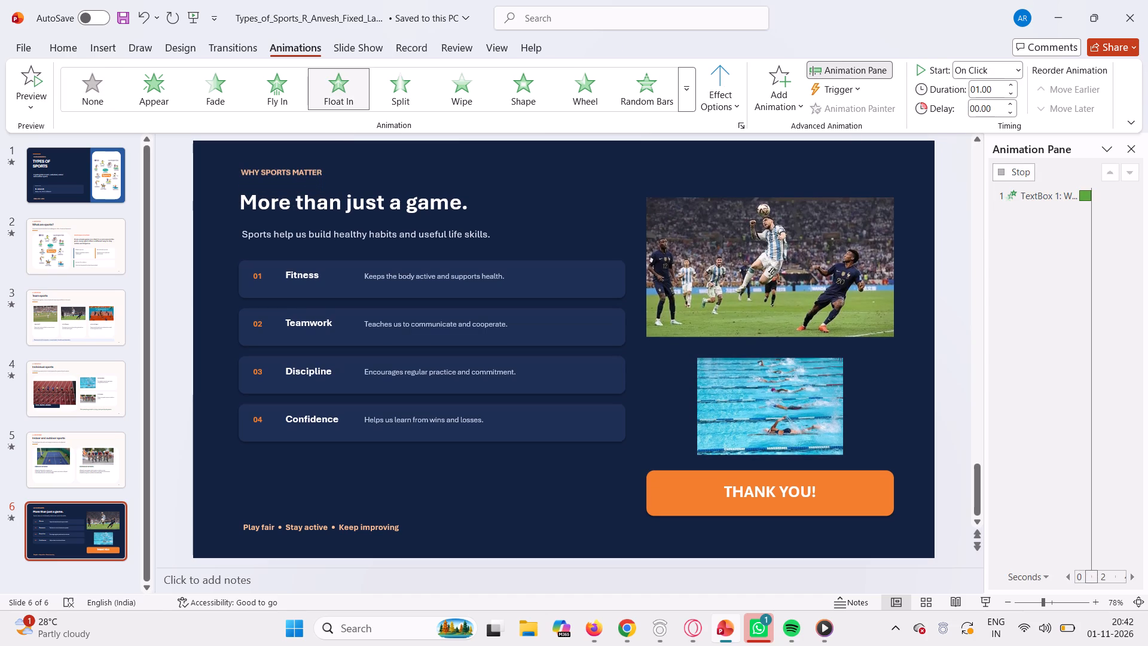
Animate the "More than just a game." heading with Split and the healthy habits subtitle with Wipe.
left_click(329, 209)
left_click(329, 209)
left_click(402, 90)
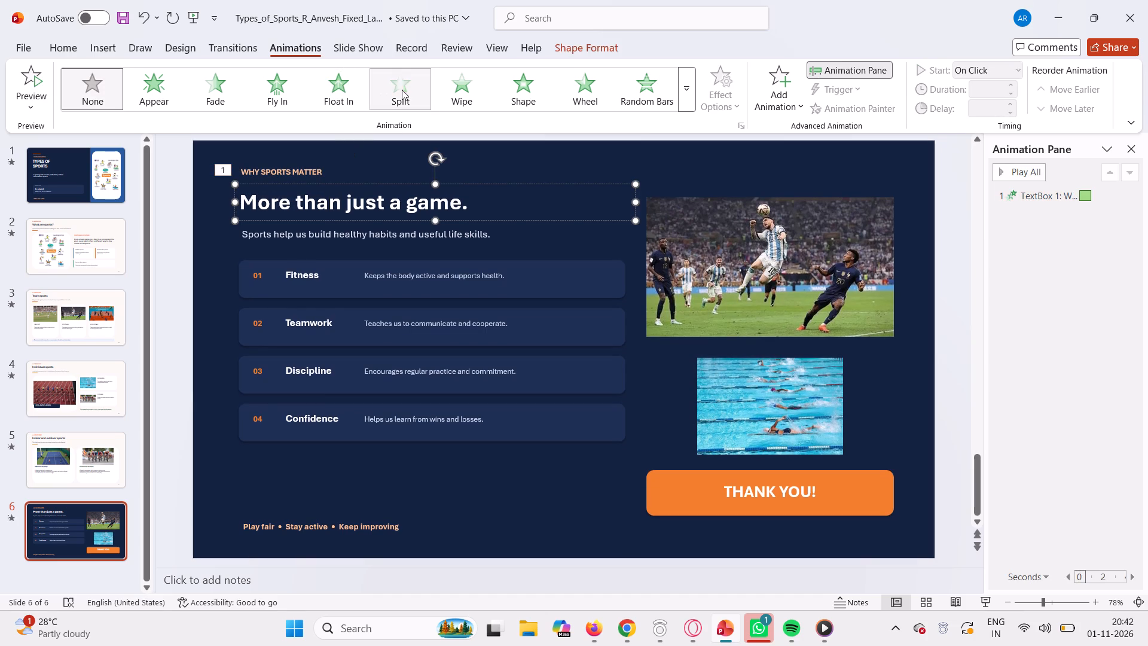
left_click(370, 233)
left_click(454, 73)
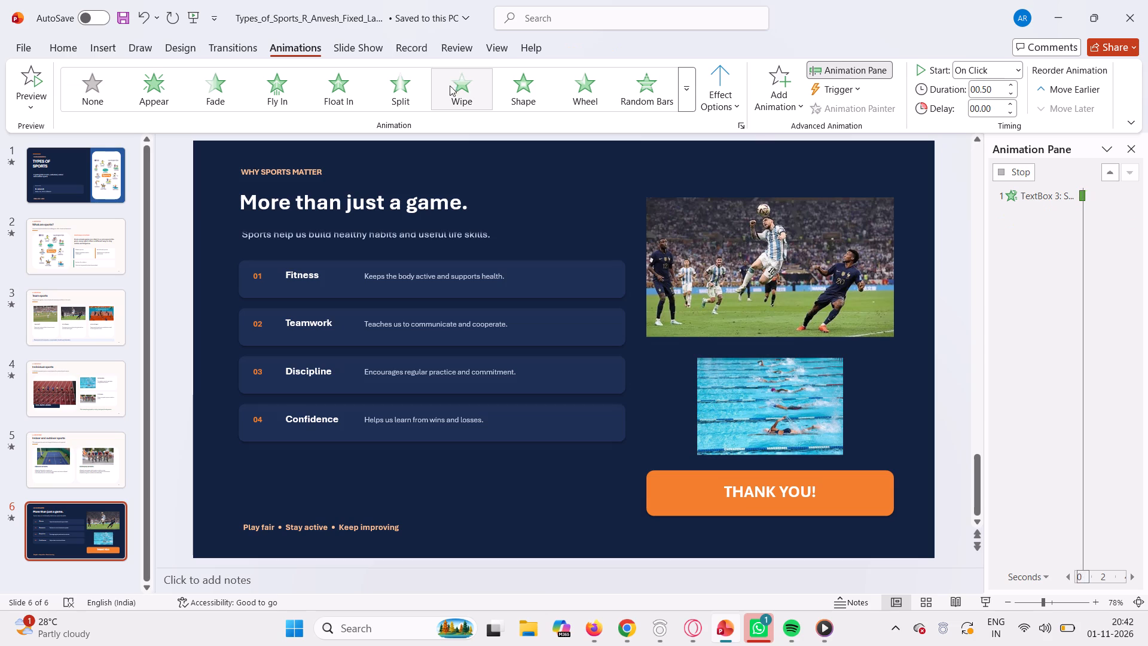
Animate the Fitness row's background card with Wipe and the Teamwork row's background card with Split.
left_click(404, 276)
left_click(402, 285)
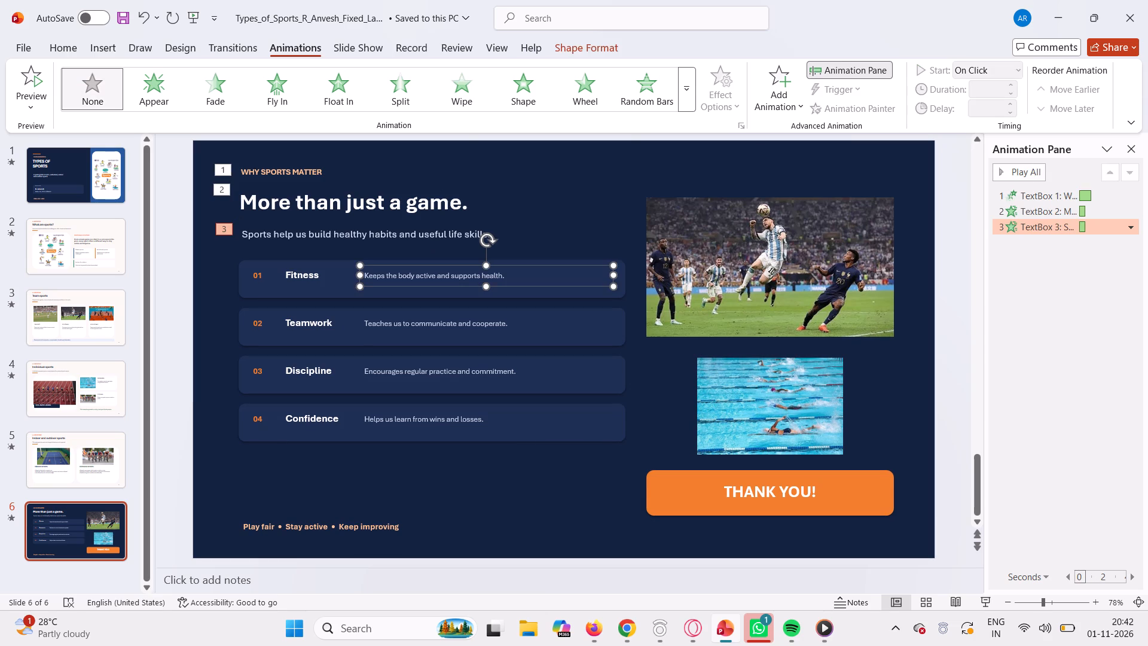
left_click(338, 282)
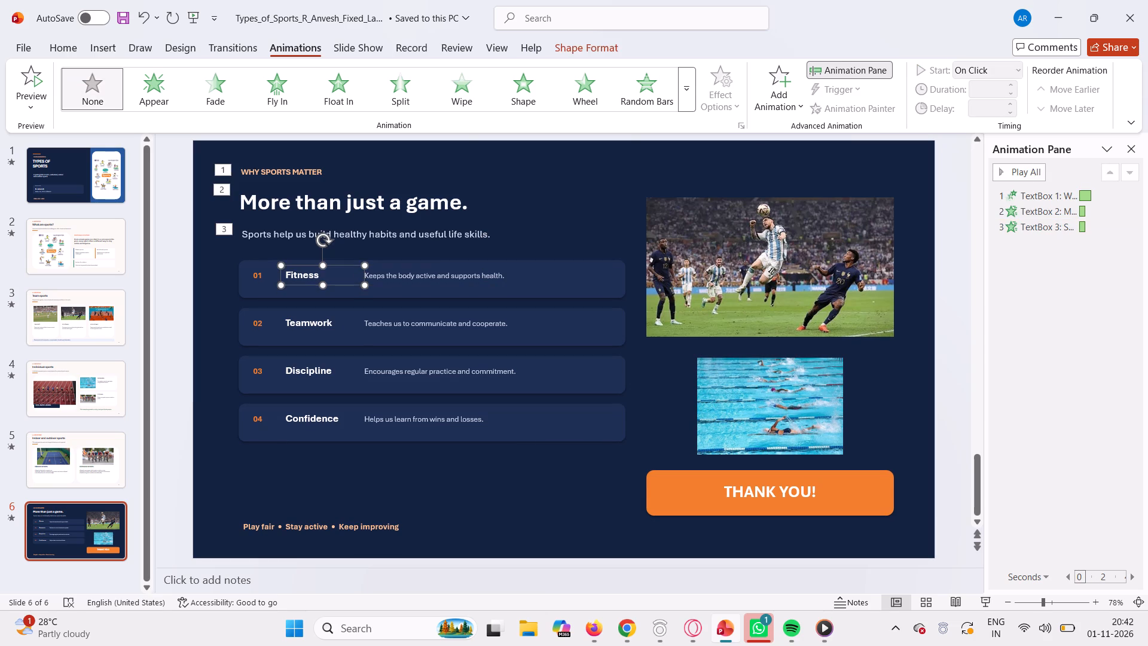
left_click(262, 290)
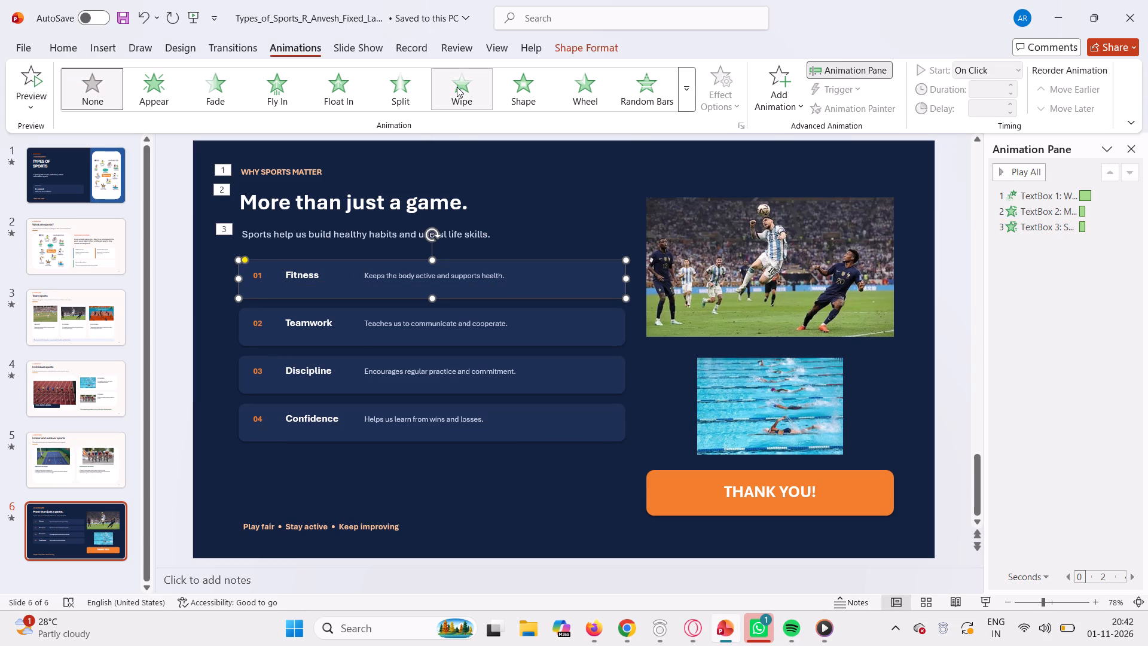
left_click(457, 87)
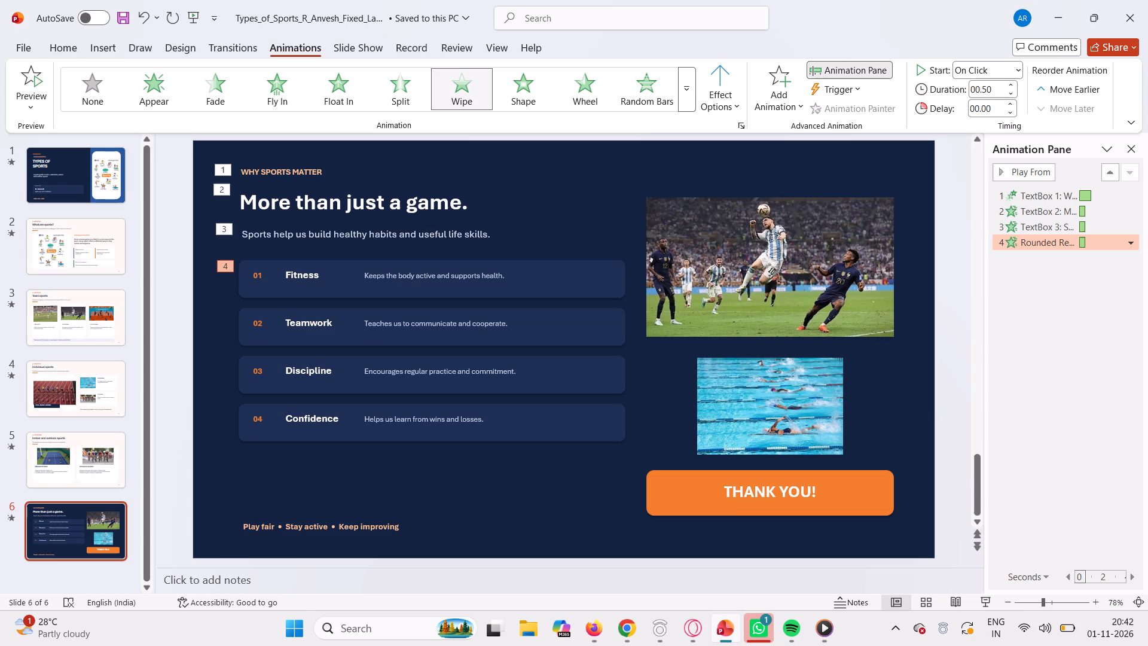
left_click(260, 277)
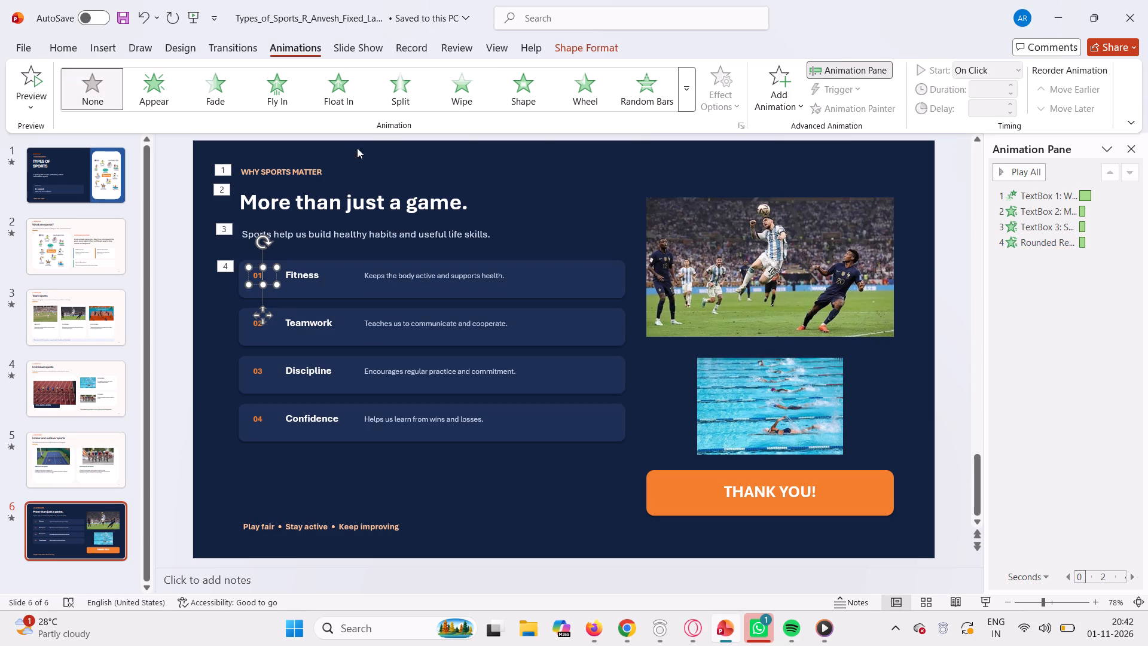
left_click(270, 339)
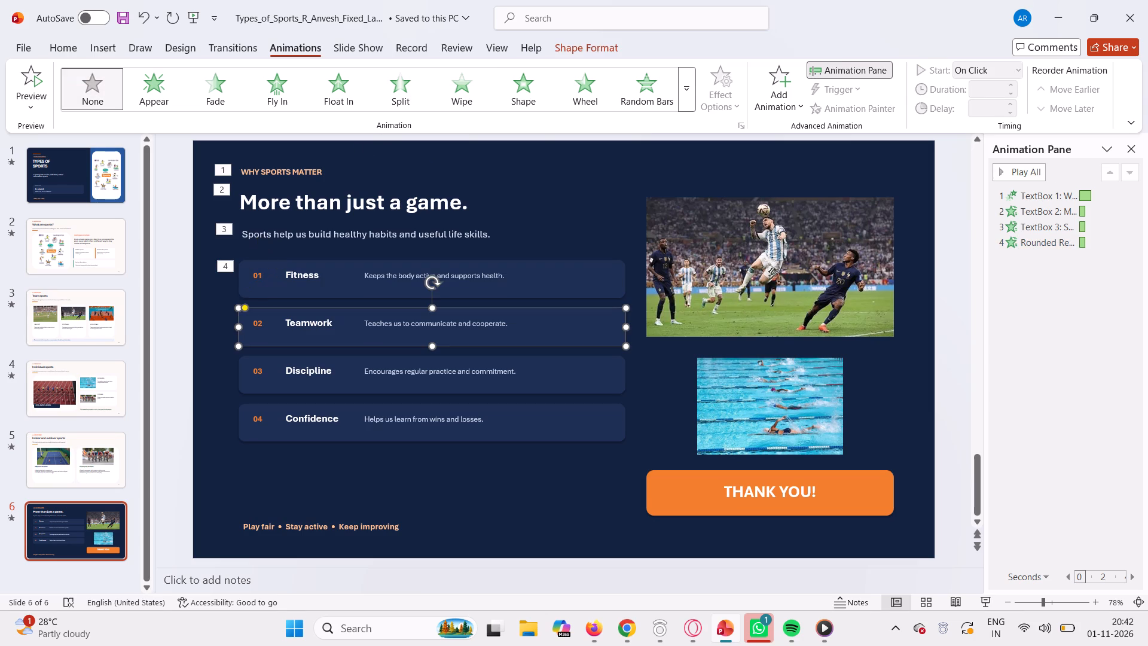
left_click(389, 83)
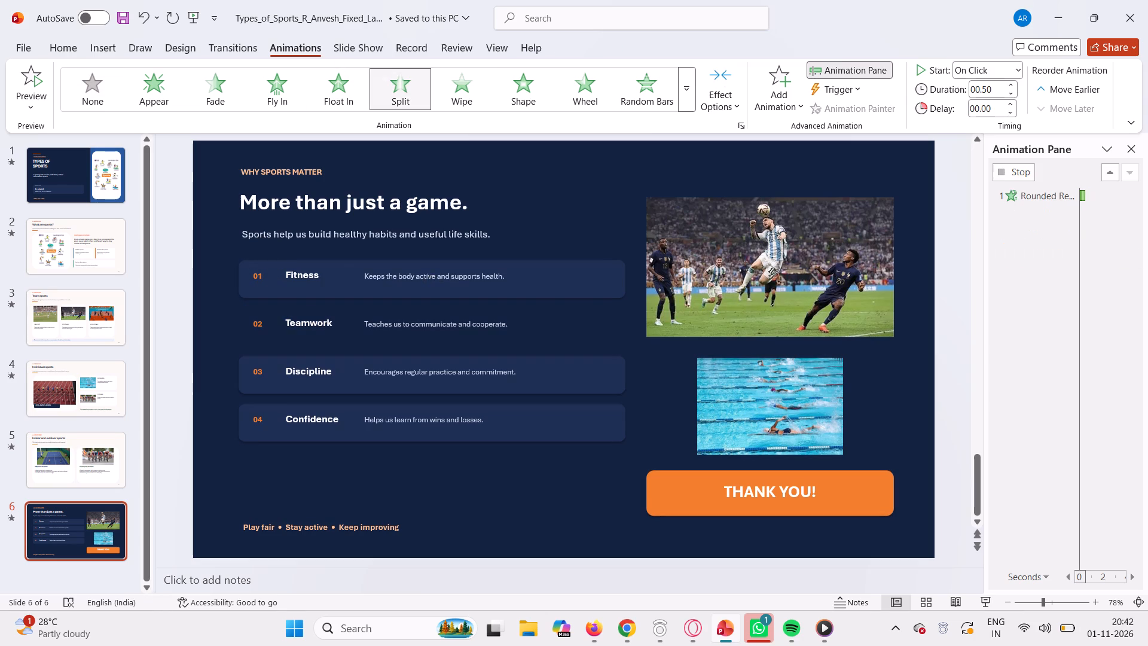
Animate the Discipline row's background card with Split and the Confidence row's background card with Wipe.
left_click(277, 377)
double_click(277, 377)
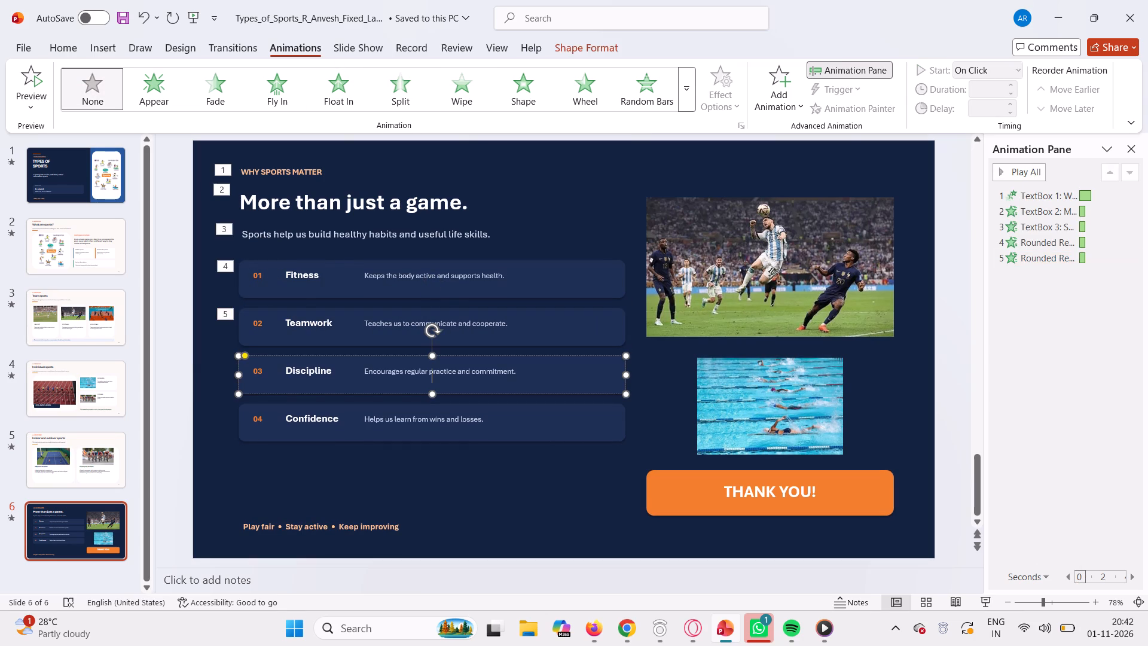
left_click(393, 78)
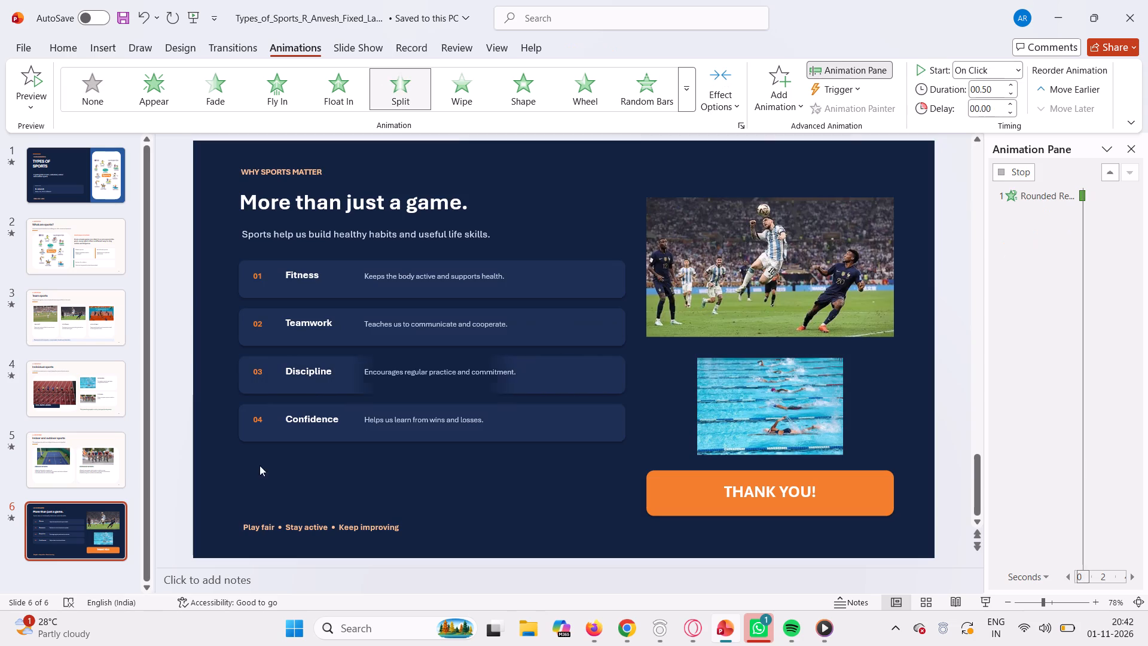
left_click(275, 422)
left_click(275, 422)
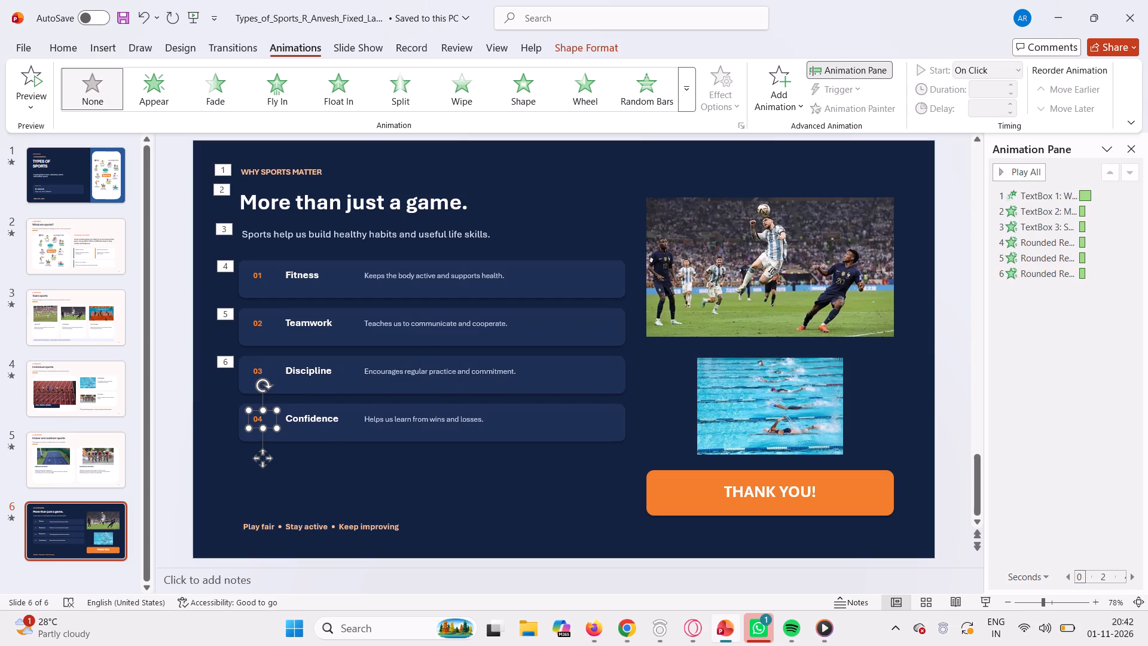
left_click(334, 435)
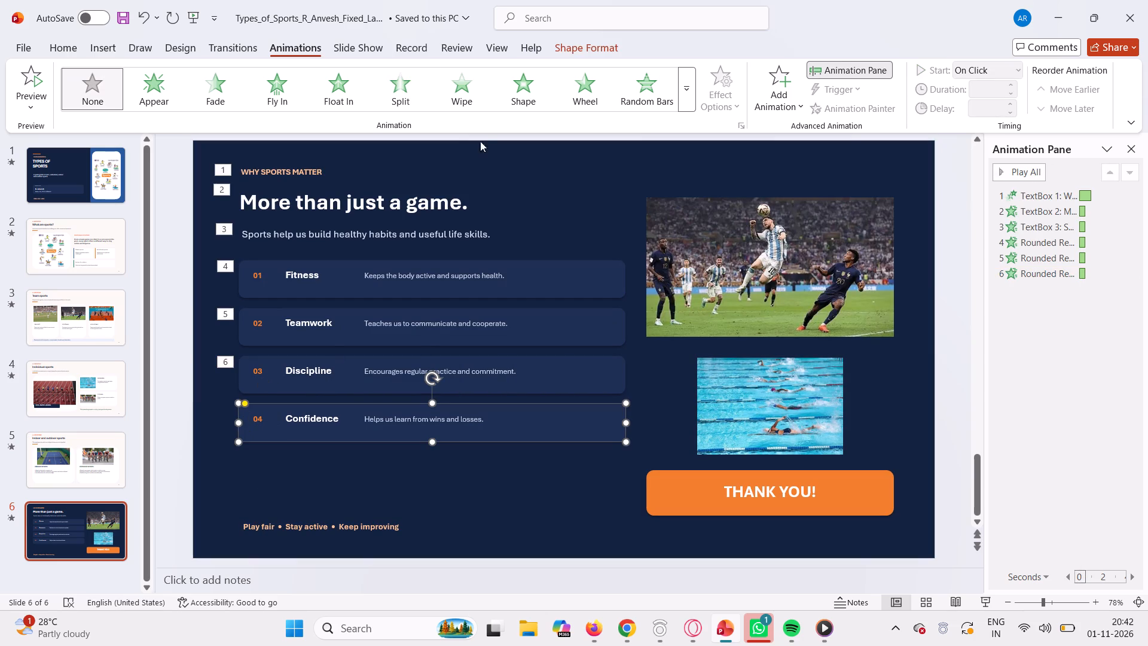
left_click(462, 92)
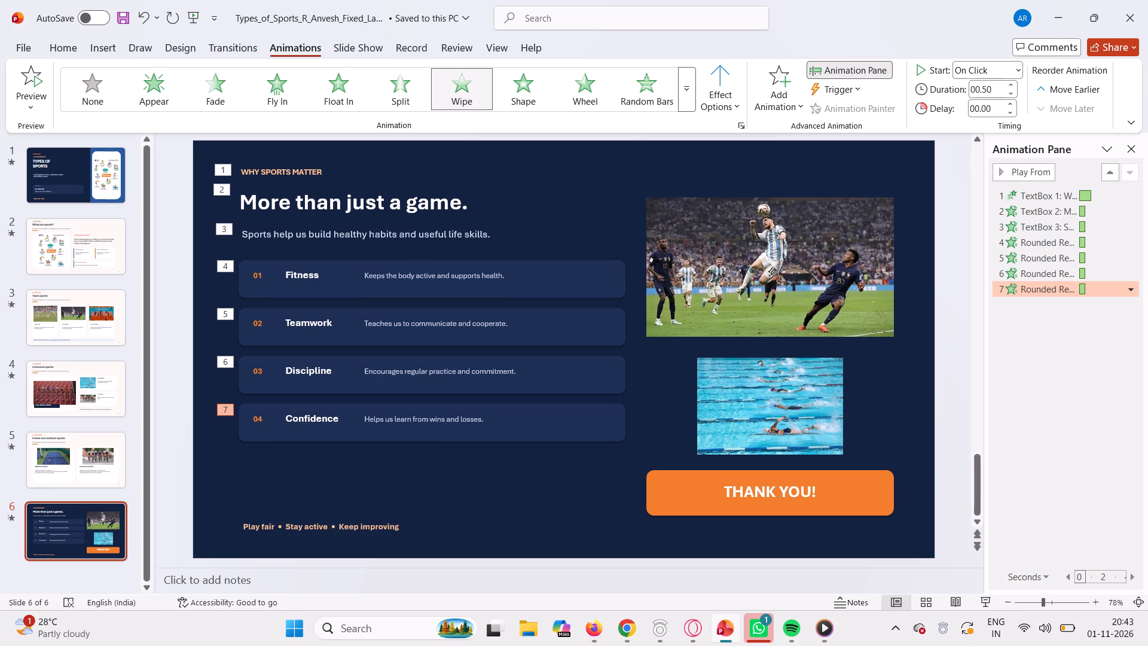
Animate the Fitness row's texts: Wipe on the number 01, Split on the Fitness title and Wipe on its description.
left_click(257, 279)
left_click(460, 84)
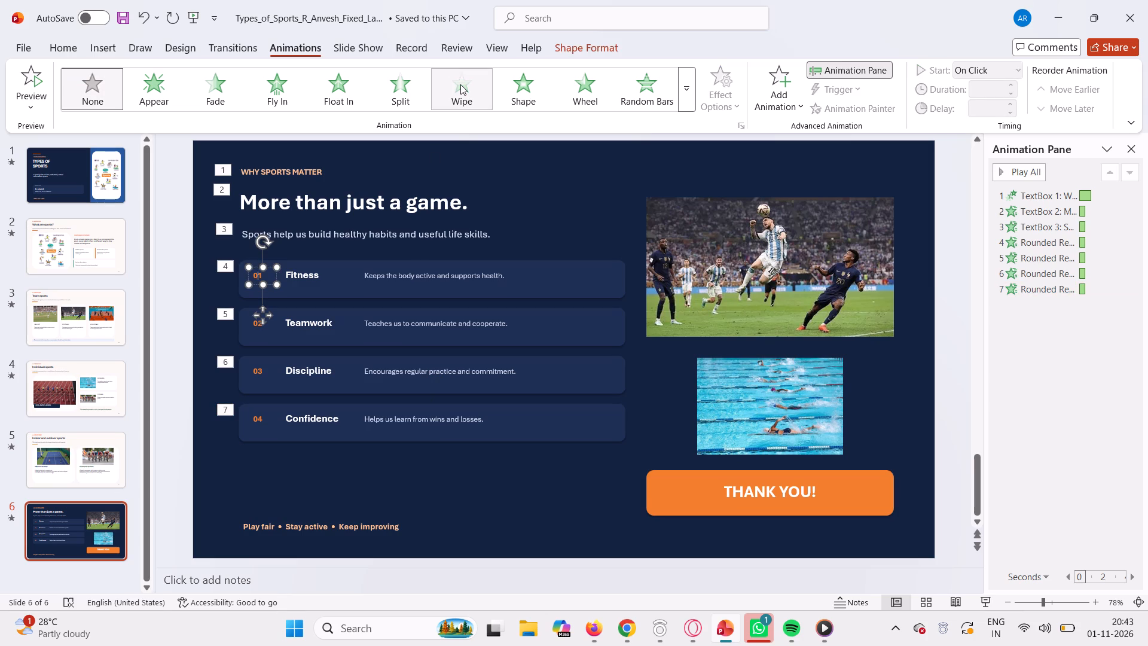
left_click(306, 272)
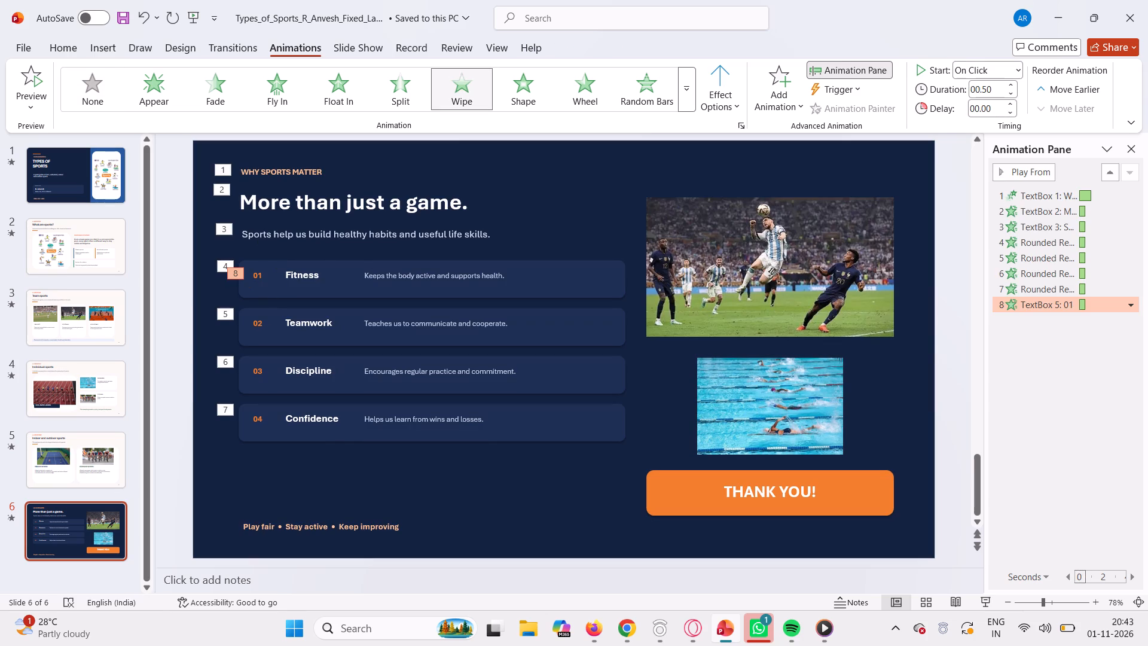
left_click(306, 272)
left_click(396, 81)
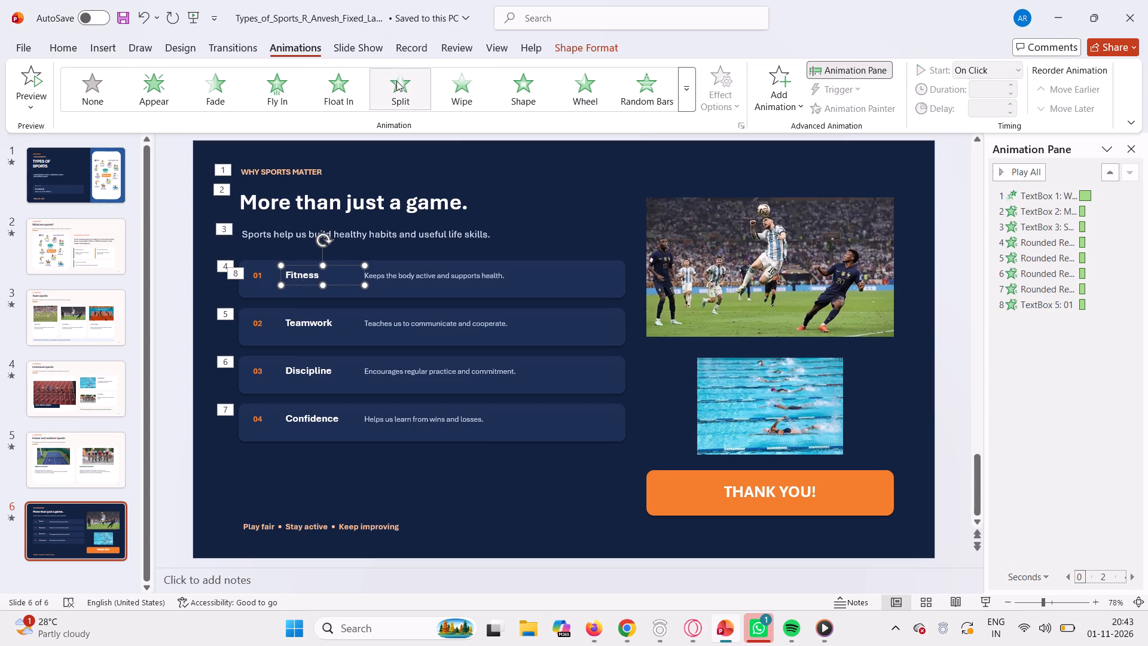
left_click(411, 271)
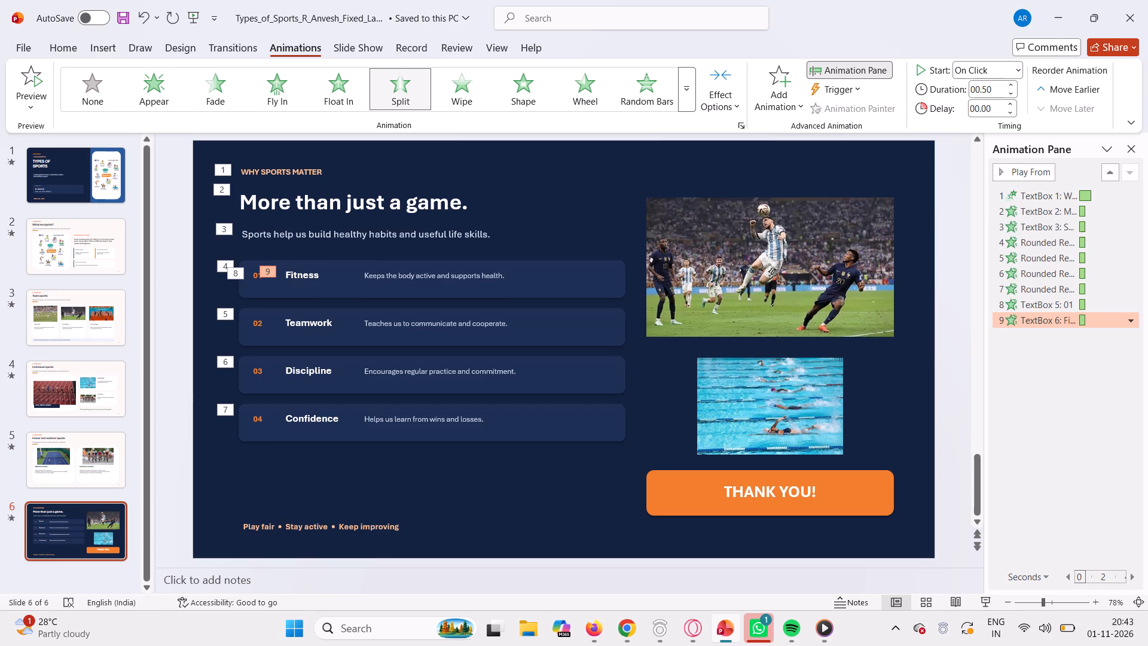
left_click(411, 271)
left_click(469, 95)
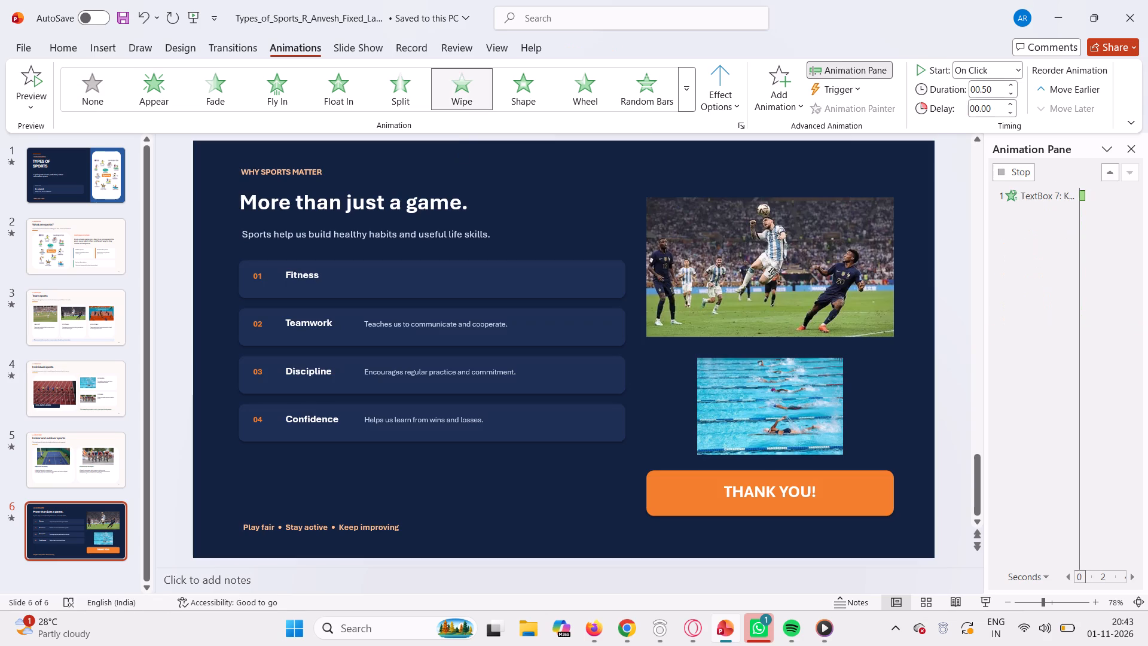
Apply the Split animation to the Teamwork row's number 02, title and description, in that order.
left_click(434, 321)
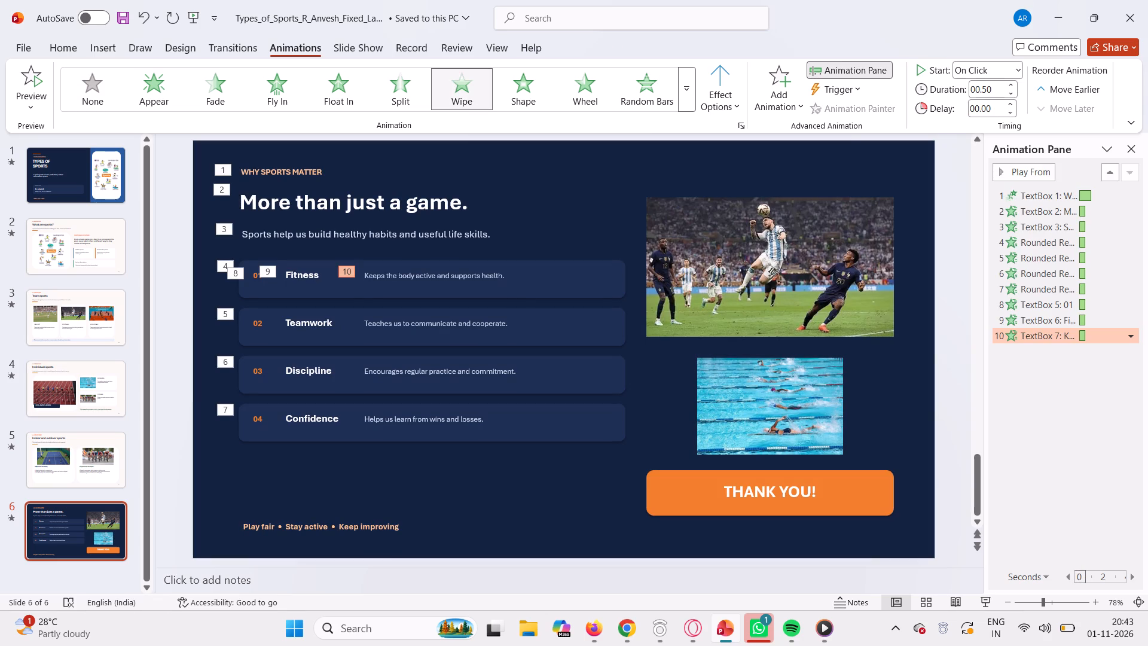
left_click(265, 327)
left_click(401, 86)
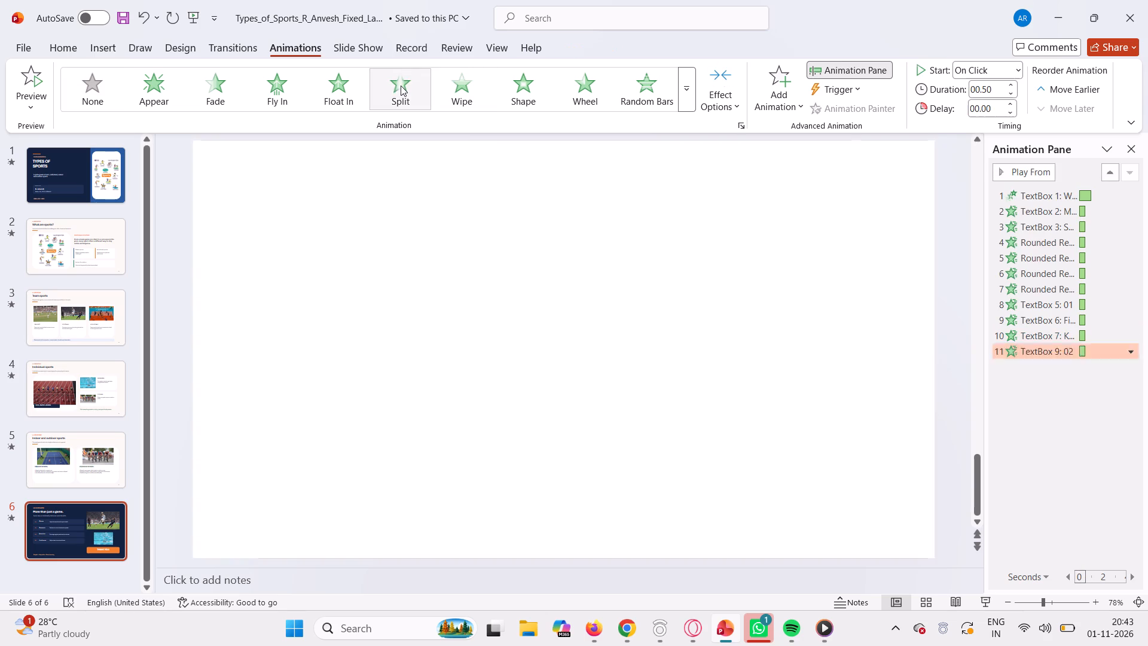
left_click(319, 318)
left_click(319, 318)
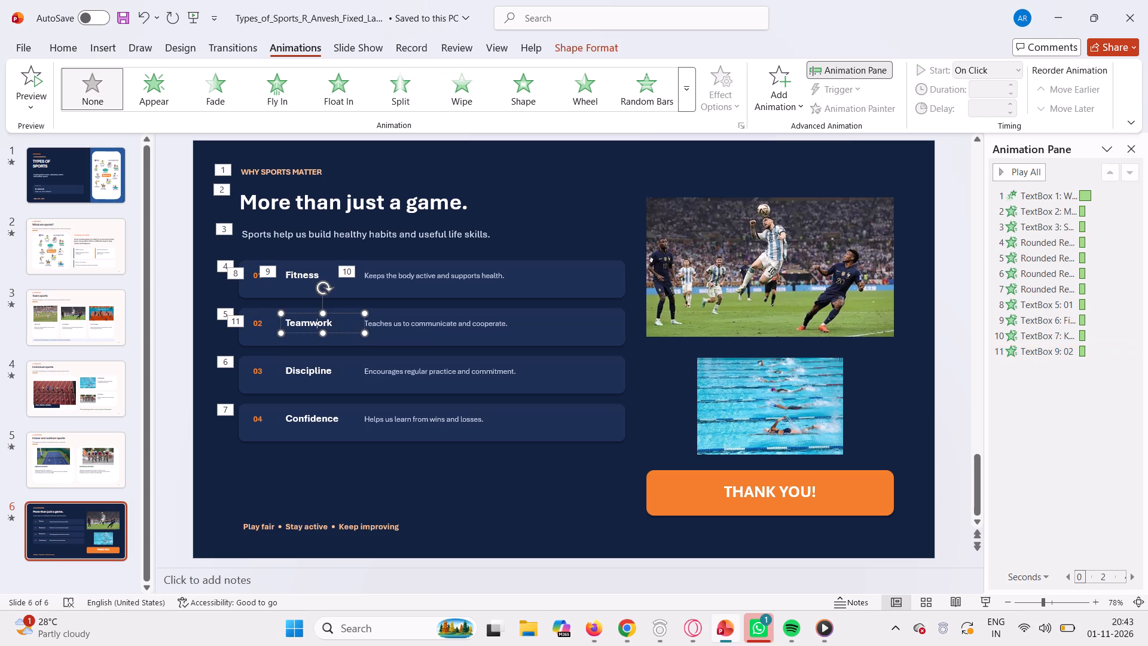
left_click(400, 102)
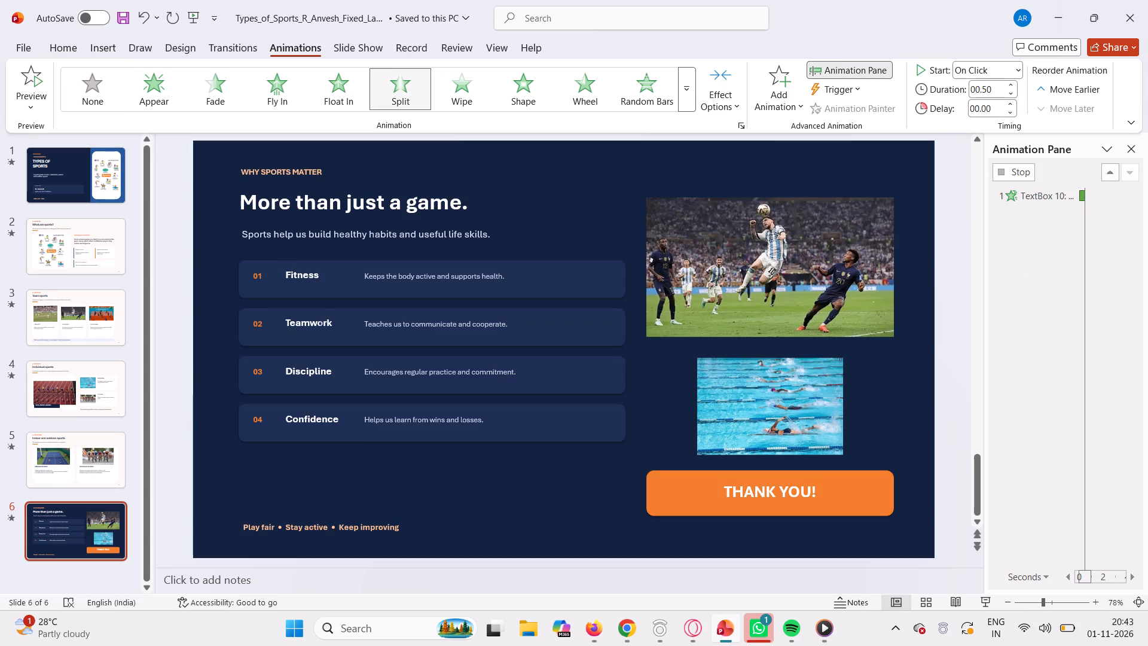
left_click(429, 325)
left_click(429, 325)
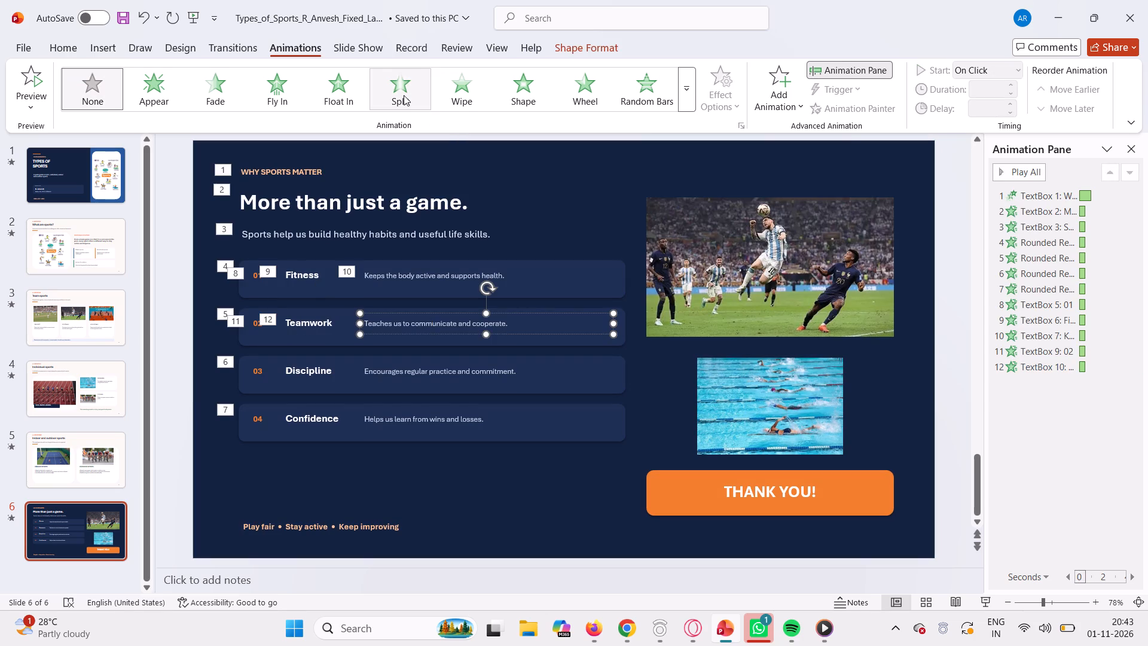
left_click(404, 95)
Apply the Split animation to the Discipline row's number 03, title and description, in that order.
left_click(258, 380)
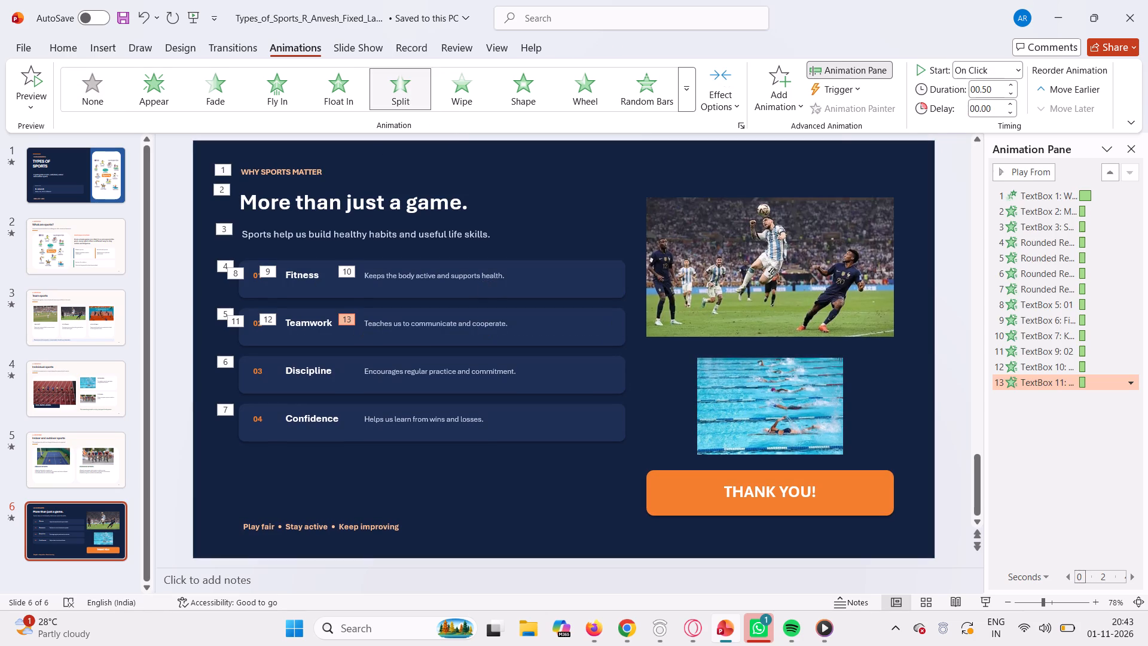
left_click(261, 363)
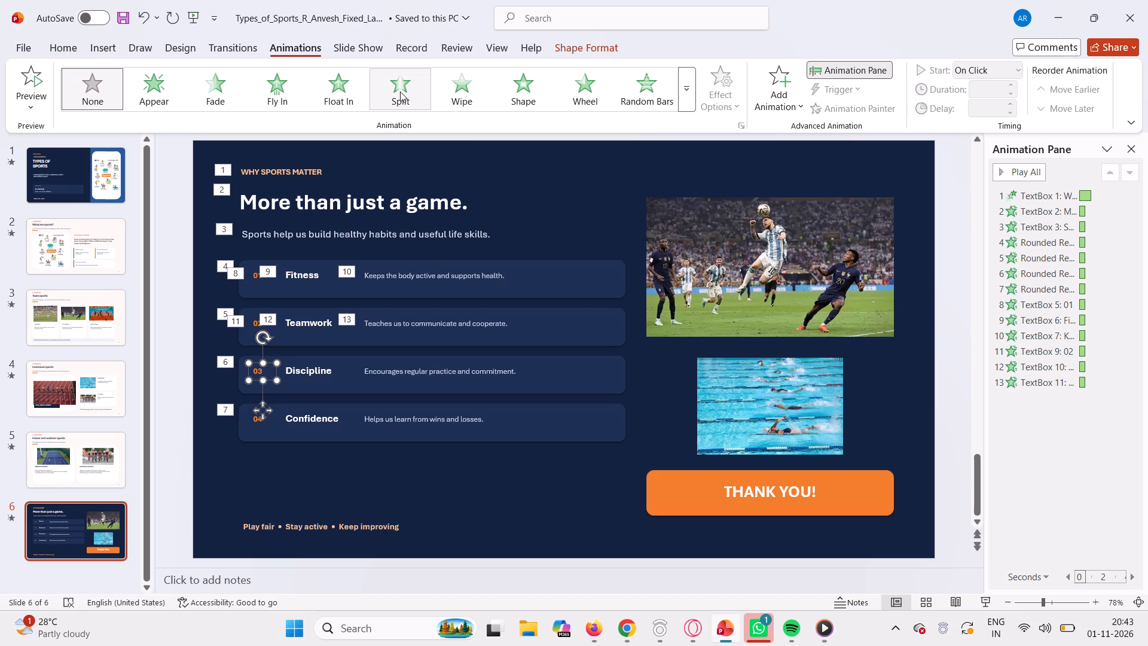
left_click(400, 92)
left_click(320, 371)
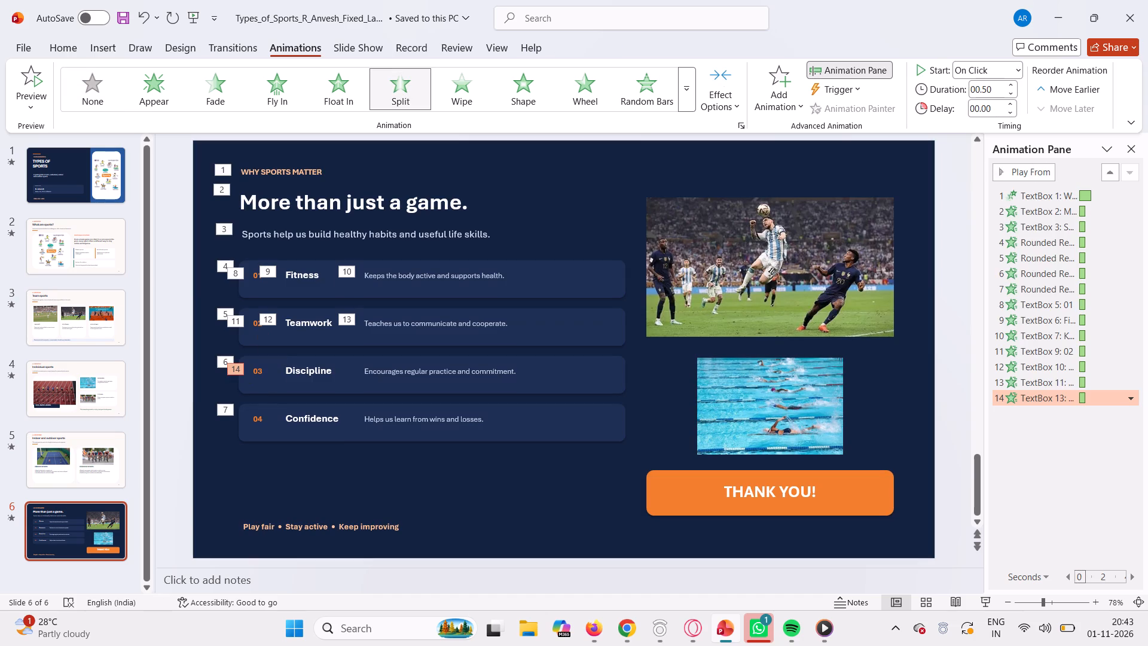
left_click(325, 375)
left_click(408, 91)
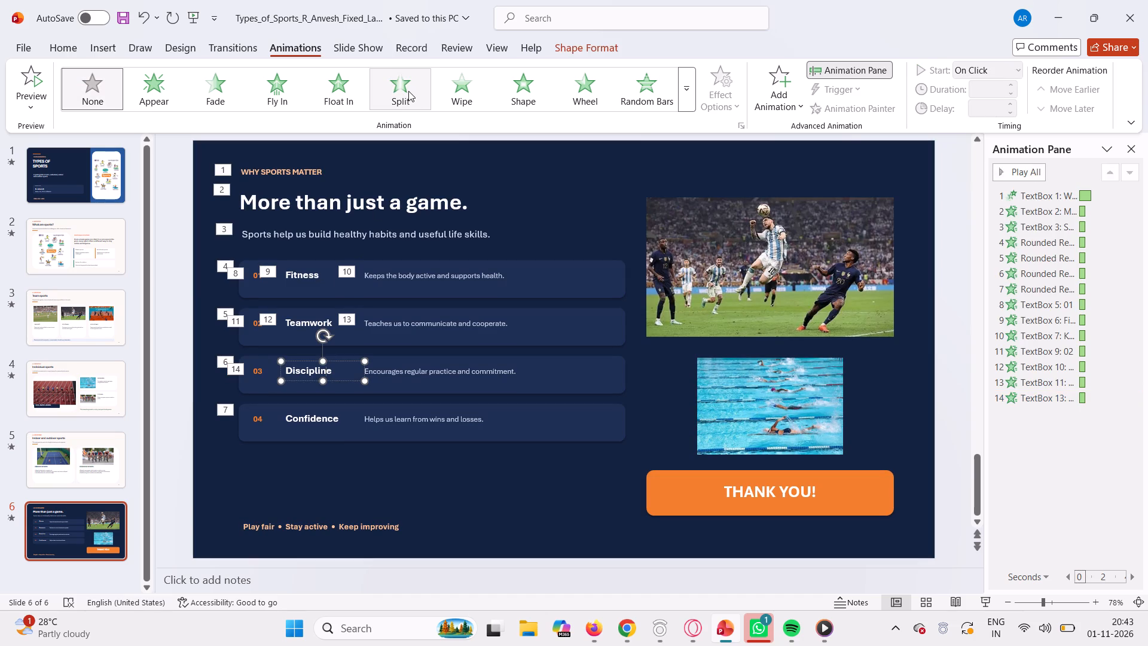
left_click(432, 368)
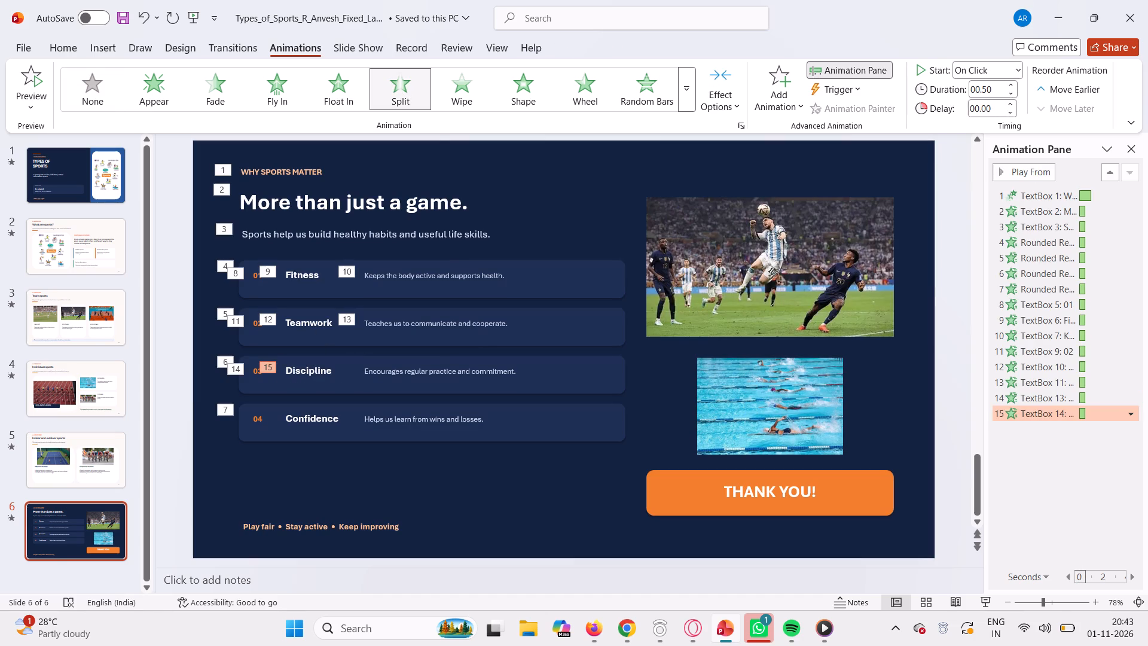
left_click(432, 368)
left_click(399, 93)
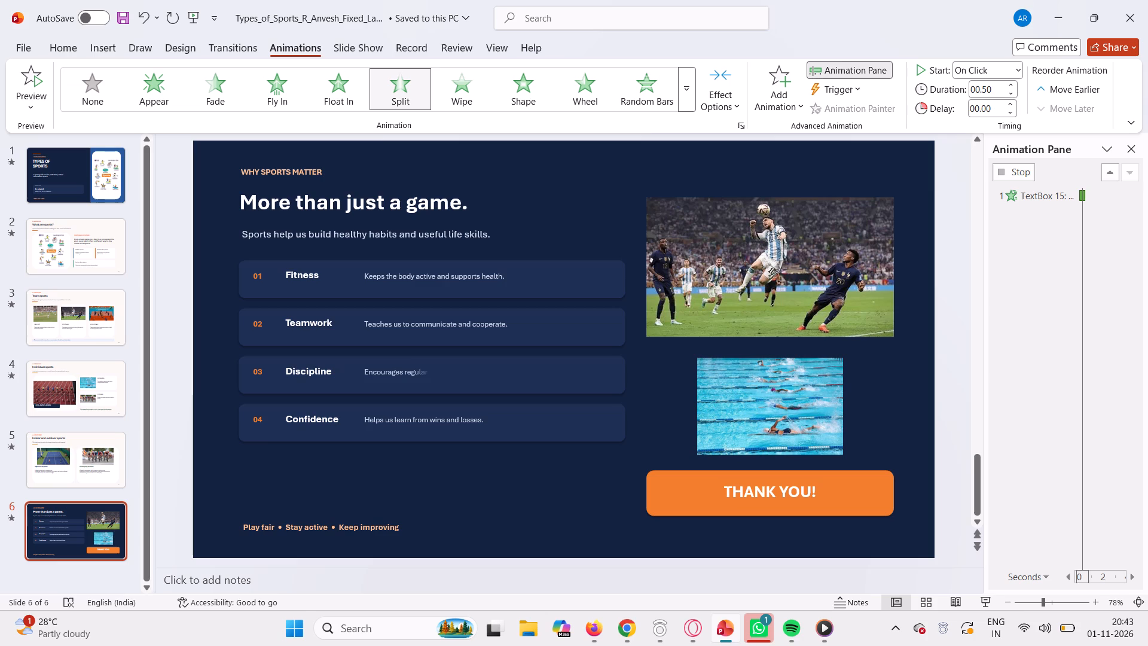
Animate the Confidence row's texts: Float In on the number 04, and Split on the title and the description.
left_click(261, 418)
left_click(261, 418)
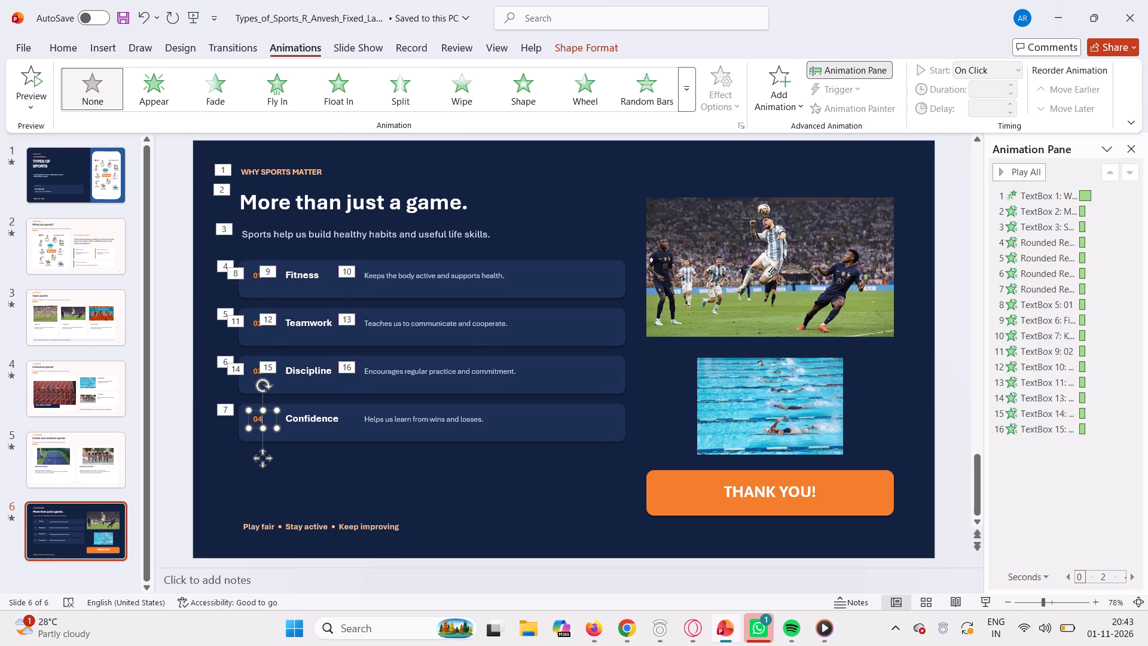
left_click(349, 93)
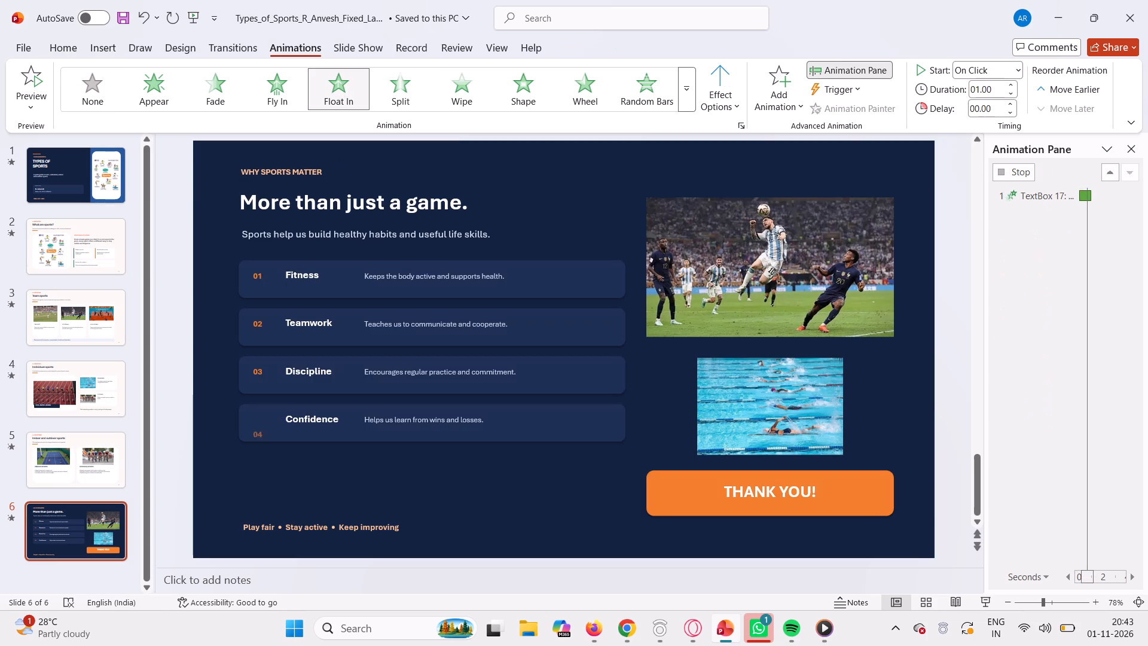
left_click(304, 414)
left_click(304, 414)
left_click(401, 84)
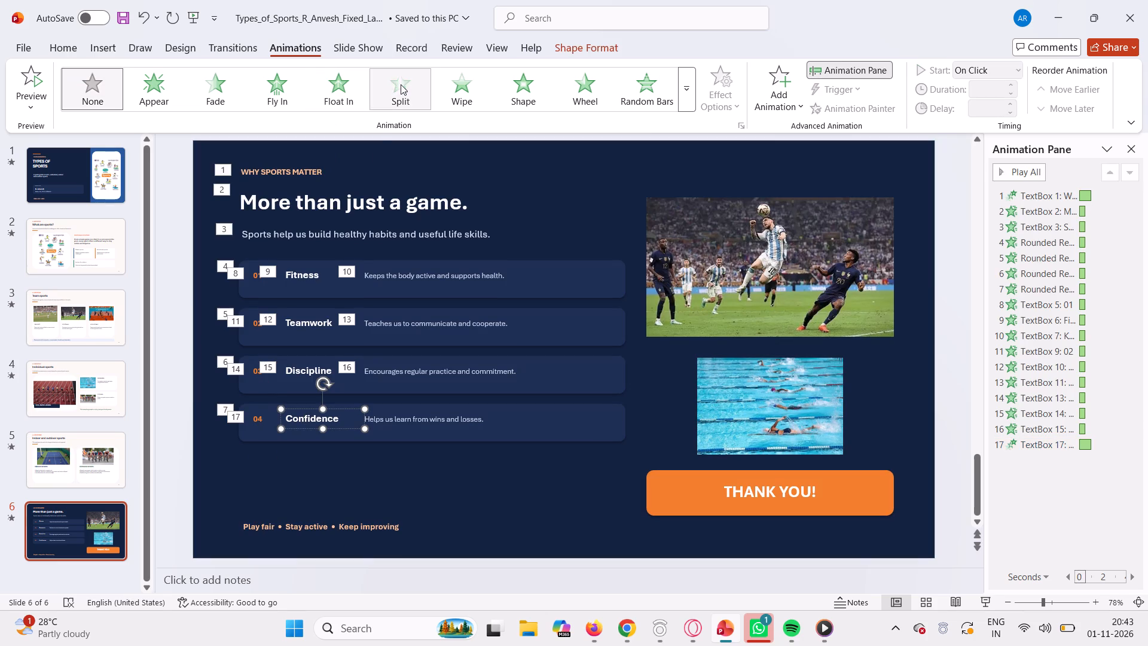
left_click(419, 424)
left_click(419, 424)
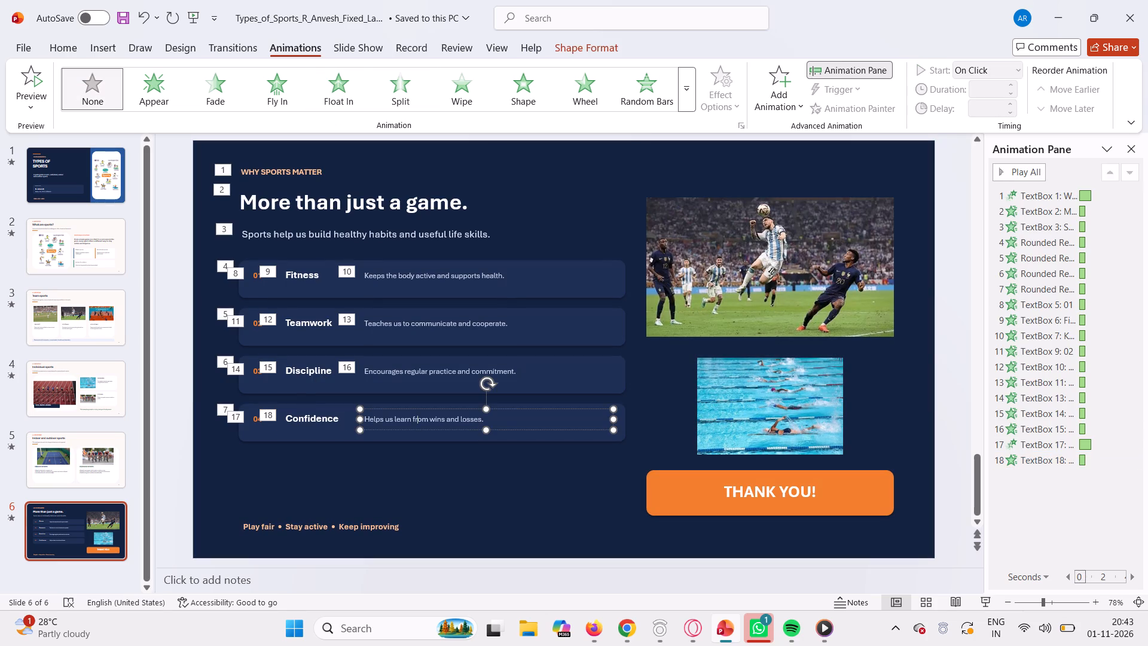
left_click(399, 90)
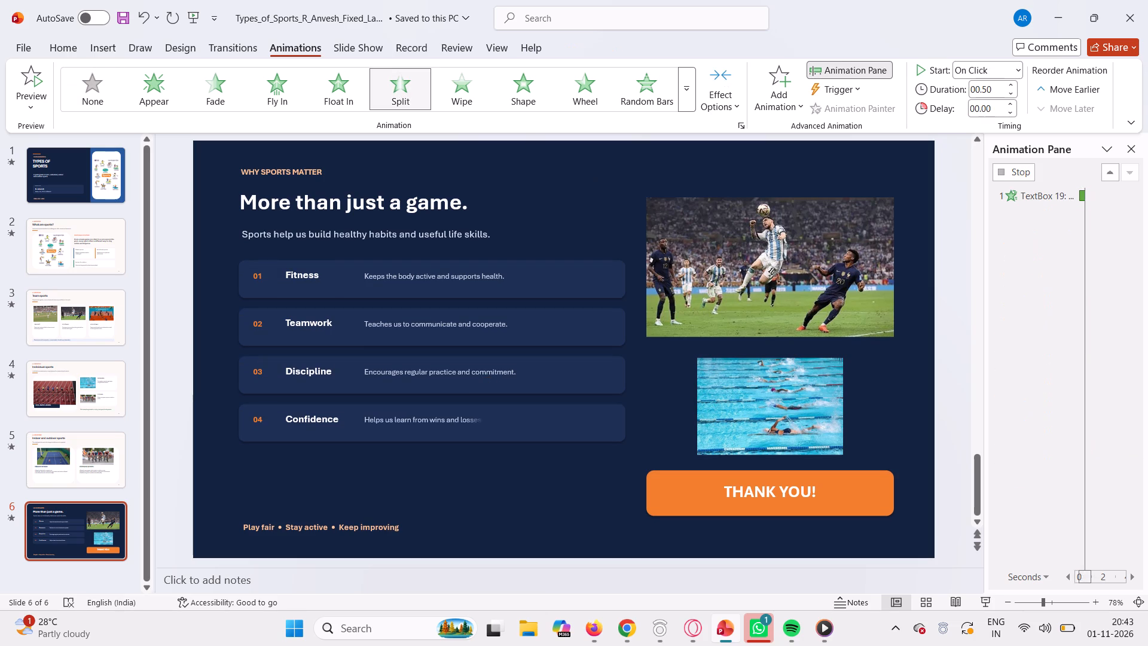
Animate the football photo with Shape and the swimming photo with Wipe.
left_click(746, 289)
left_click(746, 289)
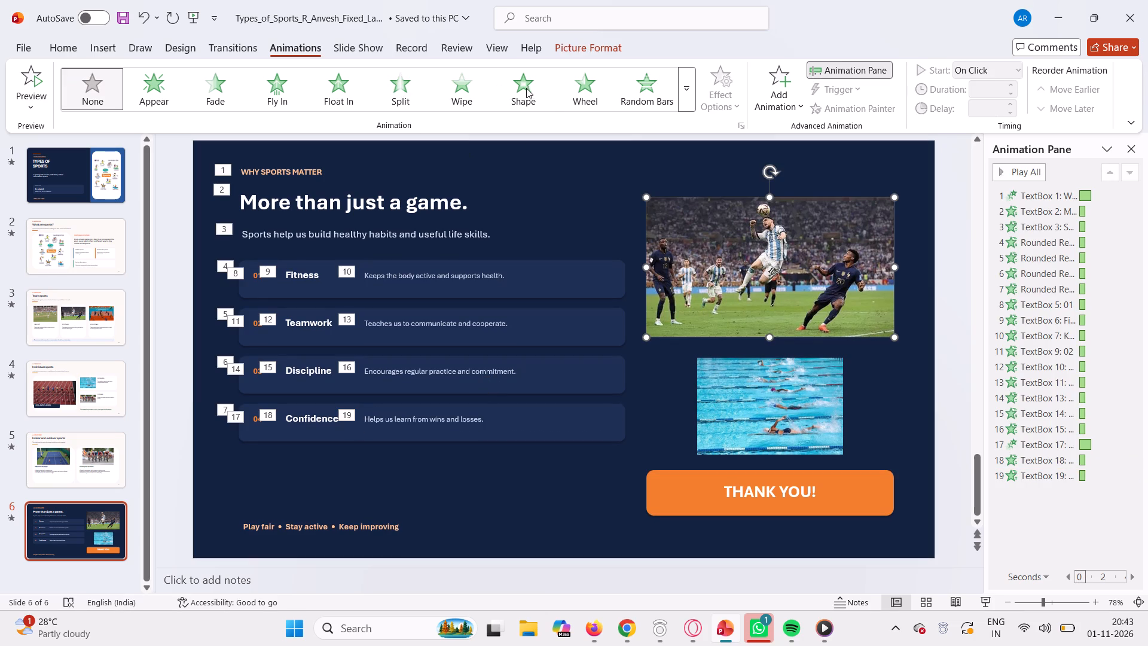
left_click(529, 87)
left_click(735, 407)
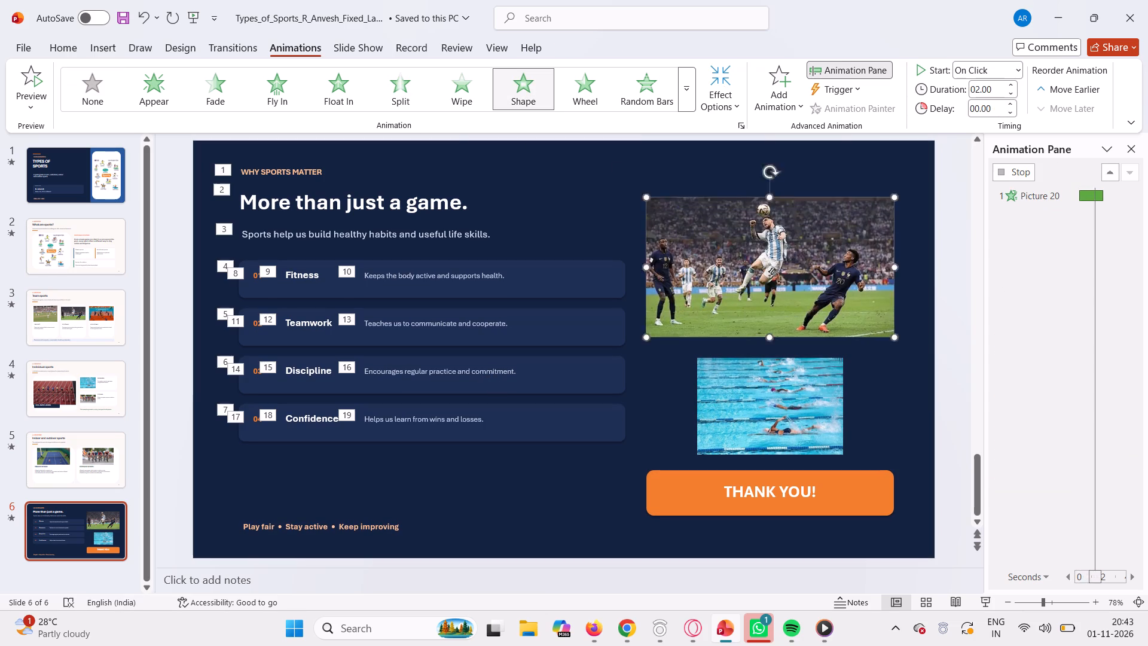
left_click(735, 407)
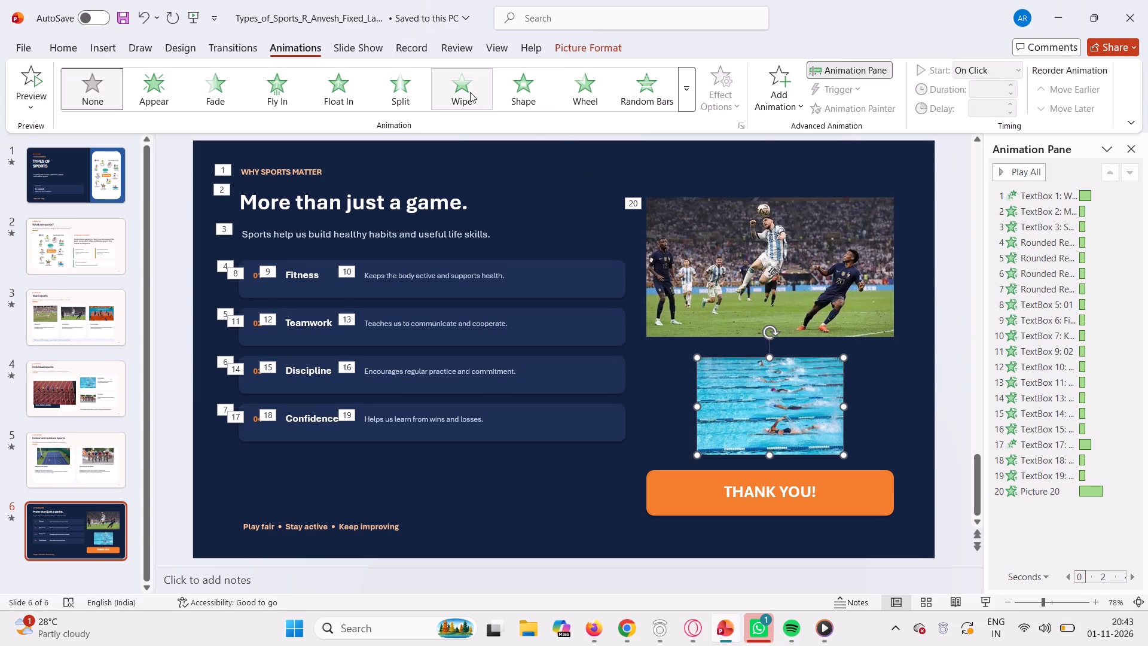
left_click(470, 92)
Apply the Random Bars animation to the orange box behind THANK YOU!.
left_click(764, 471)
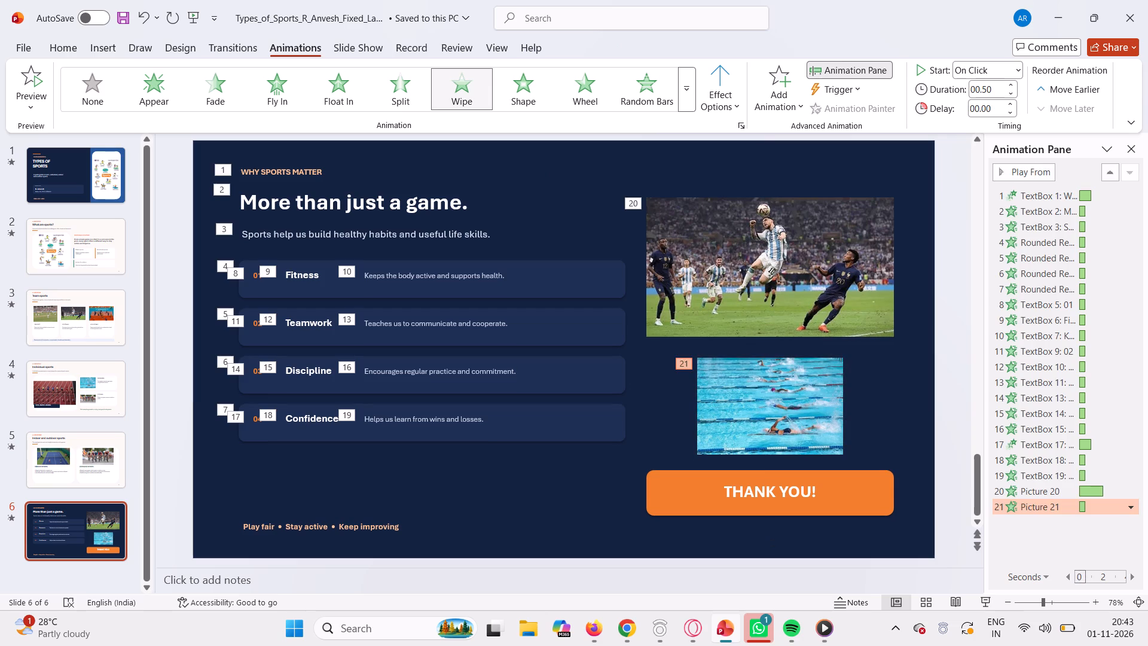
left_click(764, 471)
left_click(660, 97)
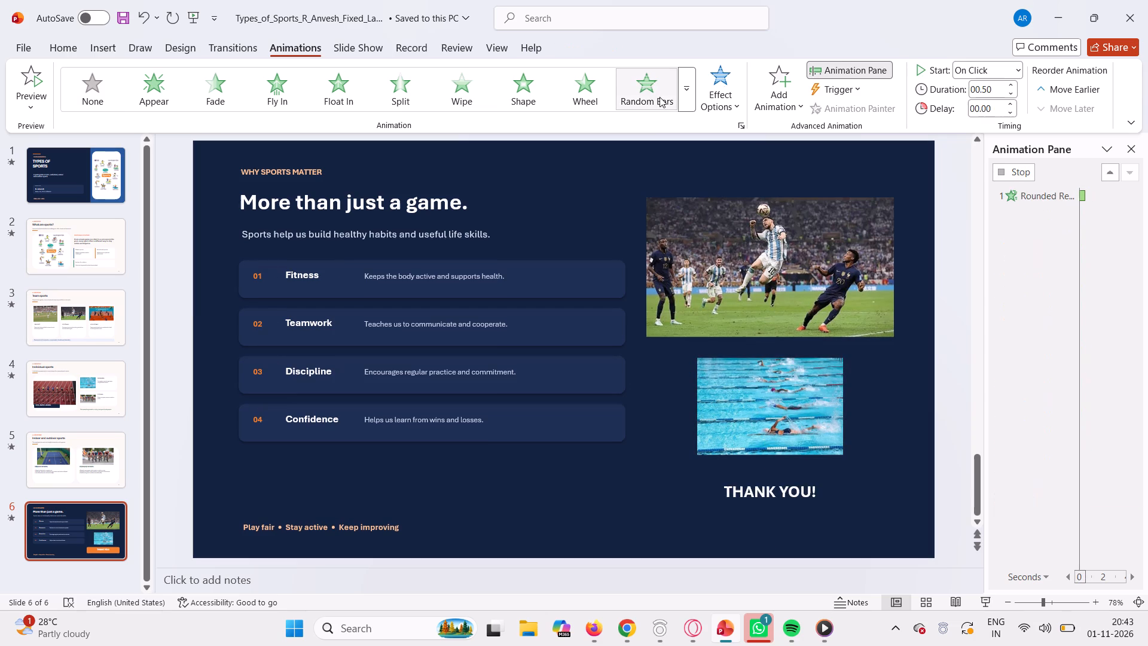
Play the closing slide's full animation sequence from the start with nothing selected.
left_click(945, 318)
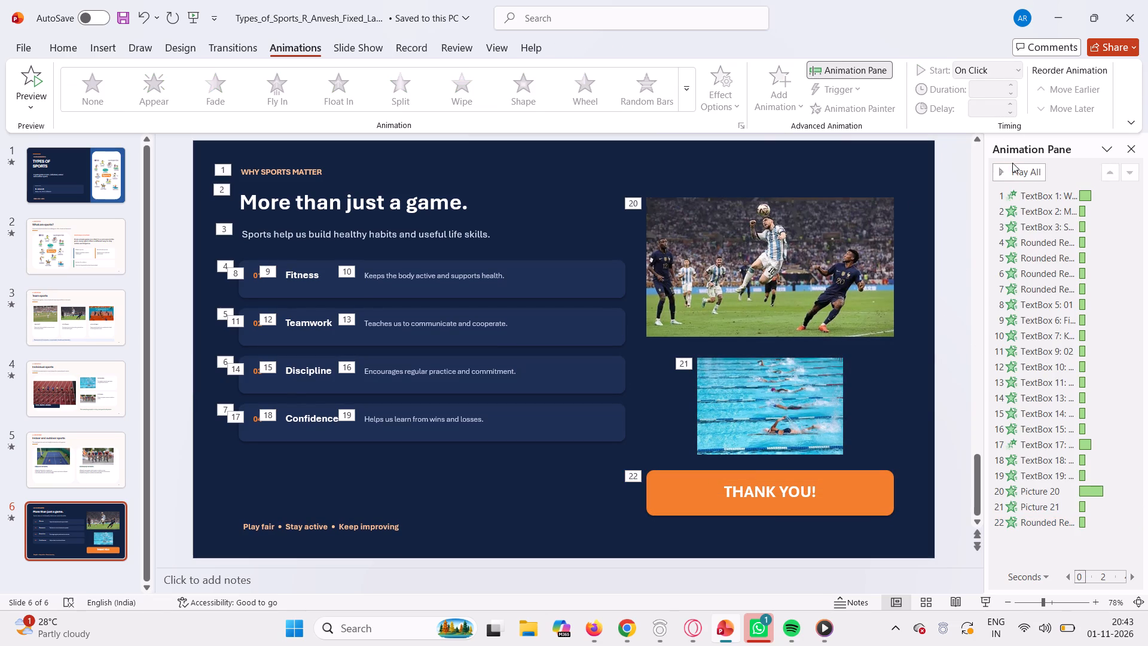
left_click(1012, 169)
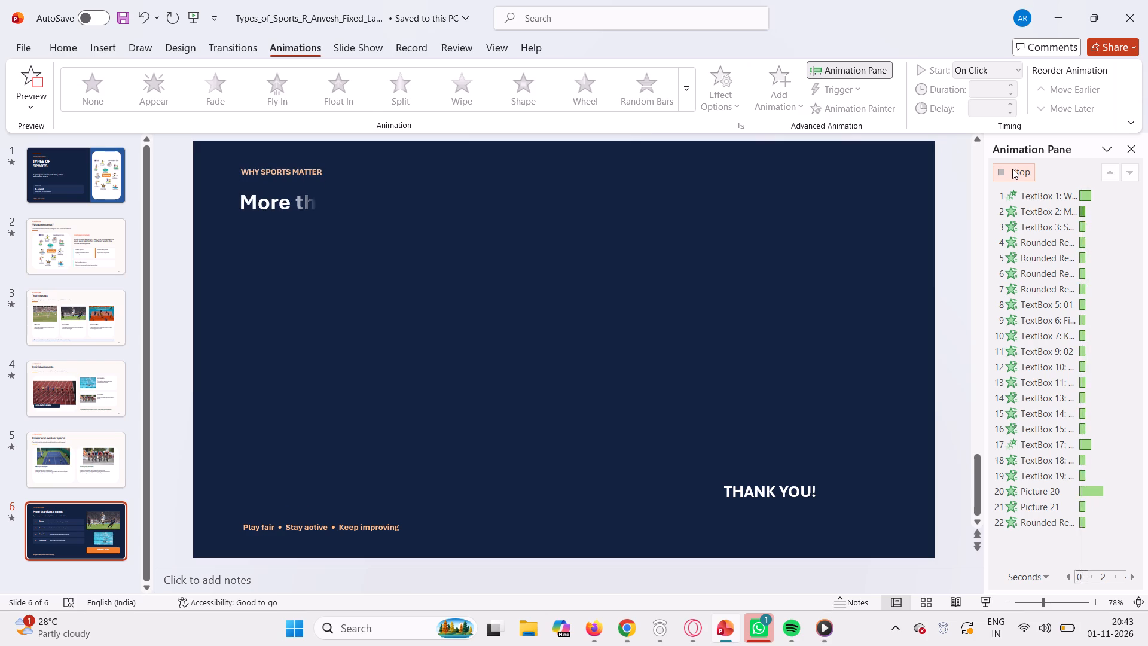
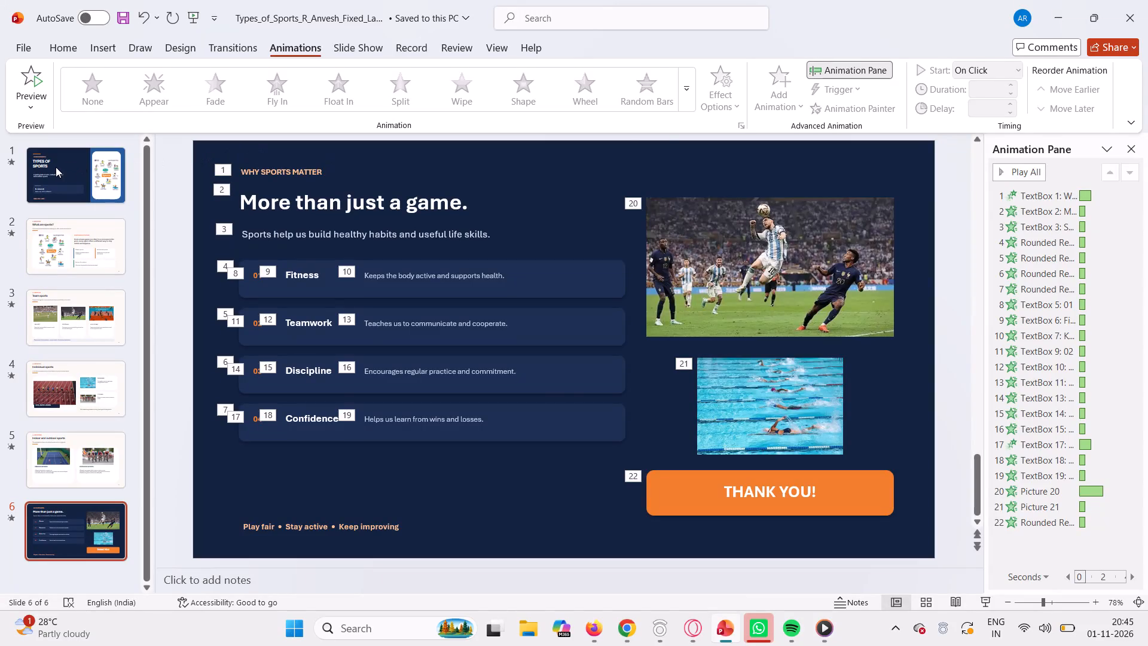
Start the slide show from the beginning and play through the title slide's animations.
left_click(56, 167)
left_click(362, 53)
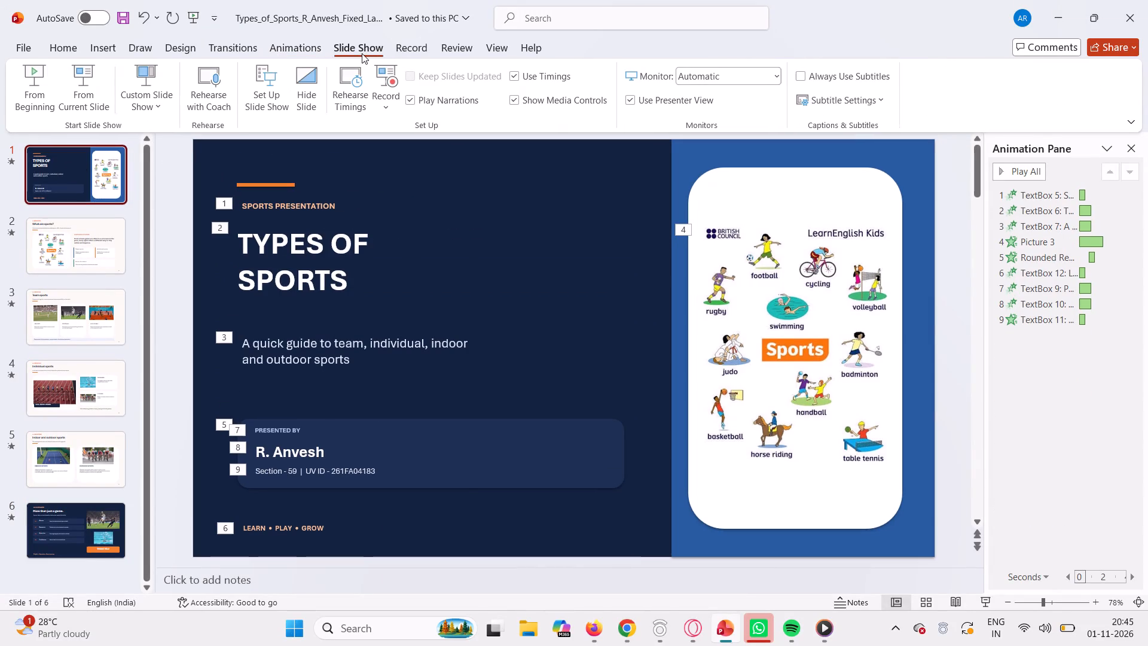
left_click(44, 95)
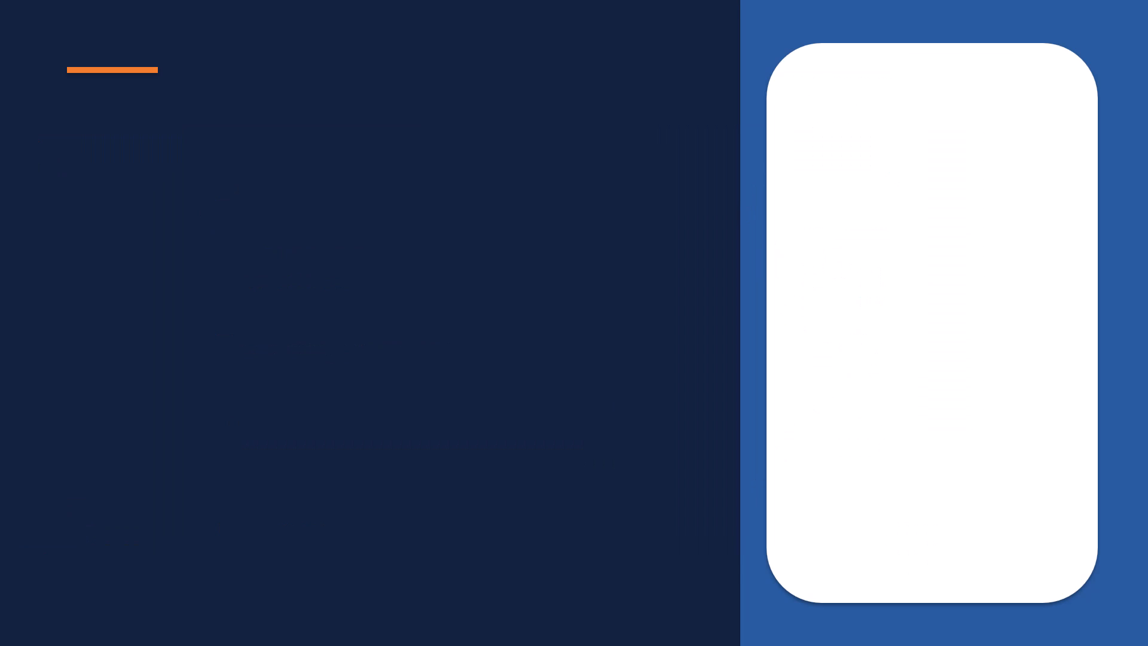
left_click(196, 244)
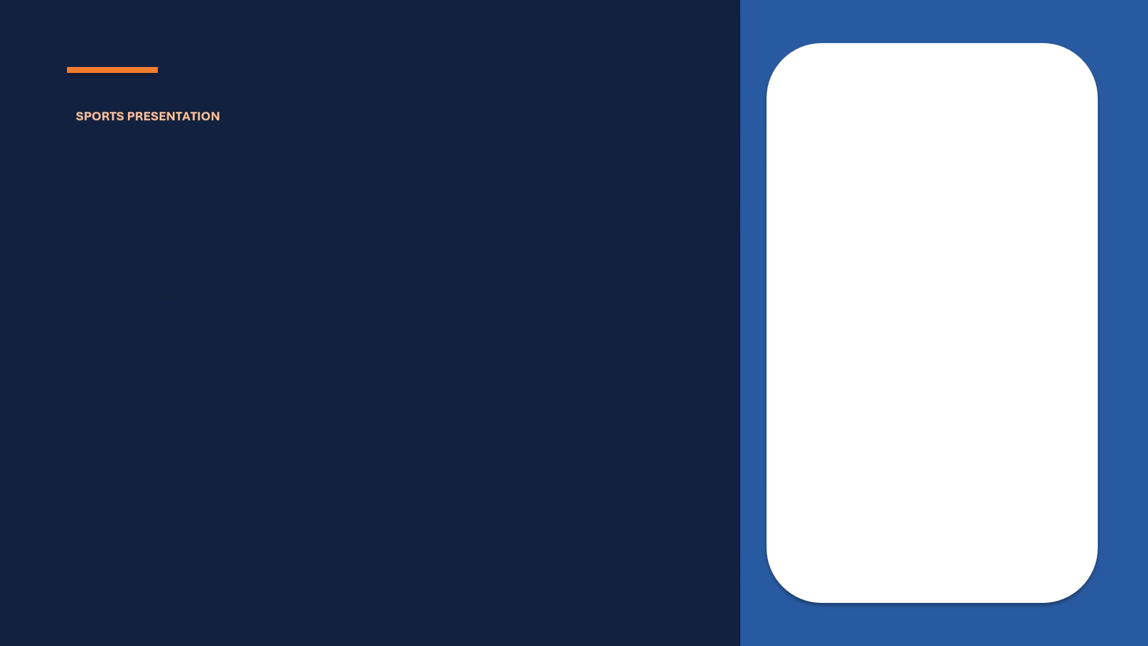
key("space")
key("space")
key("space")
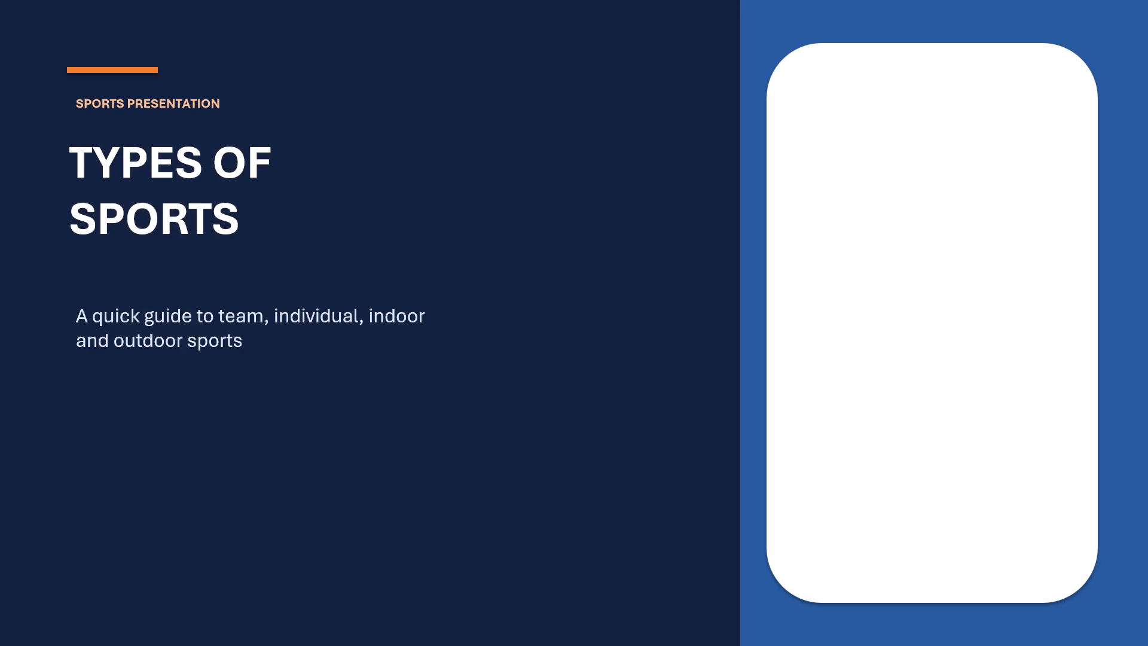
key("space")
key("space")
key("space")
key("space")
key("space")
key("space")
Play through the animations of the "What are sports?" slide in the running slide show.
key("space")
key("space")
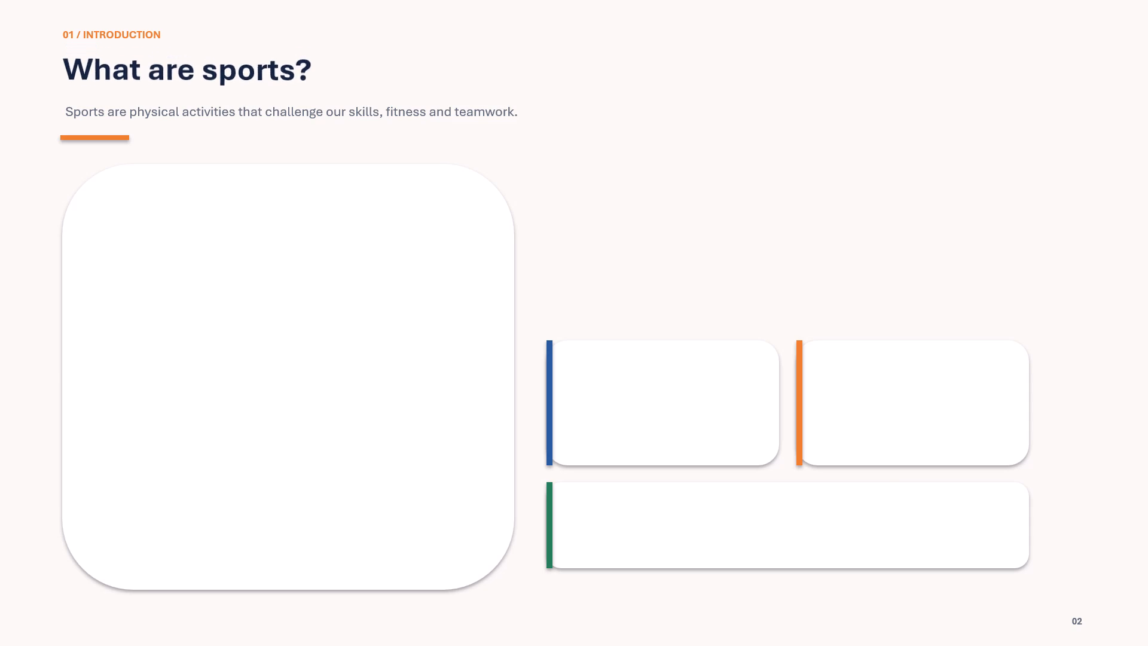
key("space")
key("space")
key("space")
key("space")
key("space")
key("space")
key("space")
key("space")
key("space")
key("space")
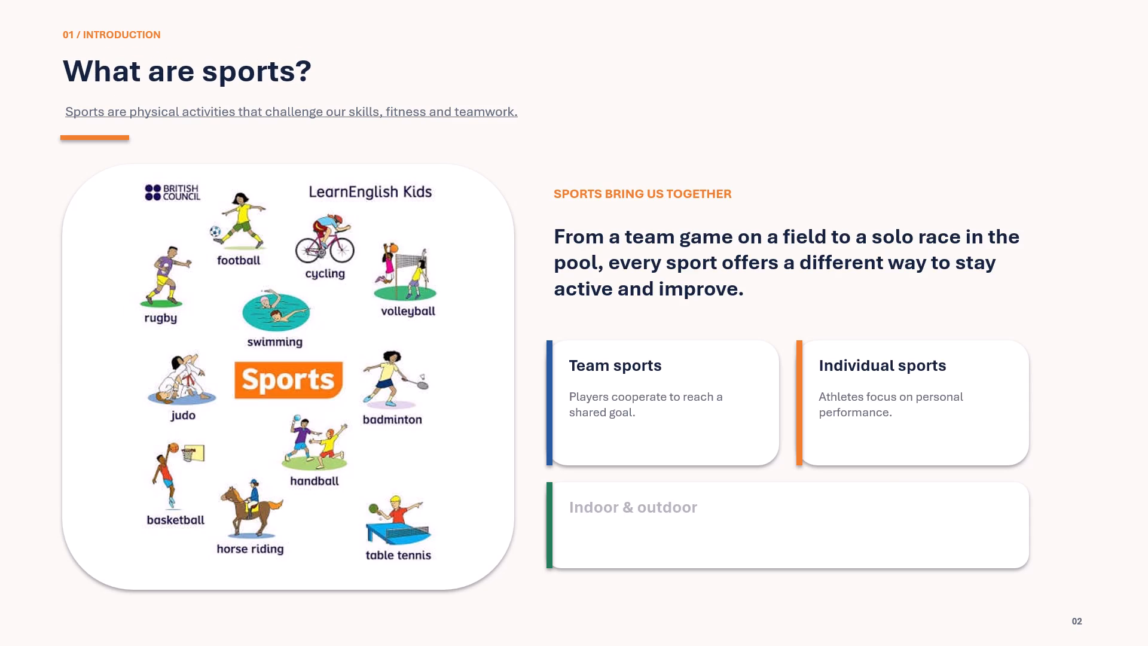
key("space")
key("space")
Play through the Team sports slide's cricket, football and volleyball animations in the slide show.
key("space")
key("space")
key("space")
key("space")
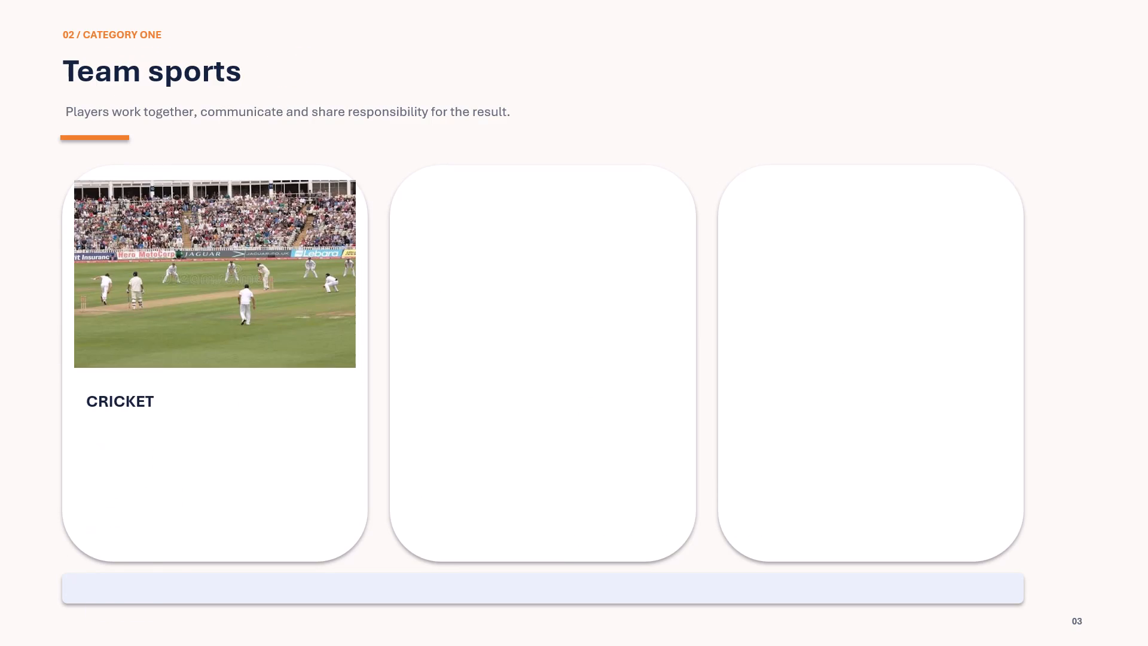
key("space")
key("space")
key("space")
key("space")
key("space")
key("space")
key("space")
key("space")
key("space")
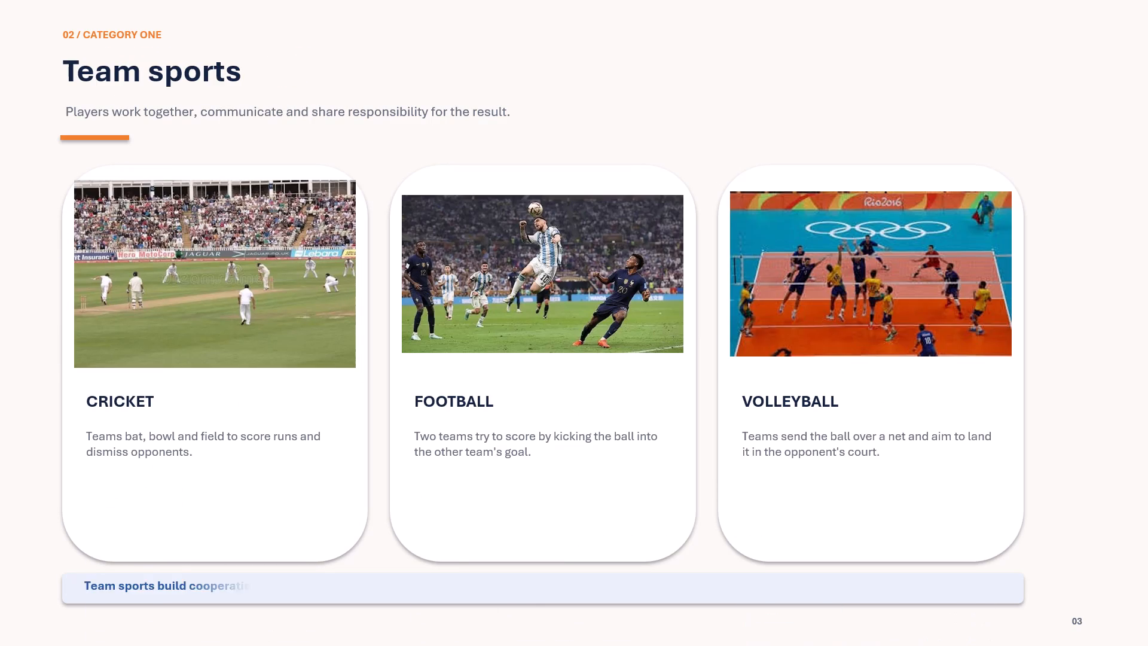
Play through the Individual sports slide's photo and text animations in the slide show.
key("space")
key("space")
key("space")
key("space")
key("space")
key("space")
key("space")
key("space")
key("space")
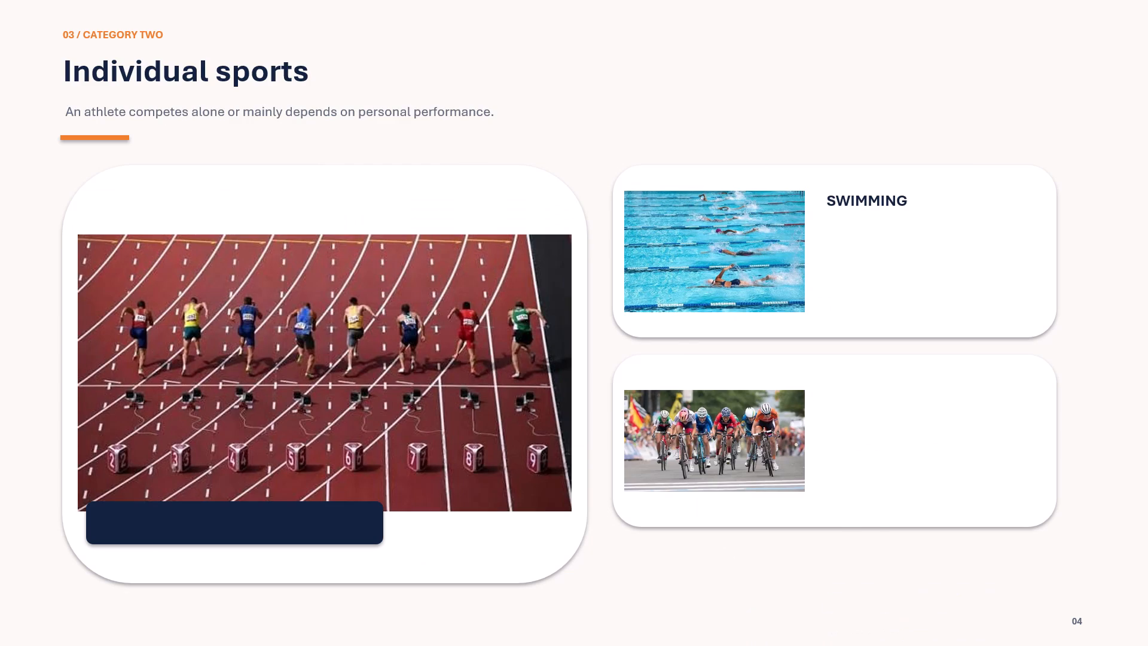
key("space")
key("space")
key("space")
key("space")
key("space")
Play through the animations of the "Indoor and outdoor sports" slide in the slide show.
key("space")
key("space")
key("space")
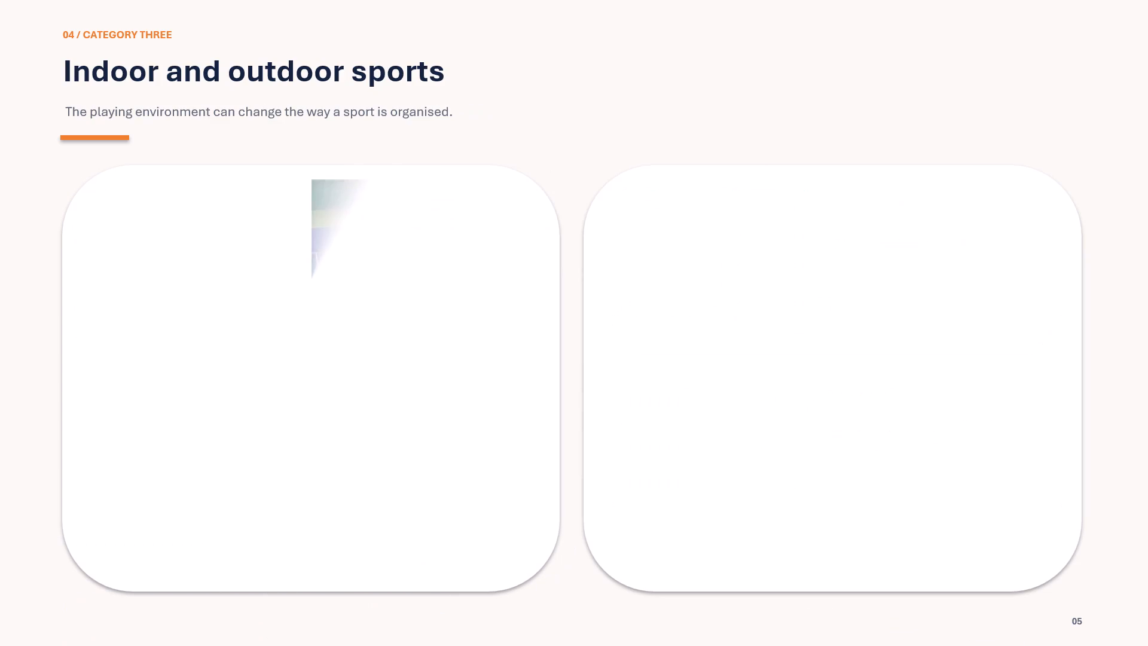
key("space")
key("space")
key("space")
key("space")
key("space")
key("space")
key("space")
Play through the closing slide's animations to the end and exit the slide show.
key("space")
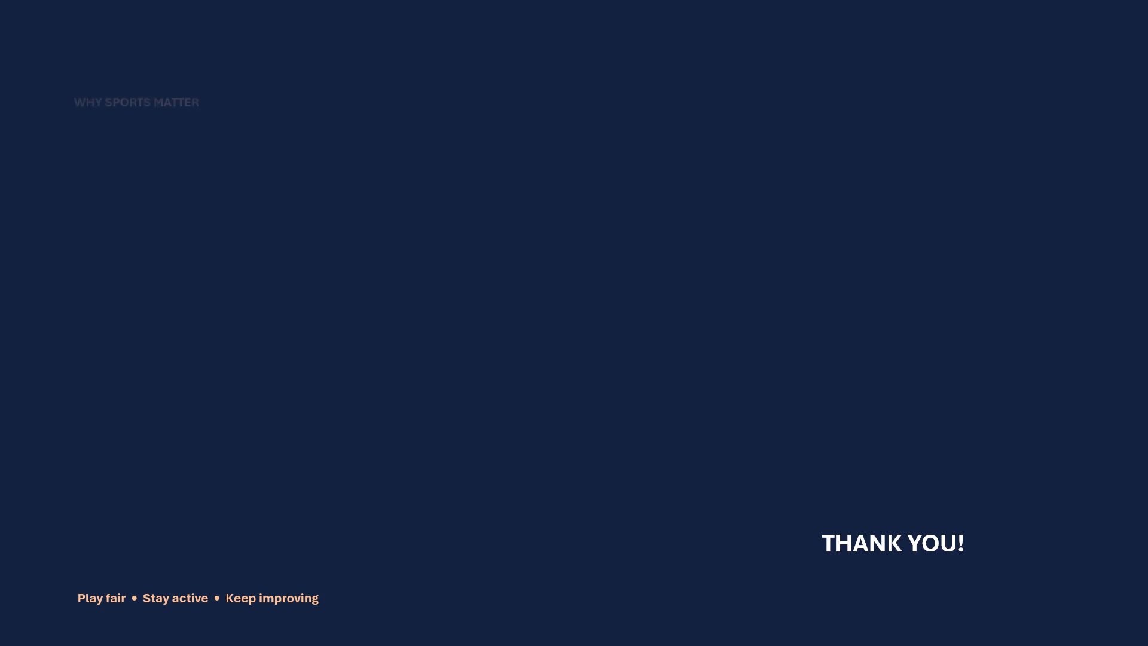
key("space")
key("space")
key("space")
key("space")
key("space")
key("space")
key("space")
key("space")
key("space")
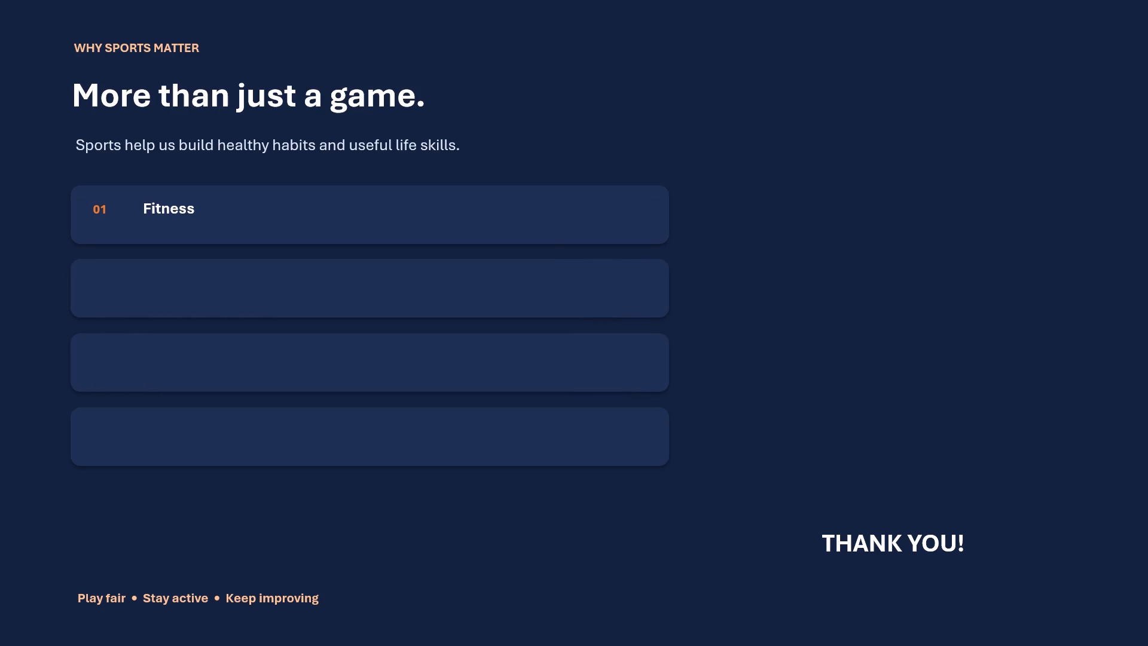
key("space")
key("space")
key("space")
key("space")
key("space")
key("space")
key("space")
key("space")
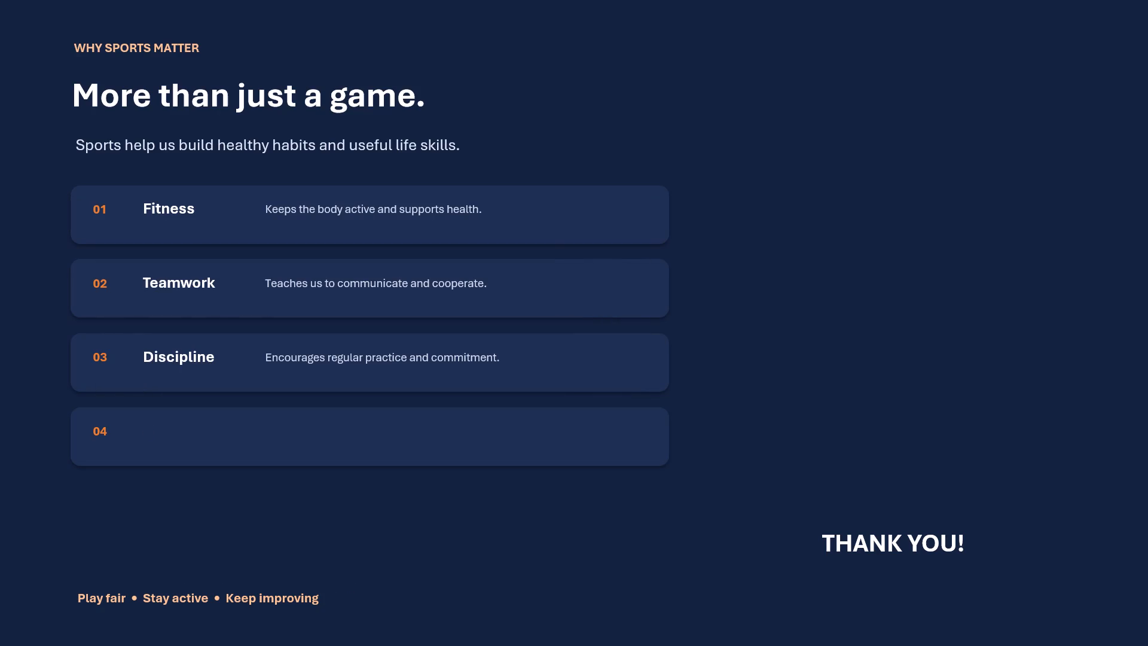
key("space")
key("space")
key("space")
key("space")
key("space")
key("space")
key("space")
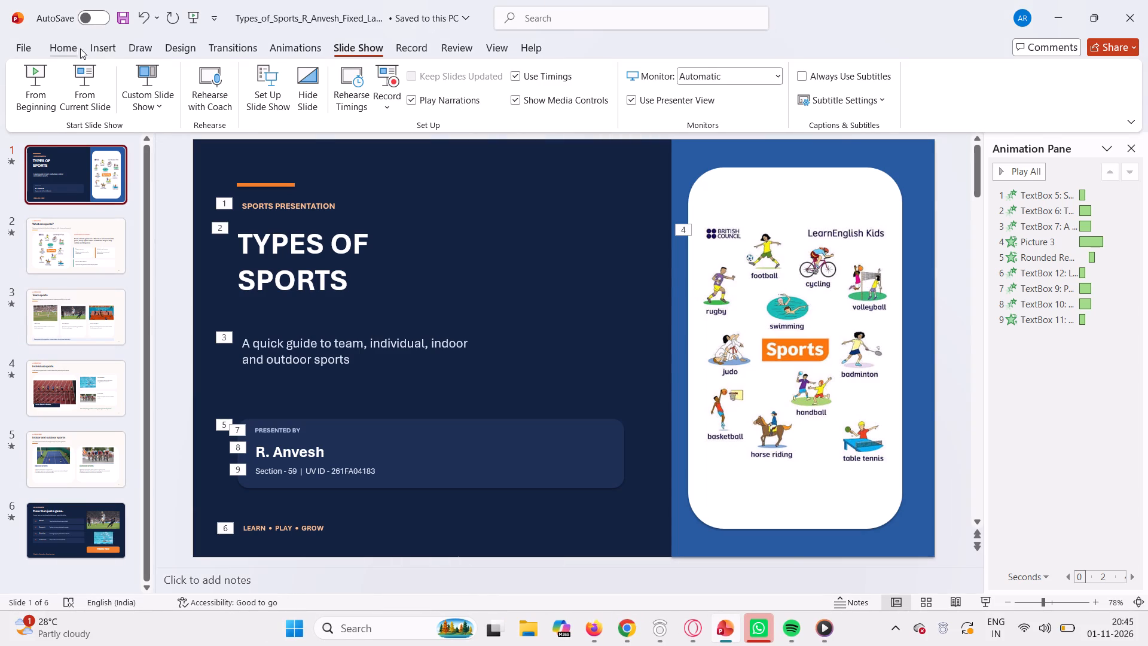
Start the slide show from the current slide, advance through the title slide's animations and go back one step.
left_click(83, 80)
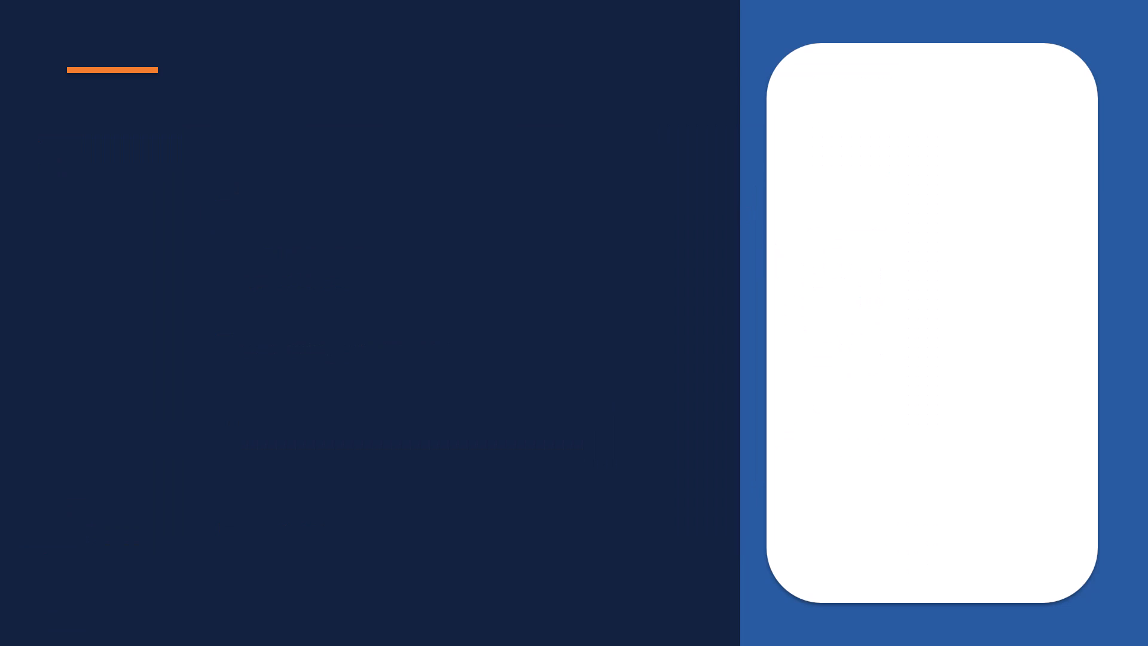
key("space")
key("space")
key("space")
key("space")
key("space")
key("space")
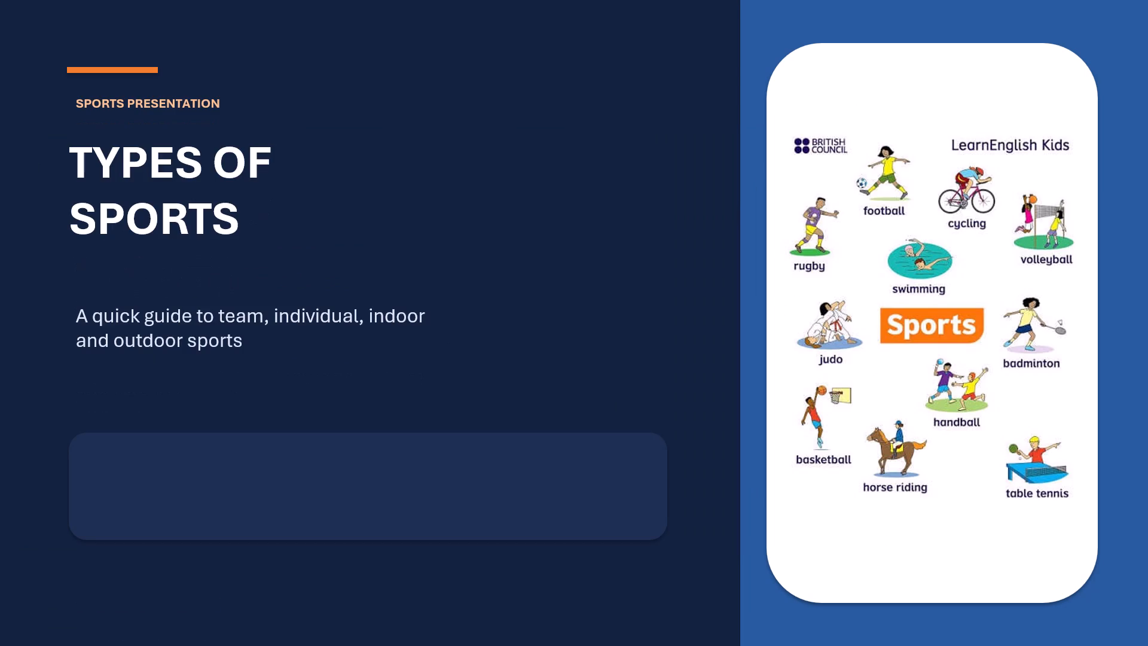
key("BackSpace")
Advance the slide show through the remaining animations of all slides to the end and exit it.
key("space")
key("space")
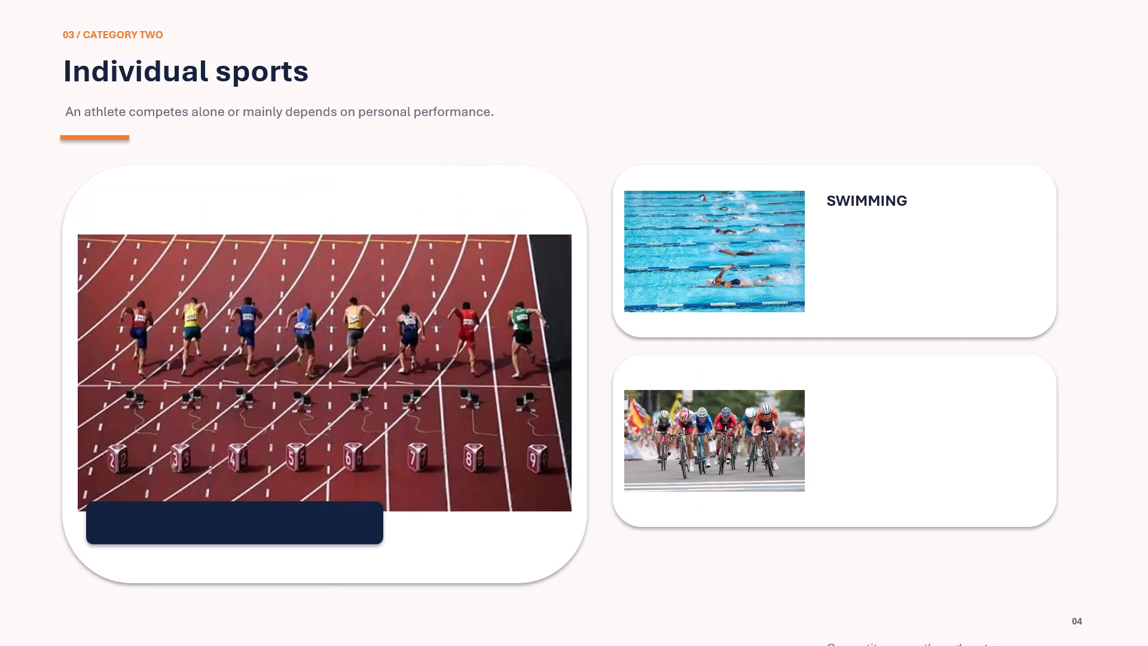
key("space")
key("space")
key("space")
key("space")
key("space")
key("space")
key("space")
key("space")
key("space")
key("space")
key("space")
key("space")
key("space")
key("space")
key("space")
key("space")
key("space")
key("space")
key("space")
key("space")
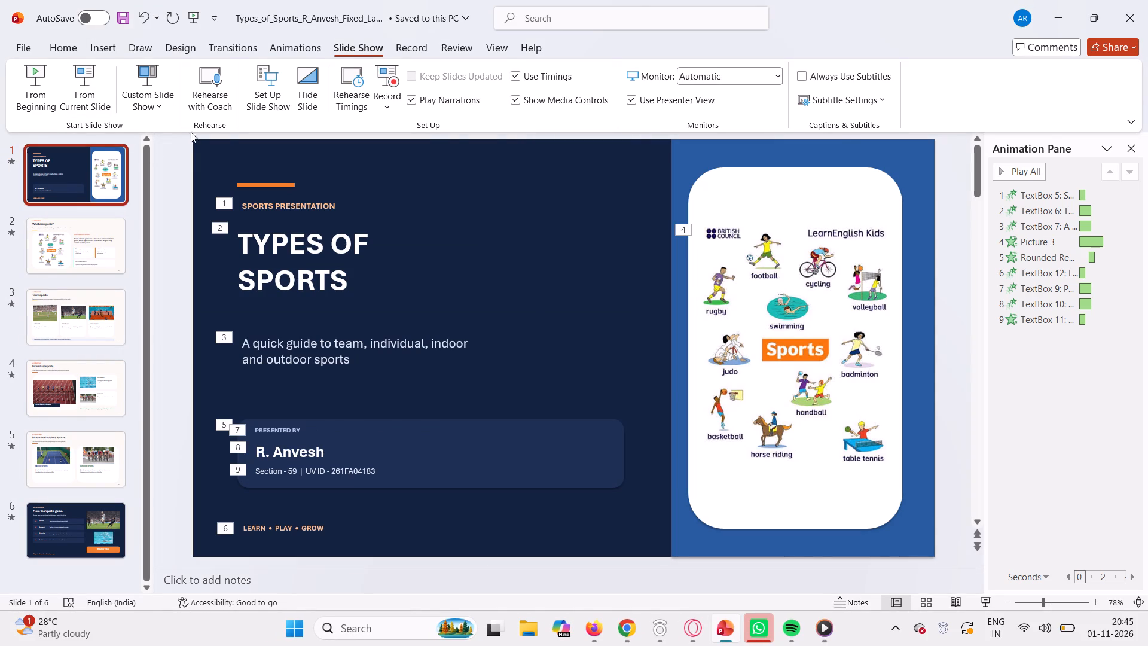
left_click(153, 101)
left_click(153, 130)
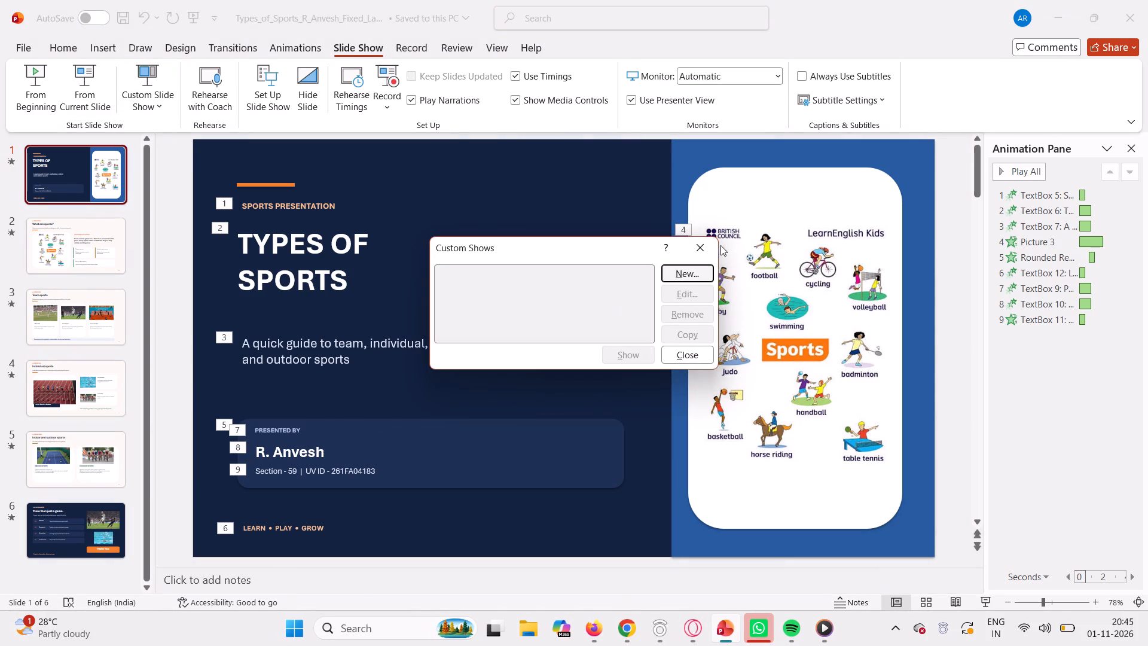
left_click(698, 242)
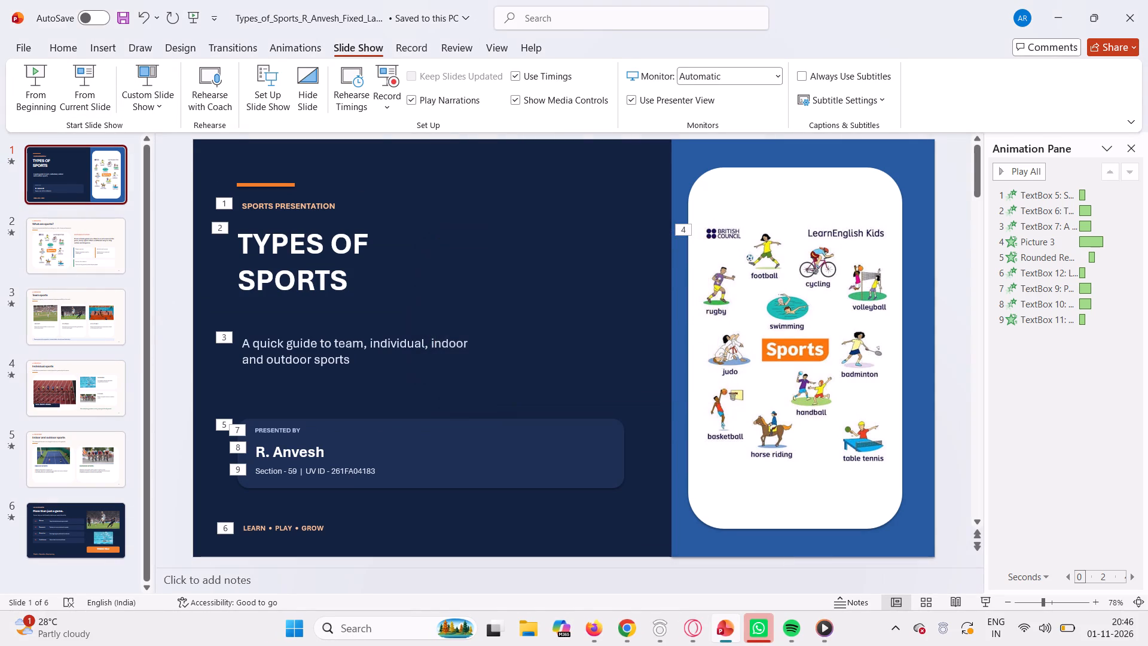
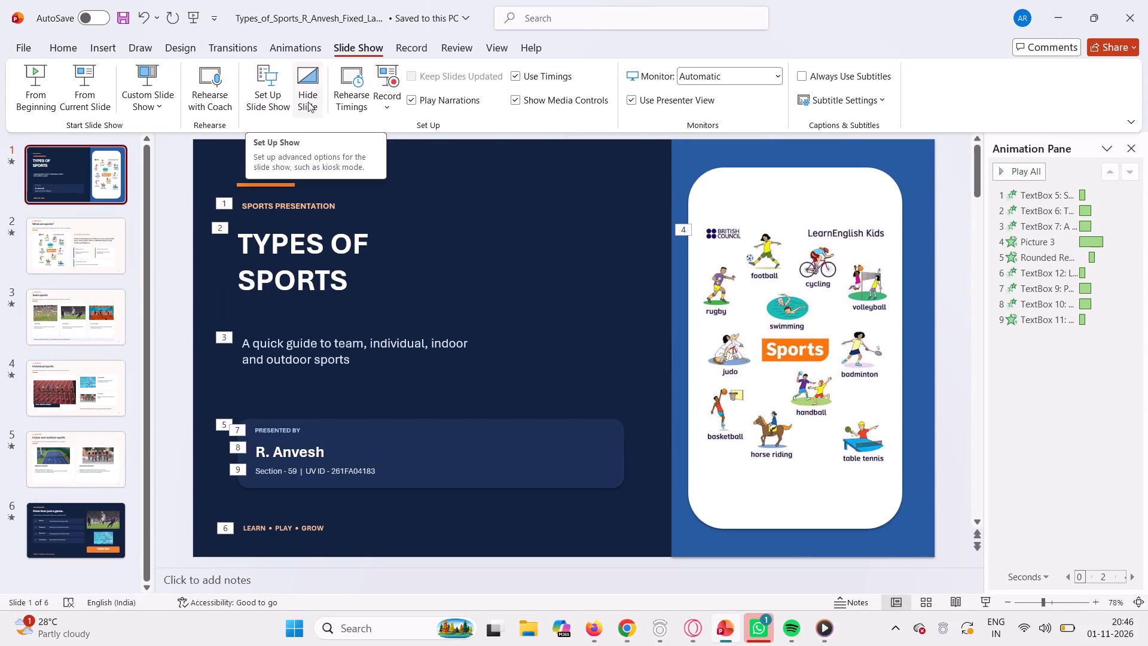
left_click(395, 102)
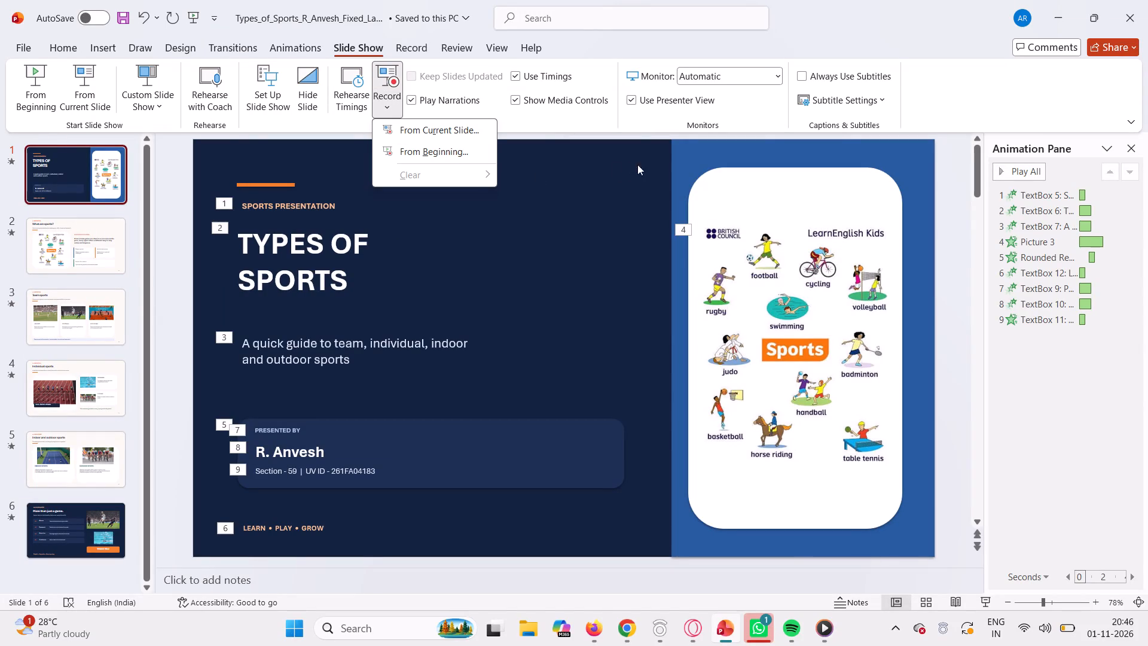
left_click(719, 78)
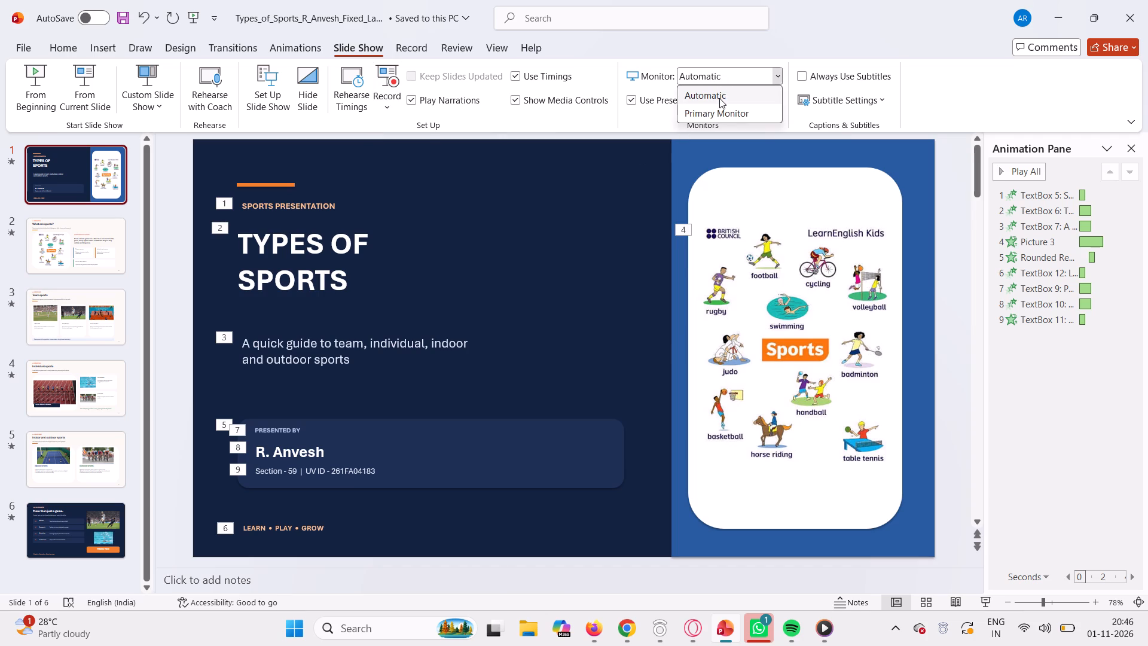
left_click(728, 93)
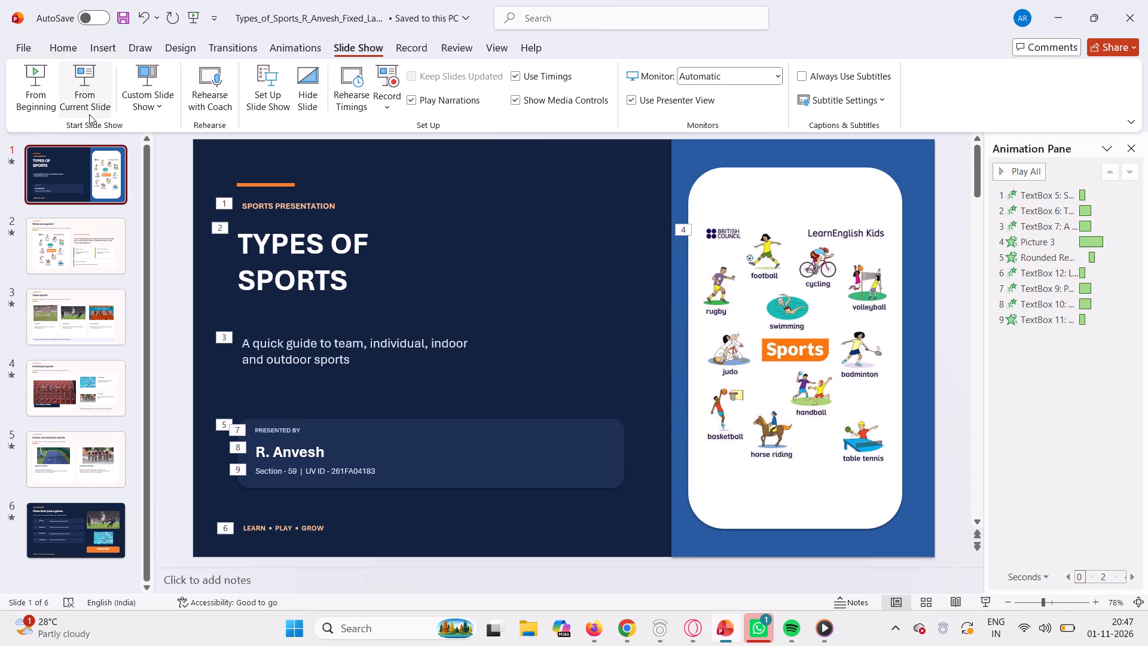
Start the slide show from the beginning and play through all of the title slide's animations.
left_click(32, 96)
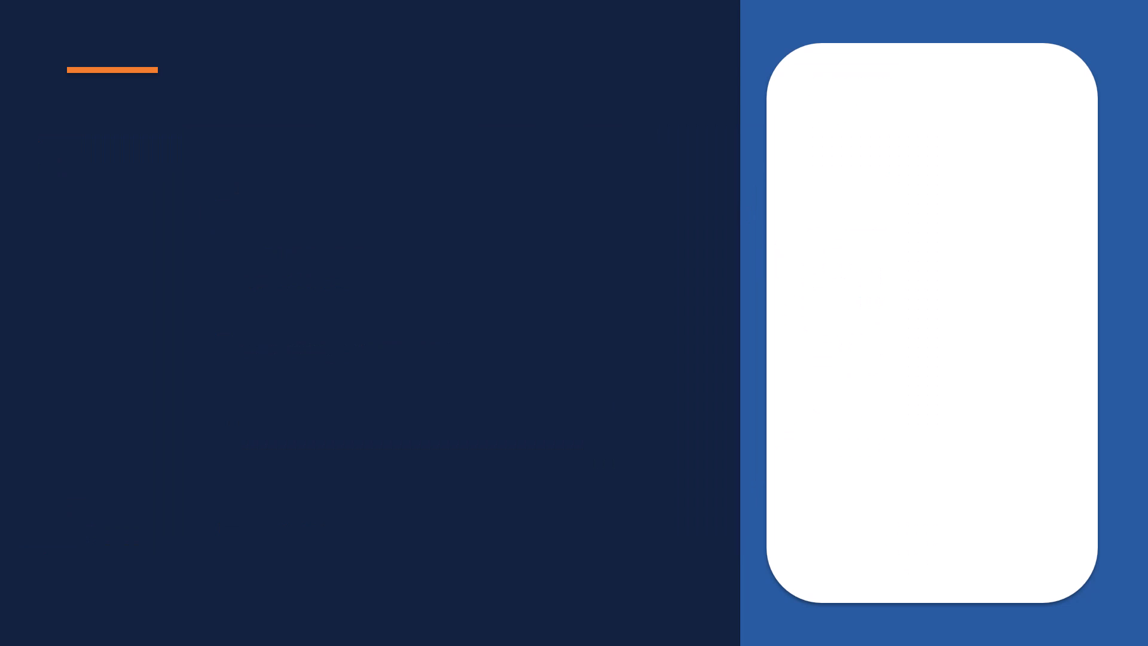
key("Right")
key("Right")
key("Right")
key("Right")
key("Right")
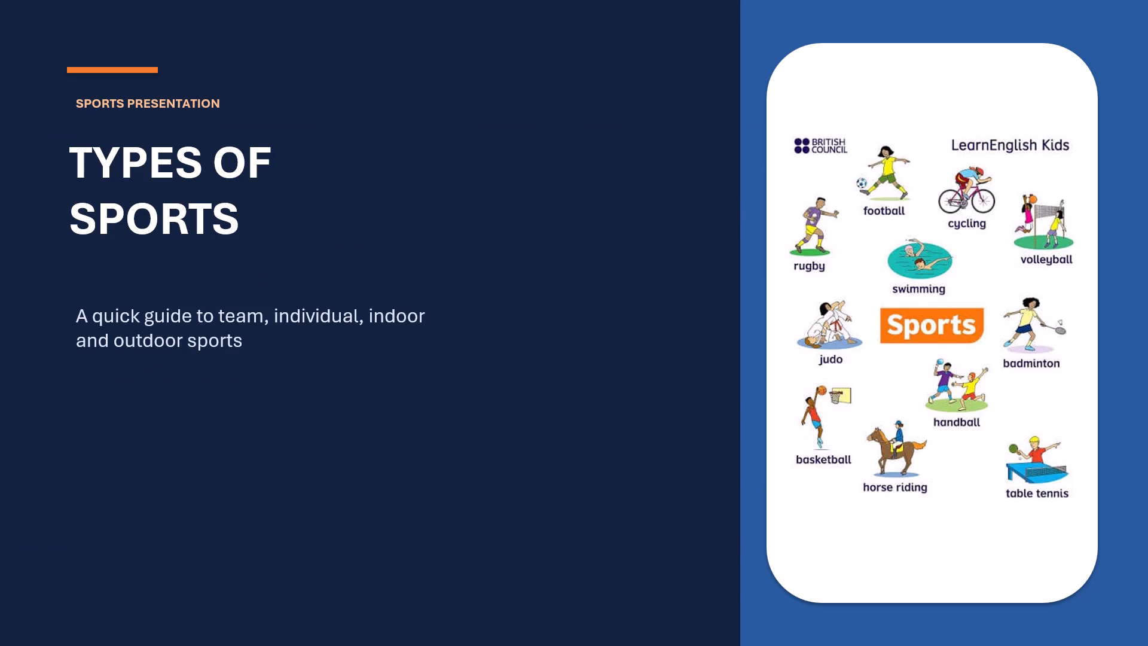
key("Right")
key("Right")
key("Right")
key("Right")
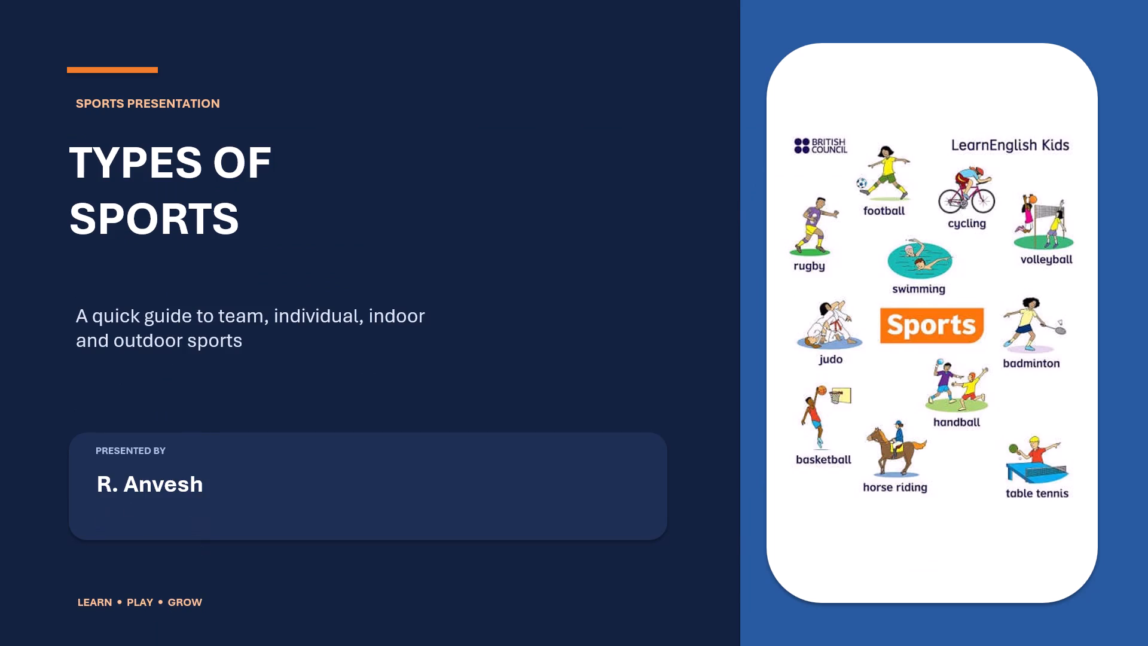
key("Right")
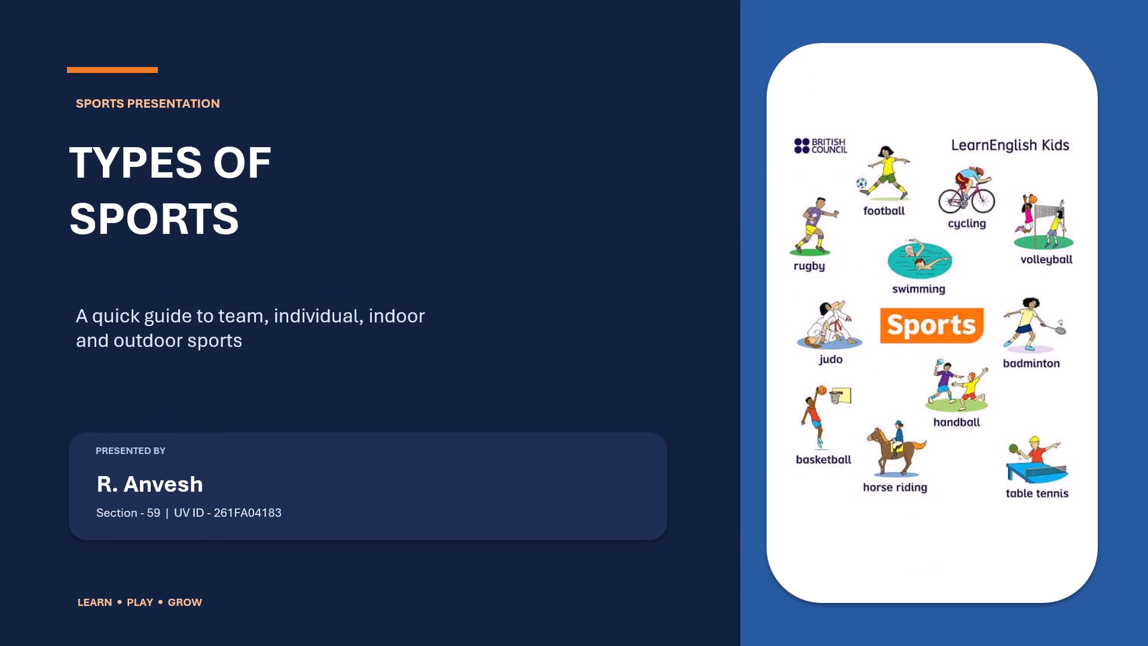
Play through the animations of the "What are sports?" slide and advance to the Category One slide.
key("Right")
key("Right")
key("Right")
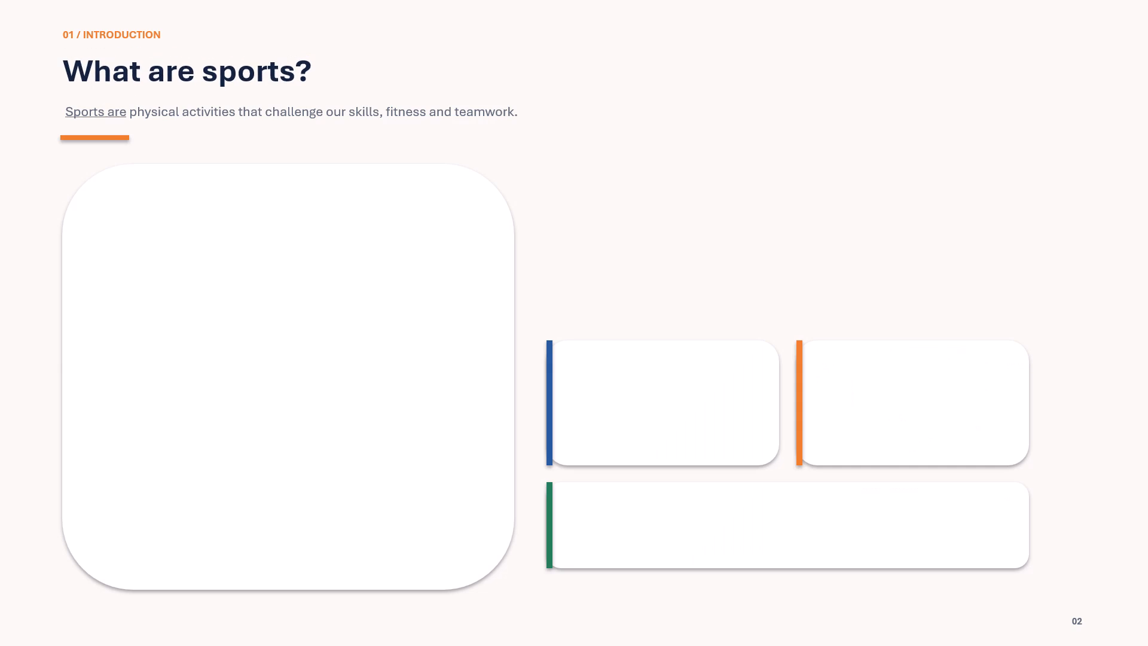
key("Right")
key("Right")
key("Right")
key("Right")
key("Right")
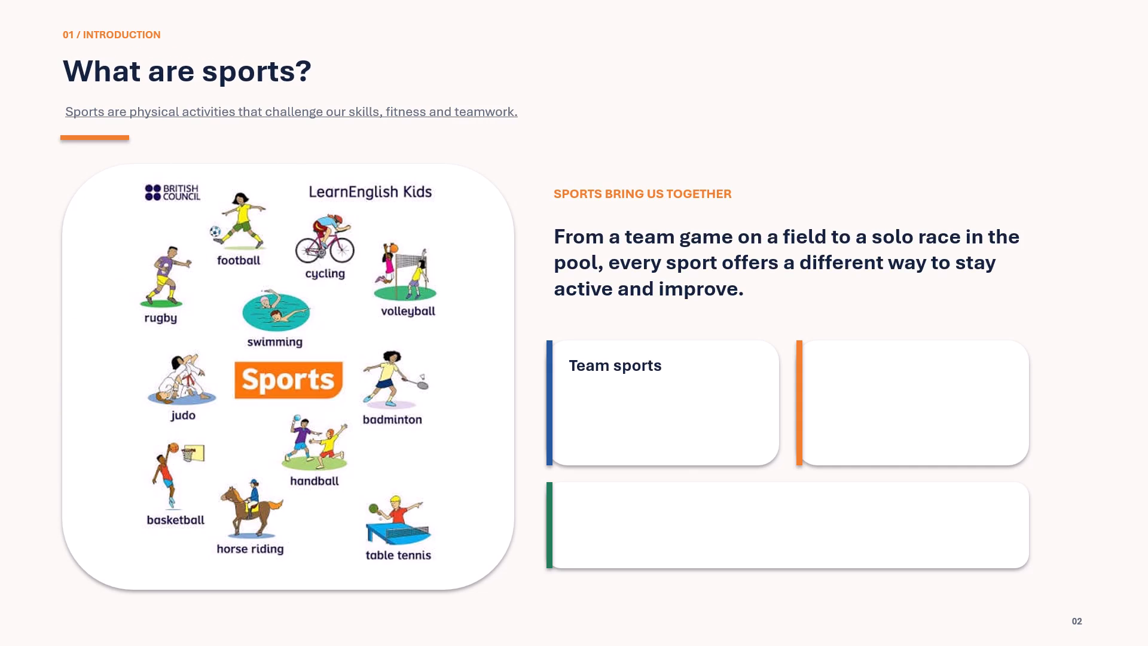
key("Right")
key("Right")
key("Right")
key("Right")
key("Right")
key("Right")
key("Right")
key("Right")
key("Right")
key("Right")
key("Right")
key("Right")
key("Right")
key("Right")
key("Right")
key("Right")
key("Right")
key("Right")
key("Right")
key("Right")
key("Right")
key("Right")
key("Right")
key("Right")
key("Right")
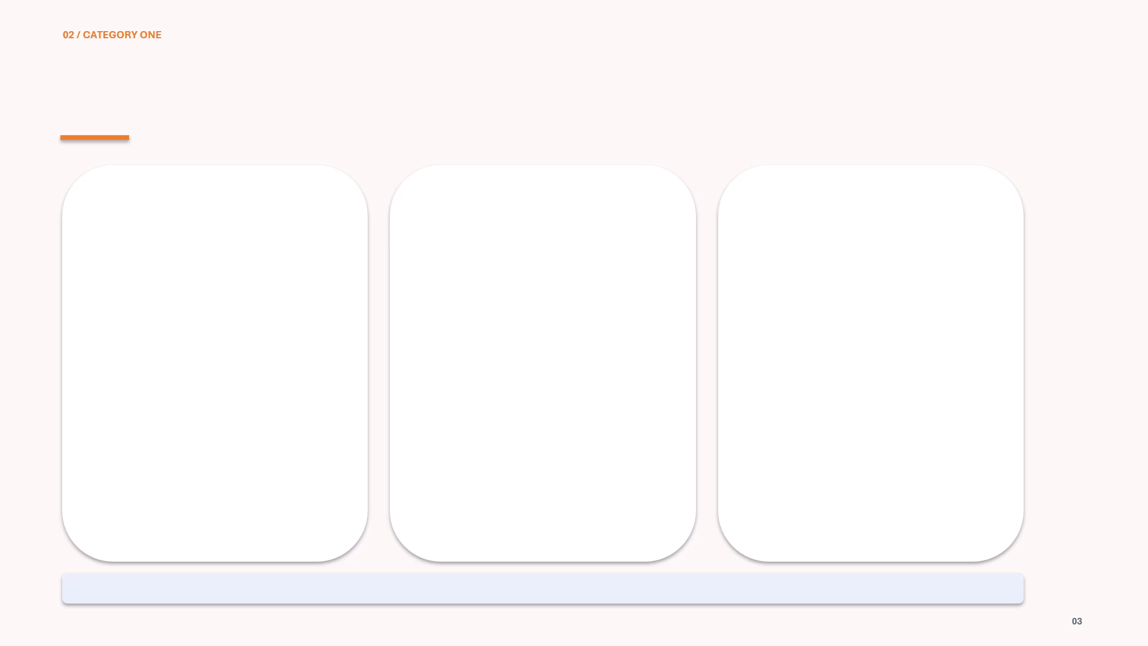
Advance the slide show through the animations of the remaining slides to the end and exit it.
key("Right")
key("Right")
key("Right")
key("Right")
key("Right")
key("Right")
key("Right")
key("Right")
key("Right")
key("Right")
key("Right")
key("Right")
key("Right")
key("Right")
key("Right")
key("Right")
key("Right")
key("Right")
key("Right")
key("Right")
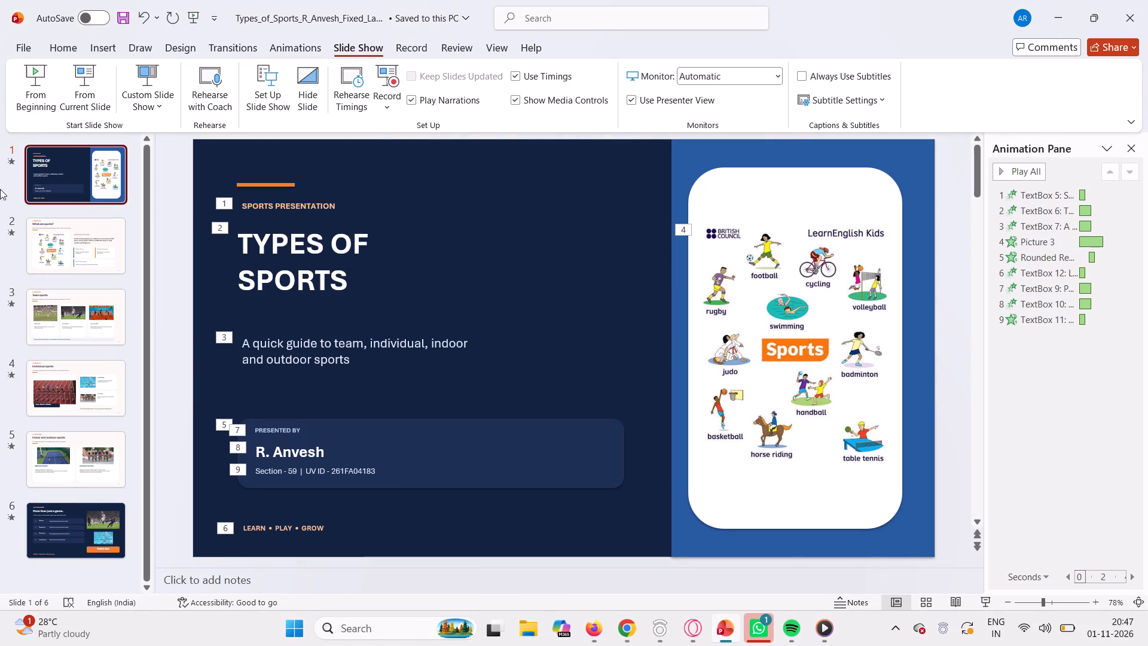
Create a custom show named Custom Show 1 containing slides 1 to 6 in their existing order.
left_click(152, 105)
left_click(160, 125)
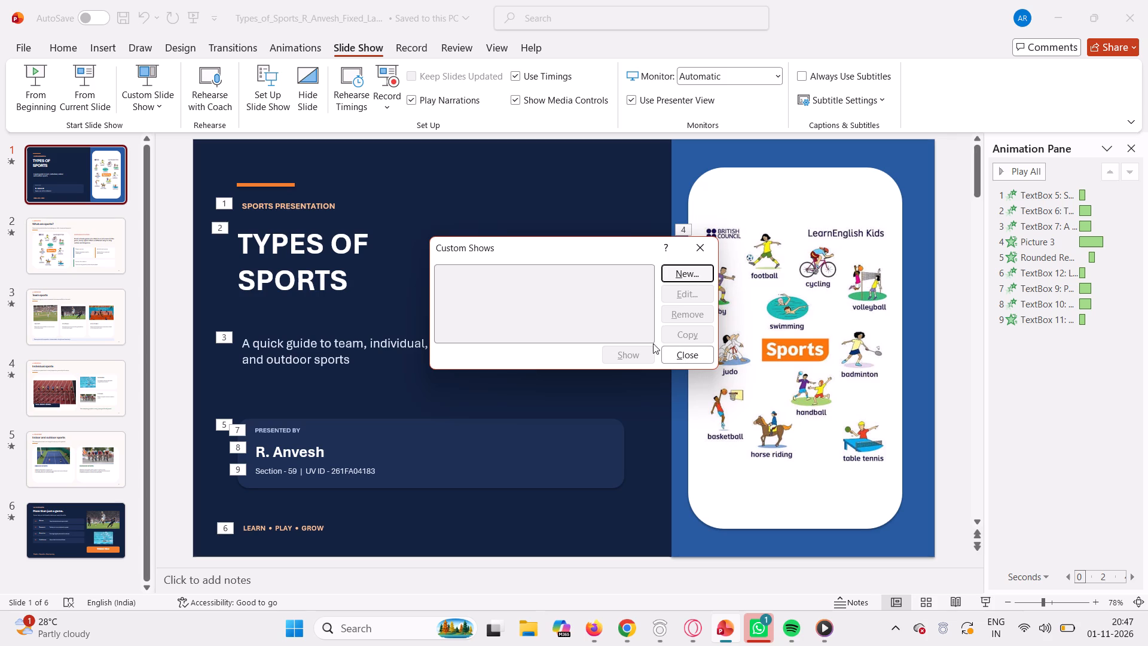
left_click(682, 272)
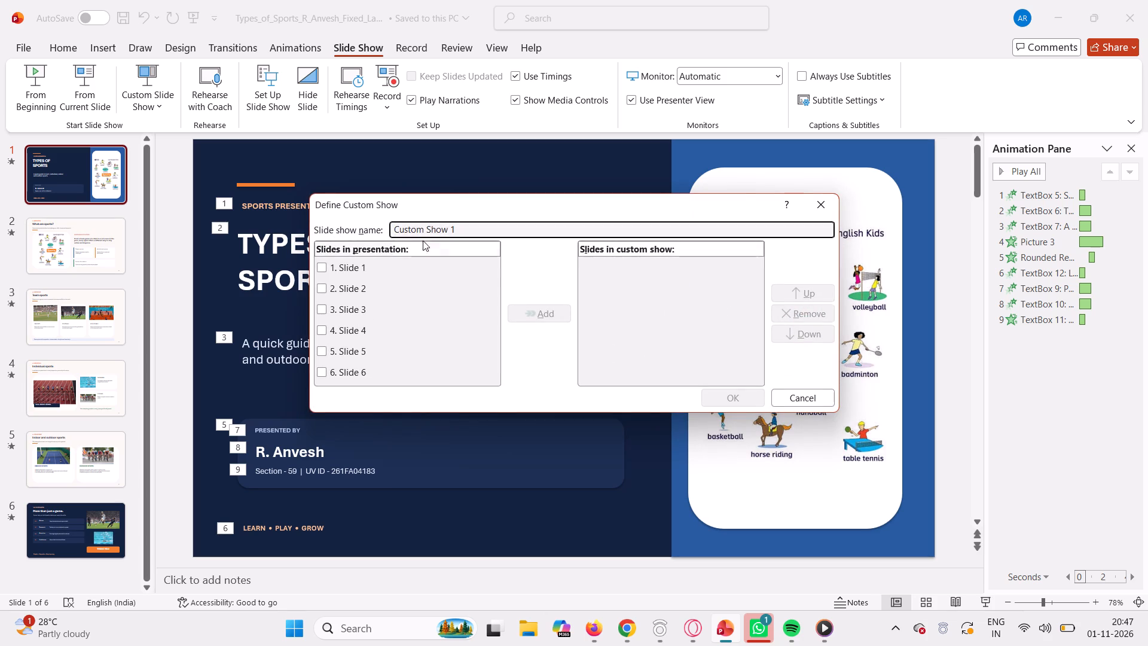
left_click(318, 269)
left_click(322, 285)
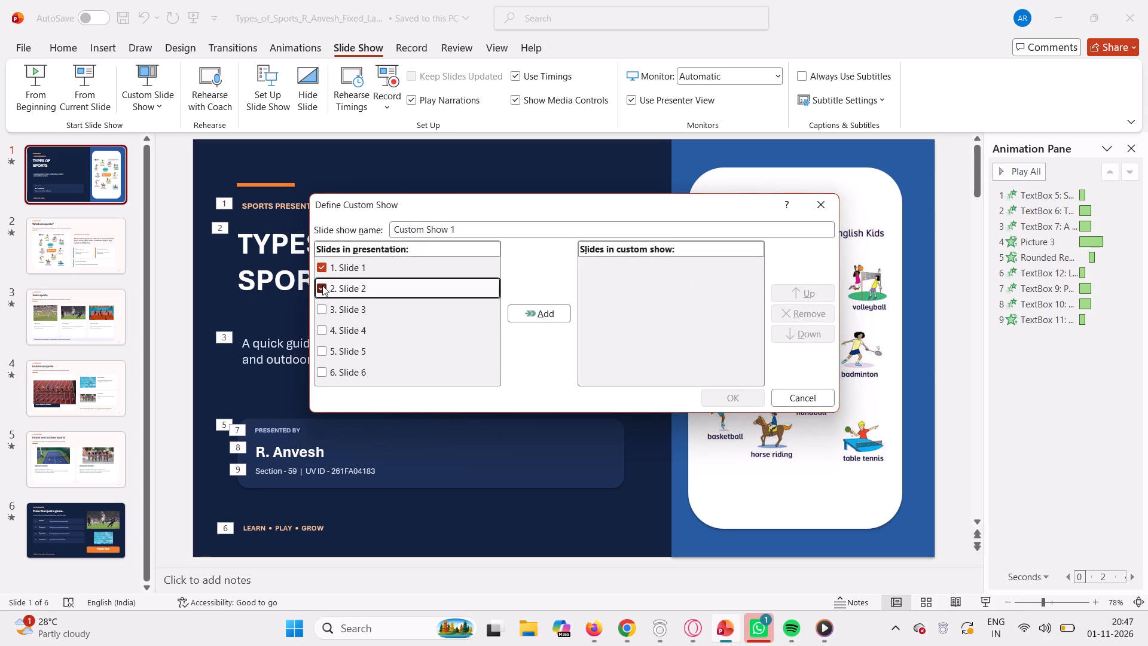
left_click(322, 312)
left_click(322, 331)
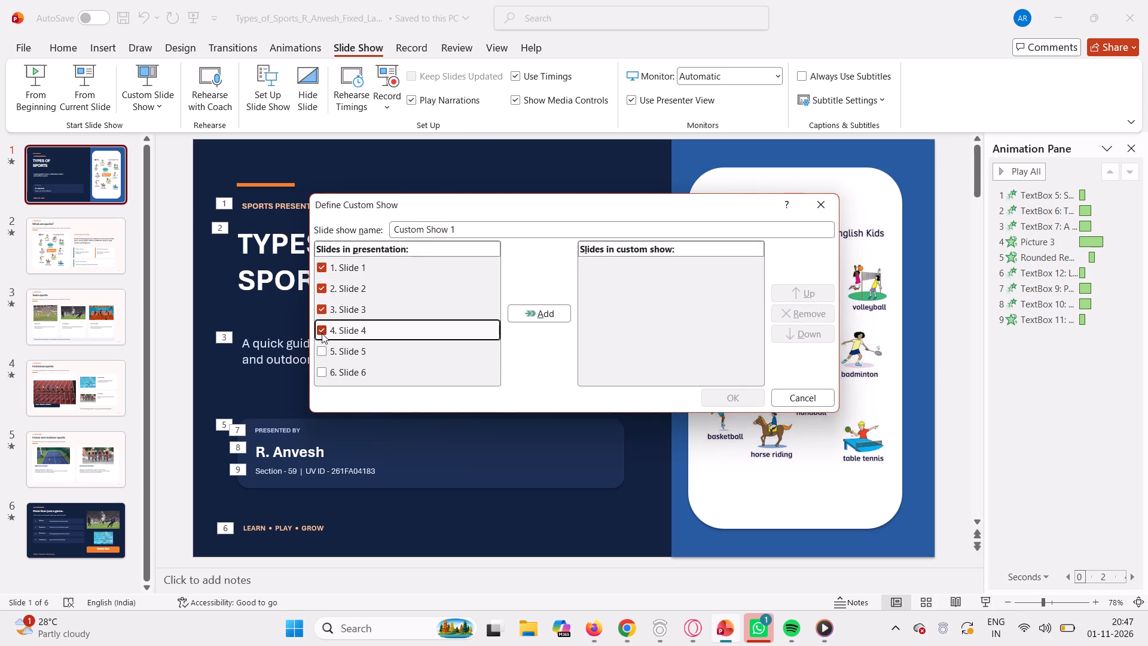
left_click(324, 353)
left_click(324, 364)
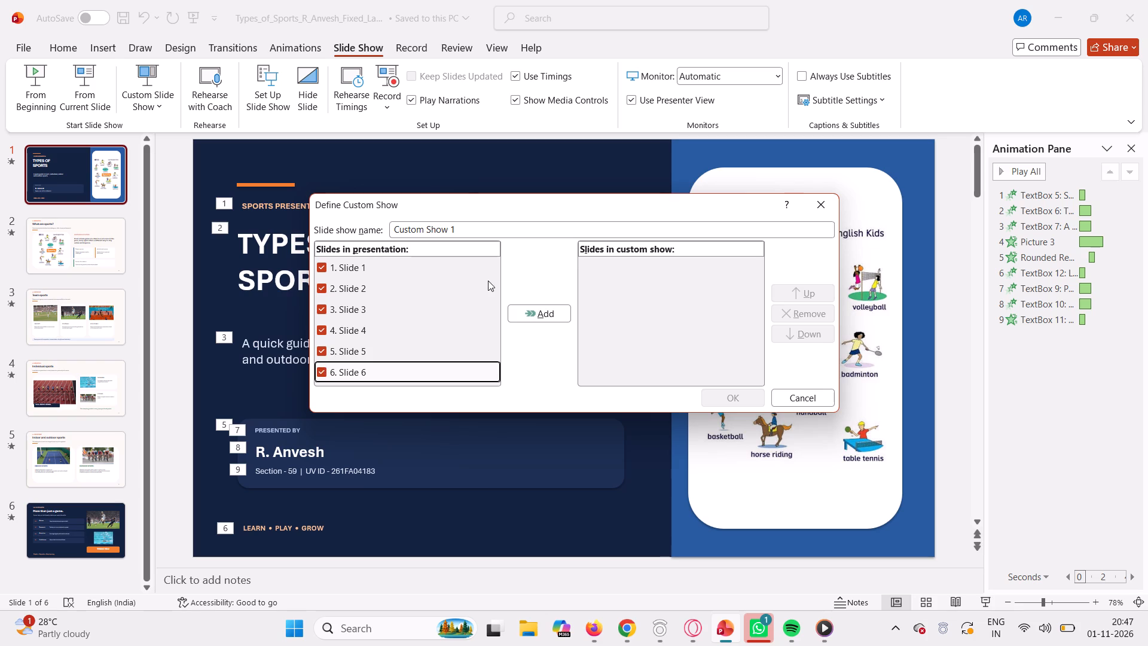
left_click(539, 304)
left_click(541, 308)
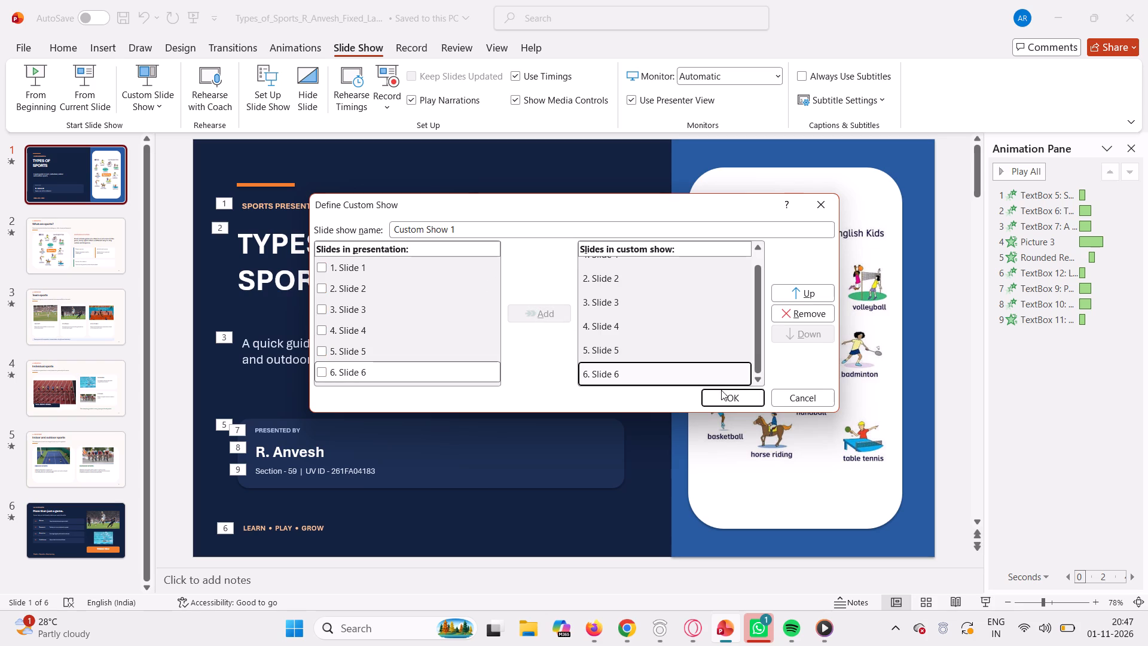
left_click(722, 395)
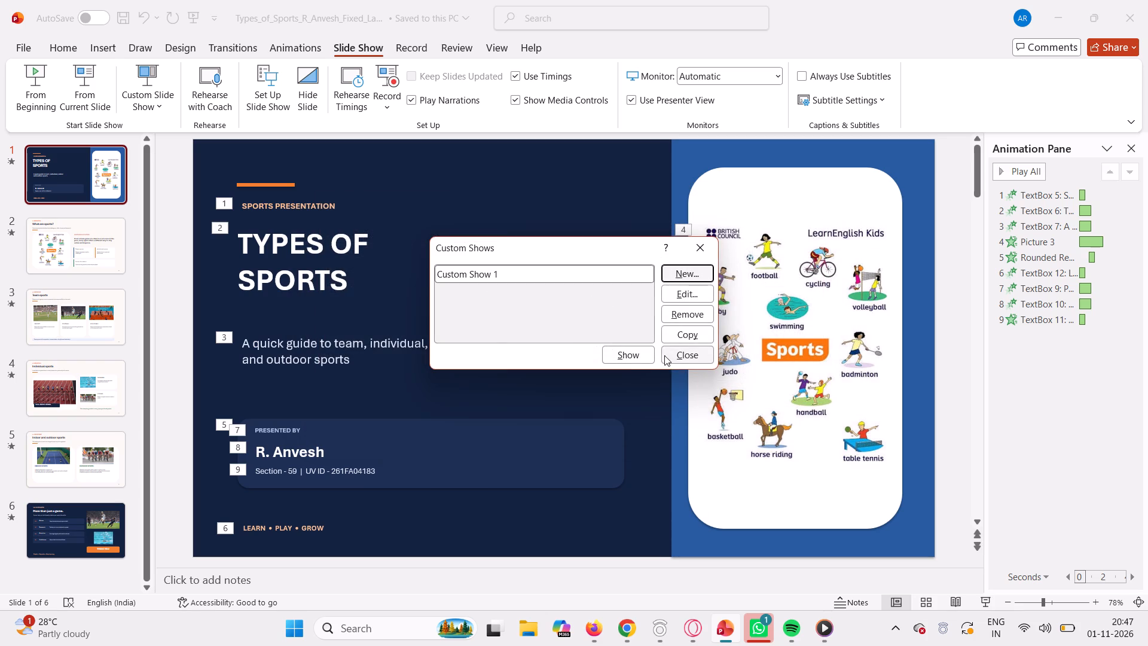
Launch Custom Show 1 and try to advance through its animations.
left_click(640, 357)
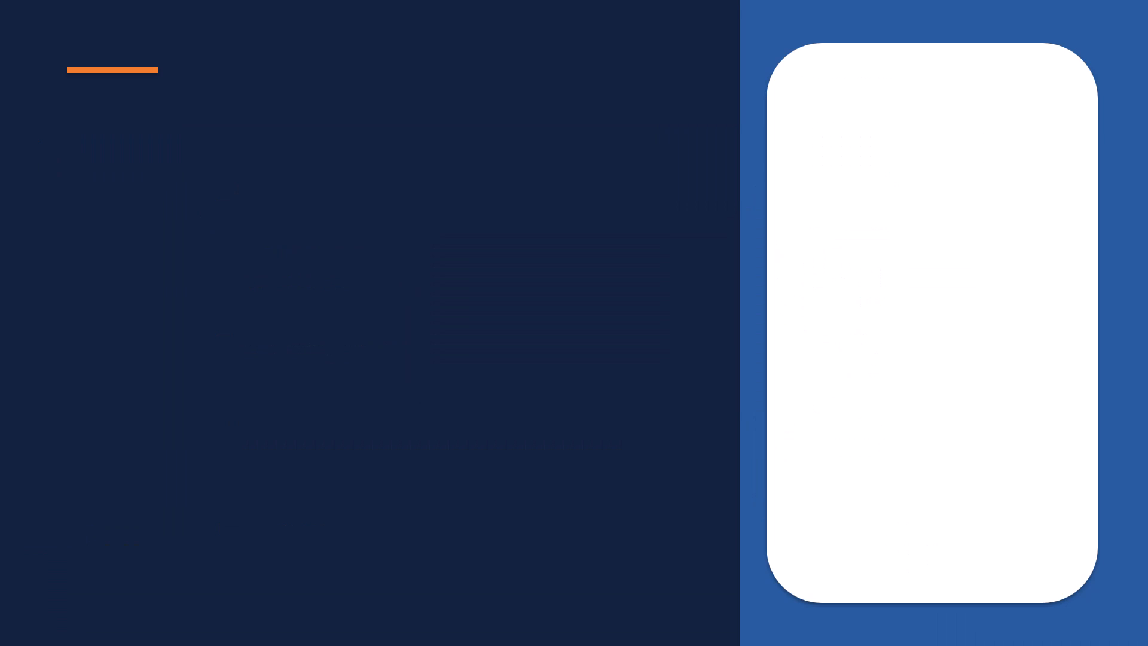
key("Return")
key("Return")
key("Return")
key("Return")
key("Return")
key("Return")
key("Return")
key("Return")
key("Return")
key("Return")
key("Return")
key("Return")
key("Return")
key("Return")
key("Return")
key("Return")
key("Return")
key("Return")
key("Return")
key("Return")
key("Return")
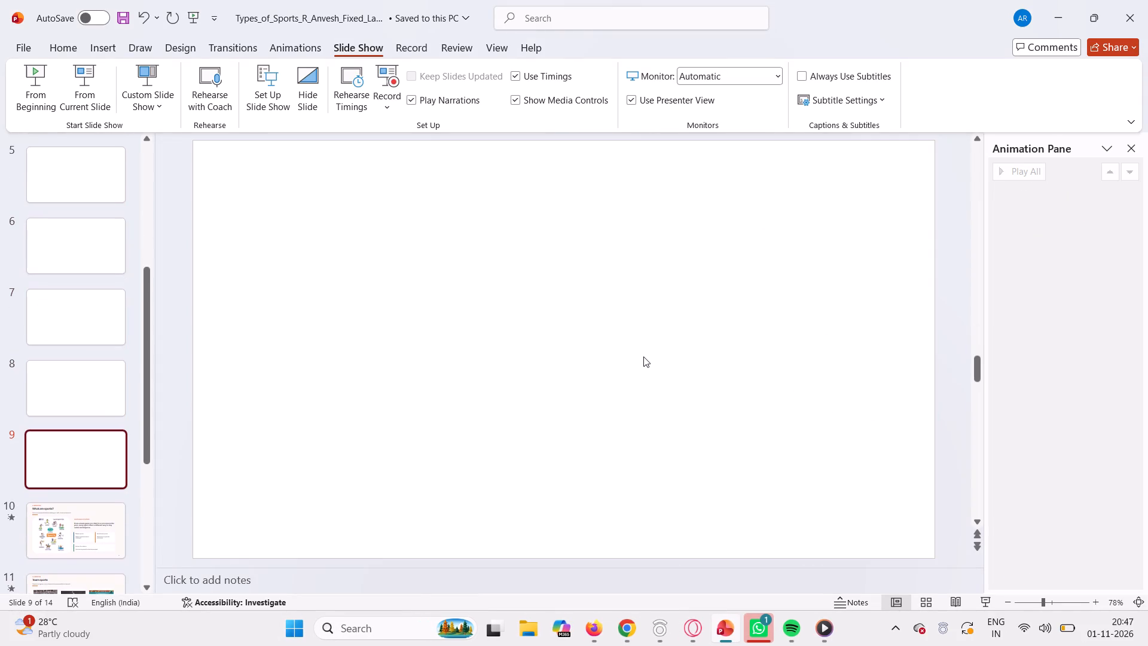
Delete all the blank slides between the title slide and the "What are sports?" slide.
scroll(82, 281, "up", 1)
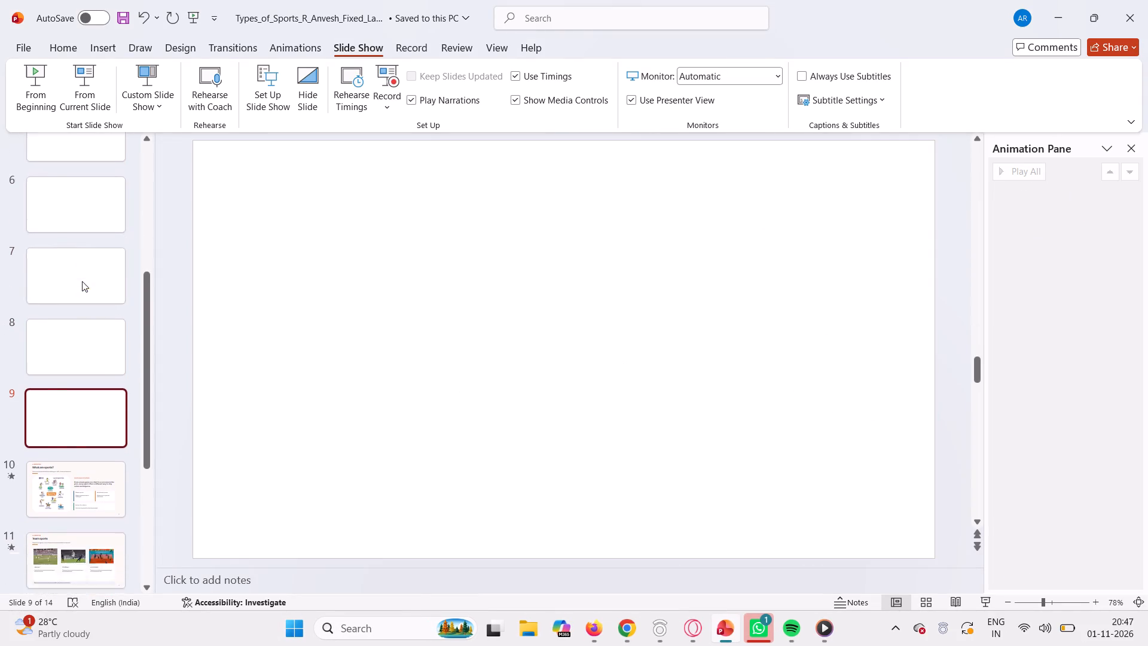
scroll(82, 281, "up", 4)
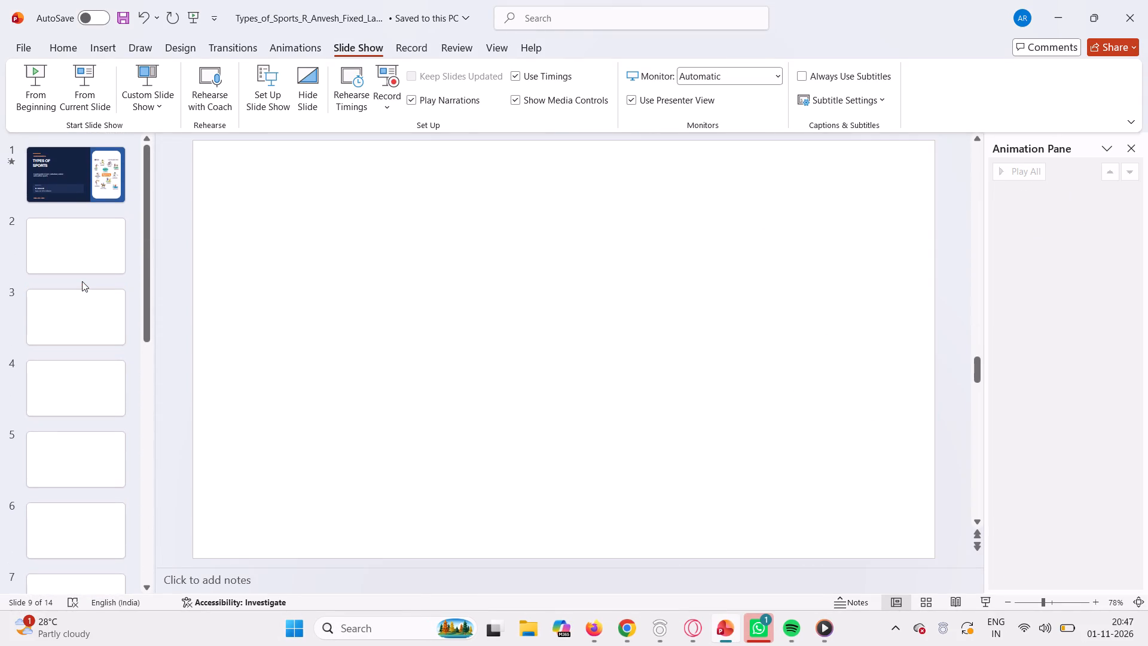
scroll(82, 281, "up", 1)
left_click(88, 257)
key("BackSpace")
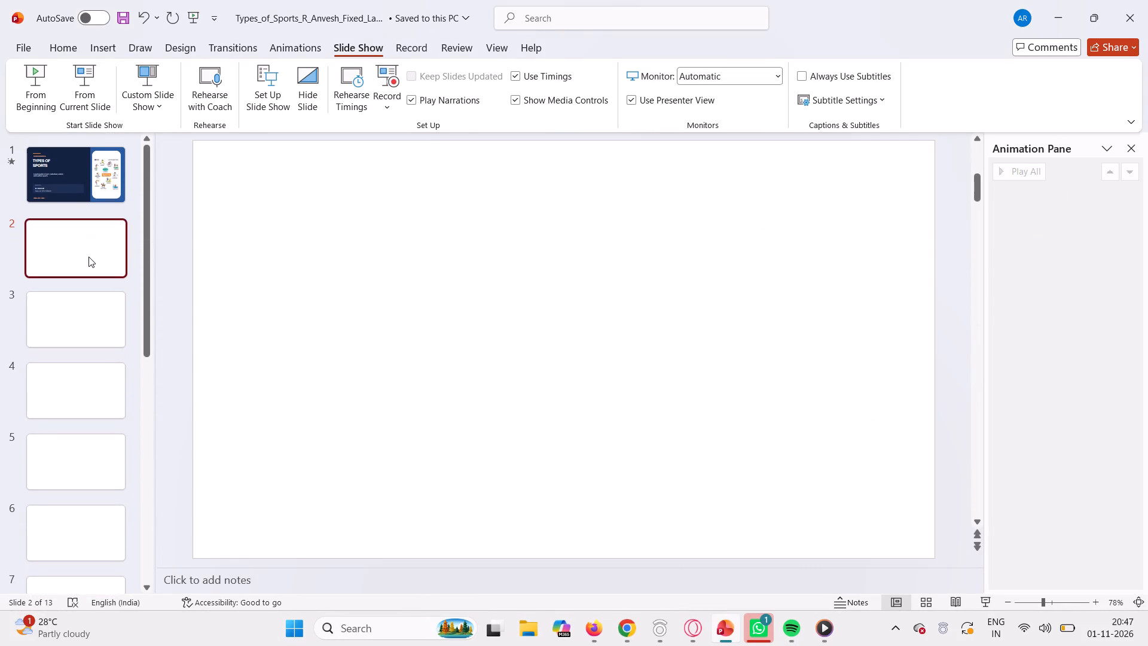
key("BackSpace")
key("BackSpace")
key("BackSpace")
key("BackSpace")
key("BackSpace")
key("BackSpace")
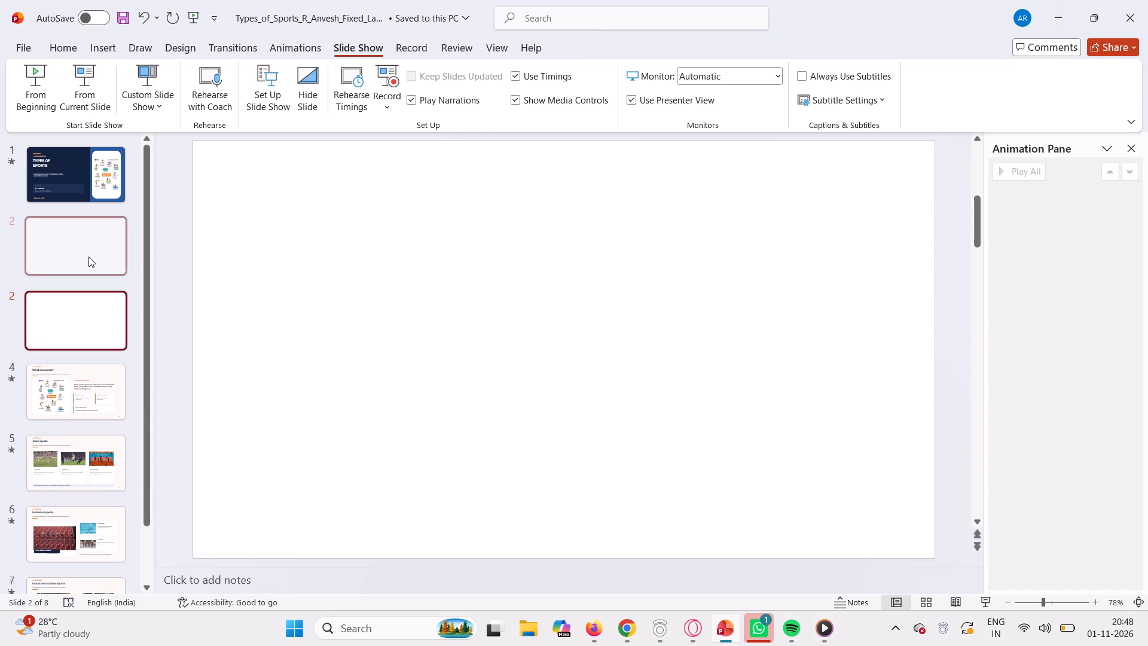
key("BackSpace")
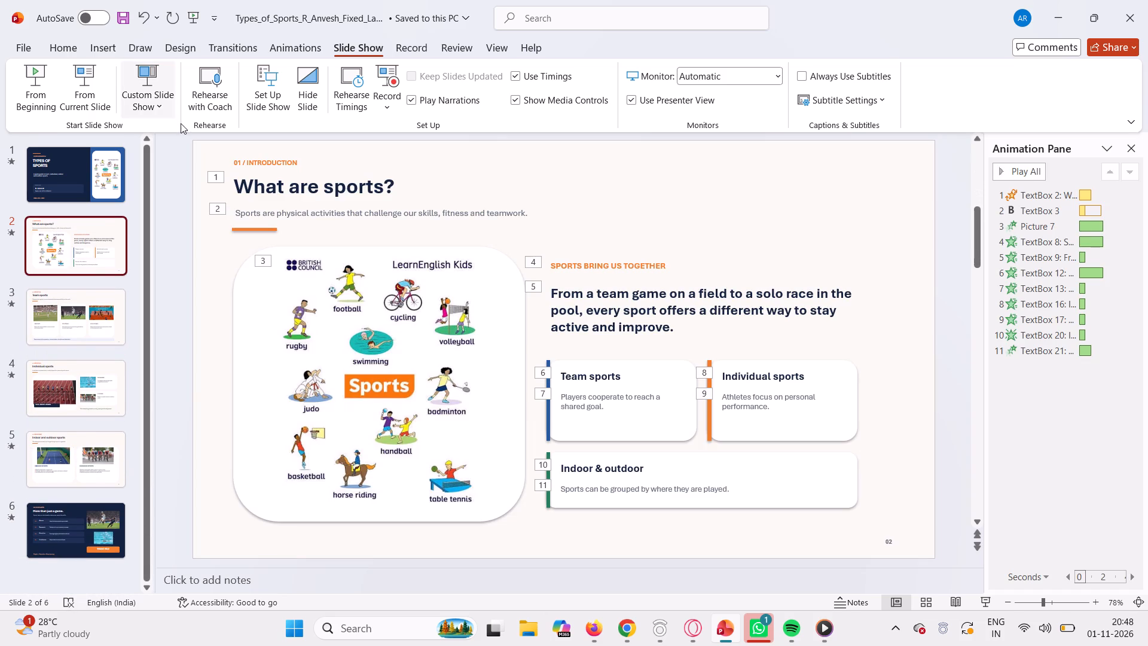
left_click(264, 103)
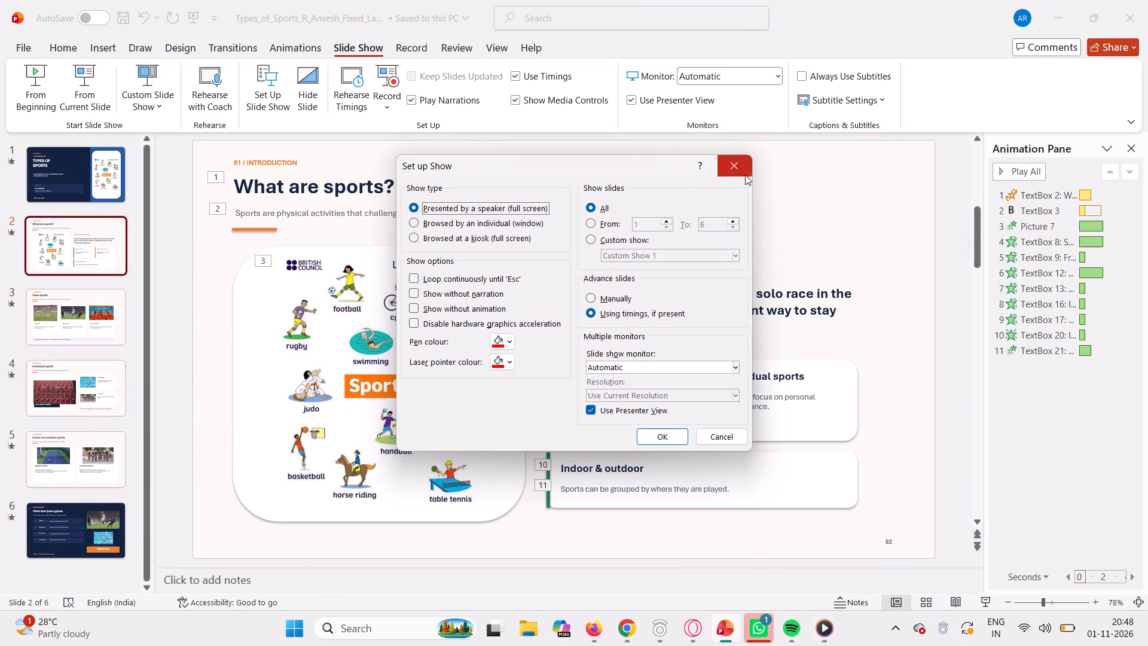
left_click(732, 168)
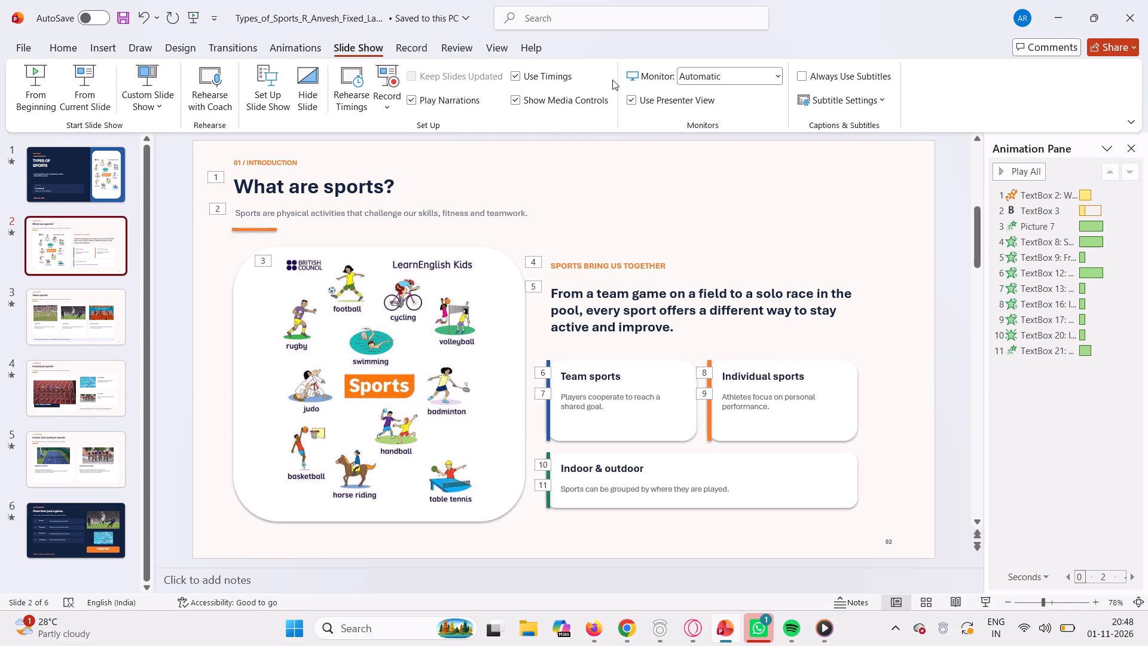
Set the slide show monitor to Primary Monitor.
left_click(742, 79)
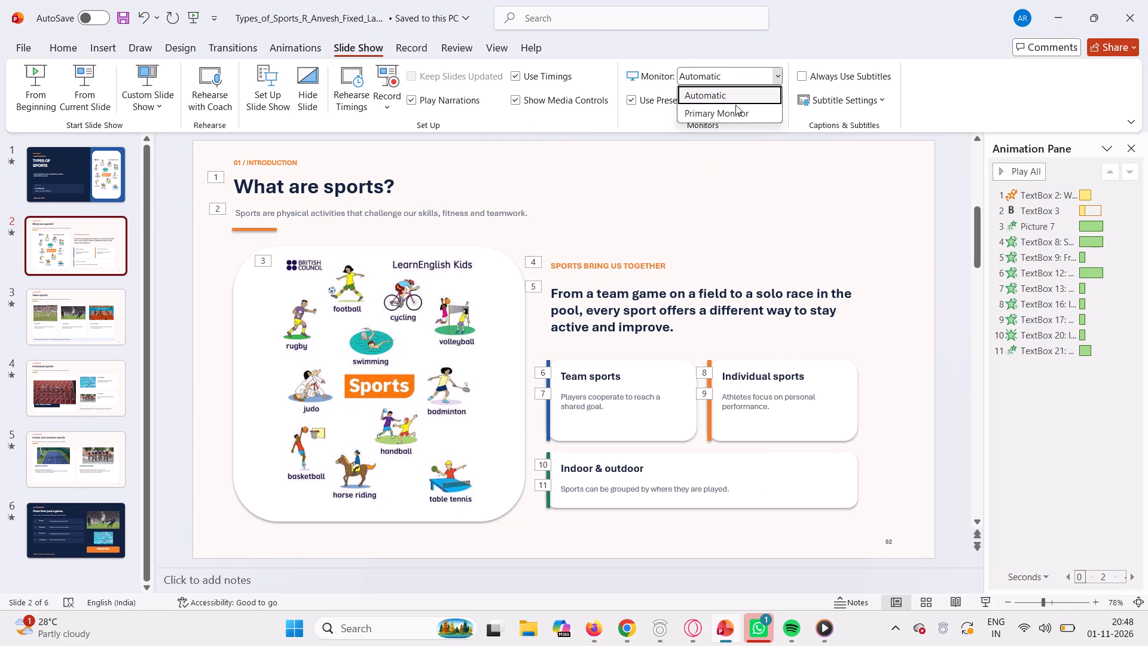
left_click(735, 105)
left_click(734, 105)
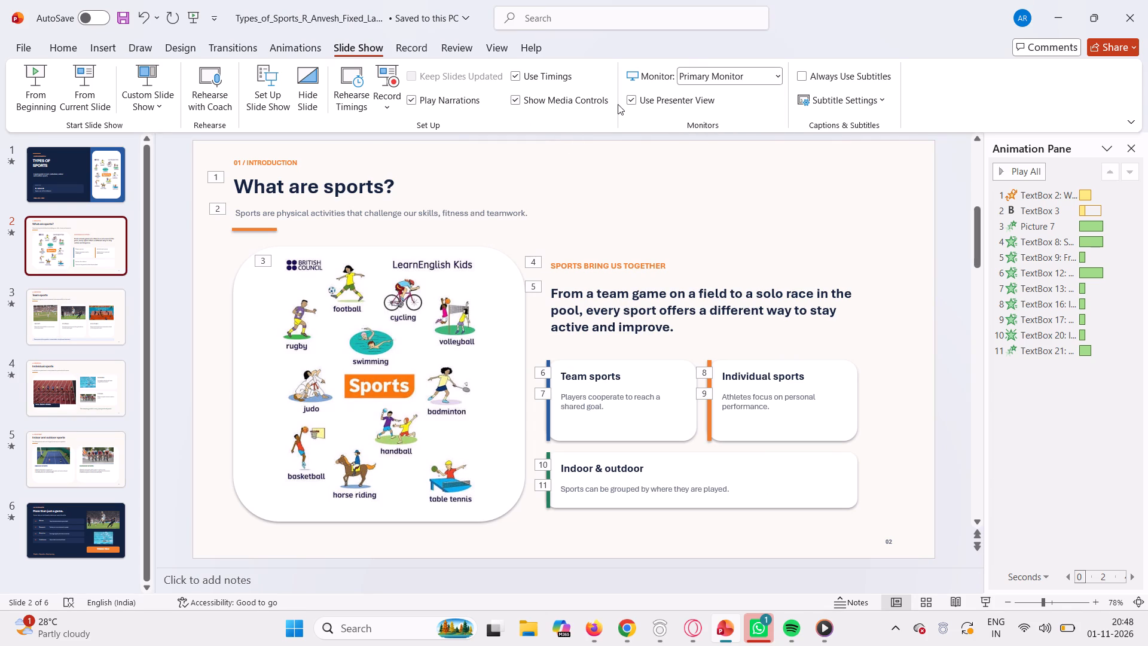
Start the slide show from the beginning and advance through the title slide's animations.
left_click(40, 77)
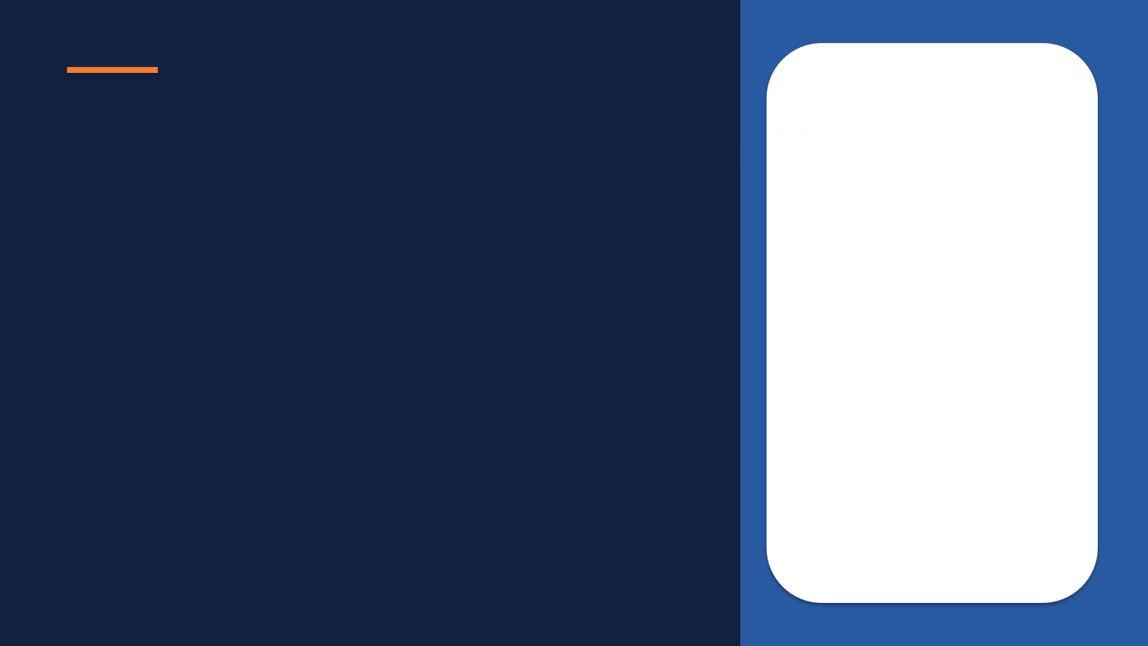
key("Right")
key("Right")
key("Right")
key("Right")
key("Right")
key("Right")
key("Right")
key("Right")
key("Right")
key("Right")
key("Right")
key("Right")
key("Right")
key("Right")
key("Right")
key("Right")
key("Right")
key("Right")
key("Right")
key("Right")
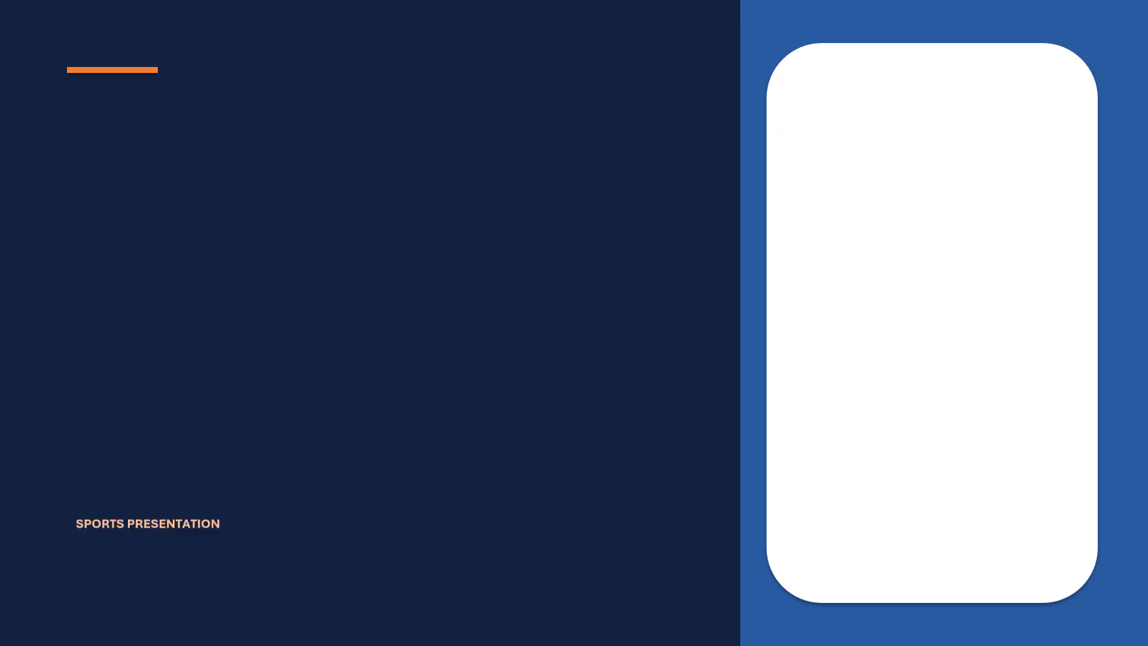
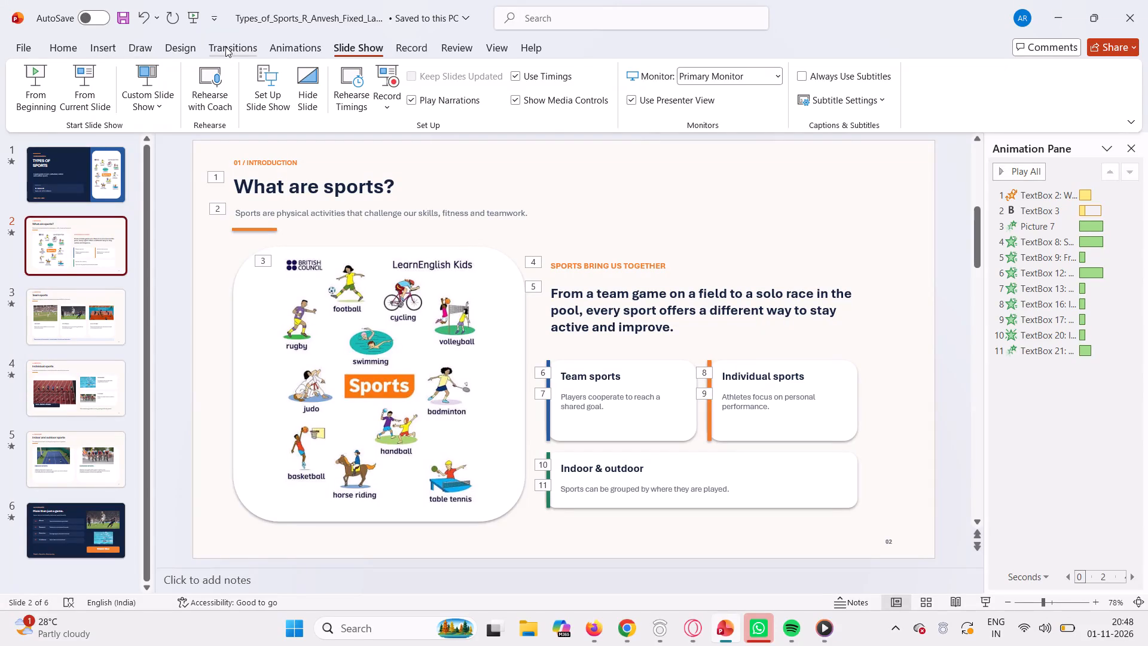
Hide the list of slide animations to give the slide editing area more room.
left_click(279, 49)
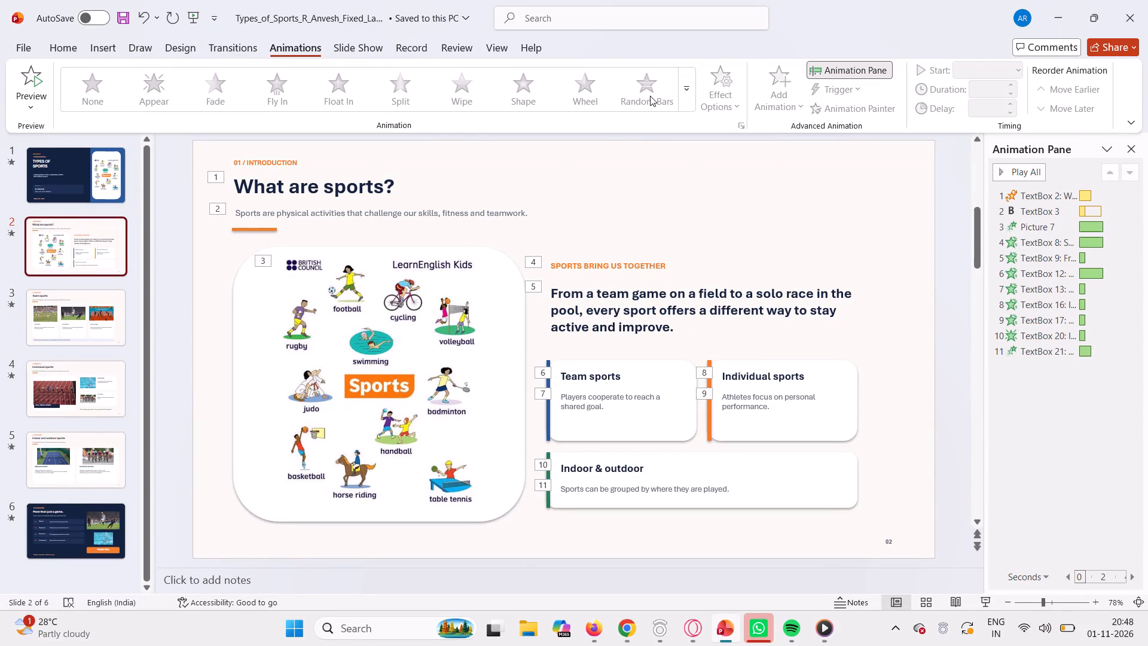
left_click(856, 96)
left_click(873, 65)
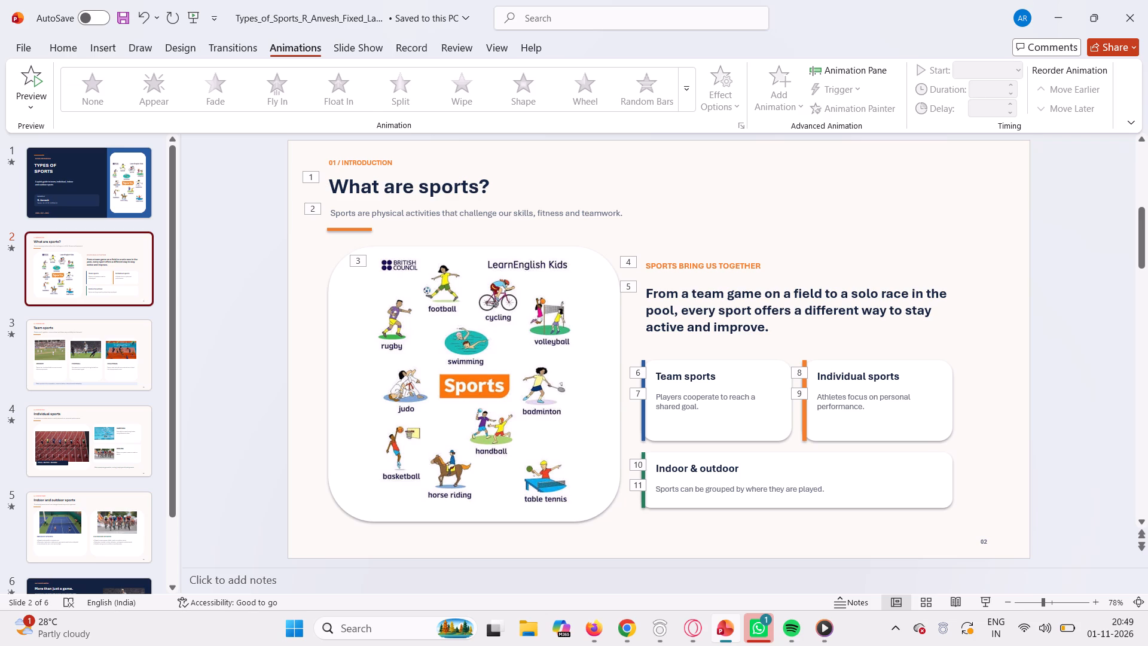
Set the slide show monitor to Automatic and turn off Presenter View.
left_click(352, 51)
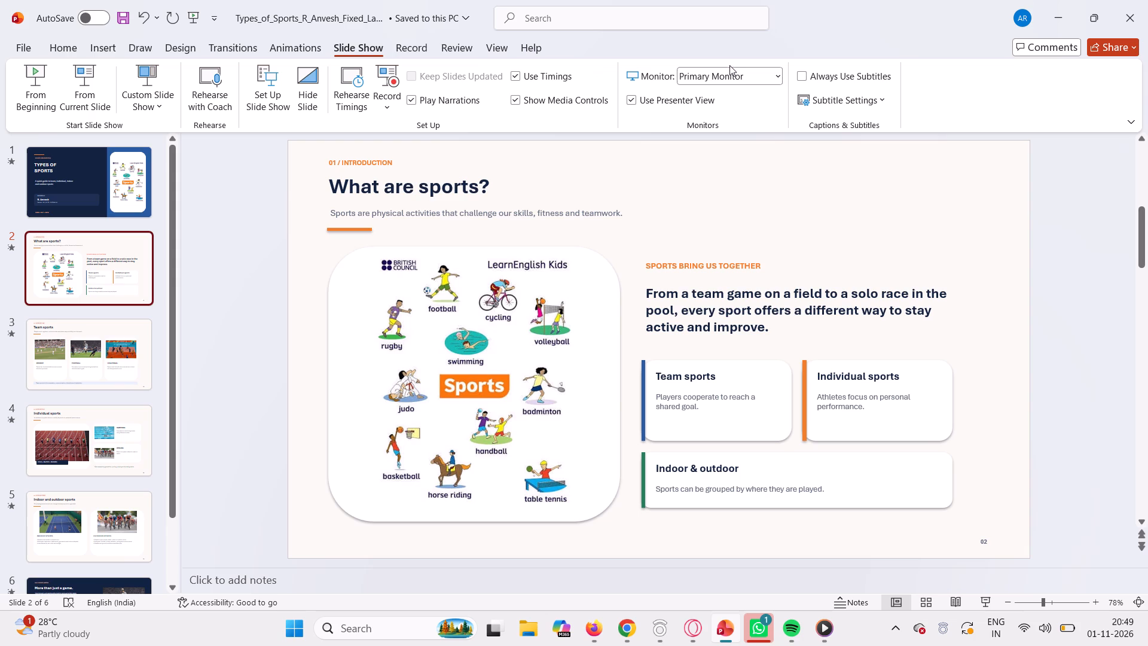
left_click(729, 66)
left_click(725, 73)
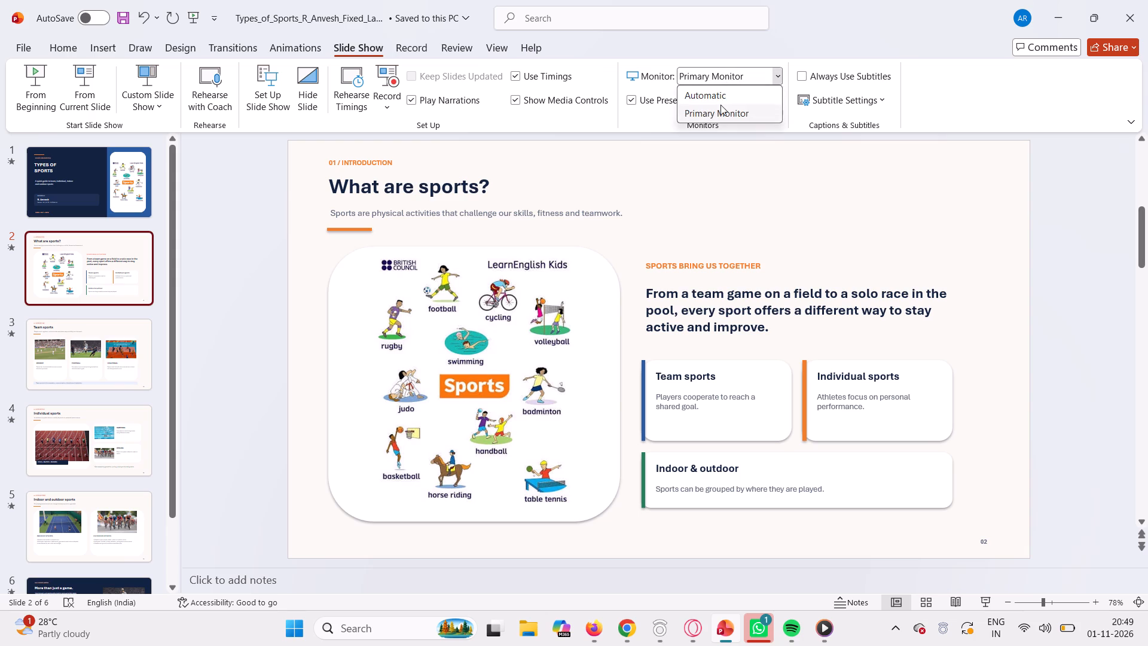
left_click(723, 98)
left_click(631, 100)
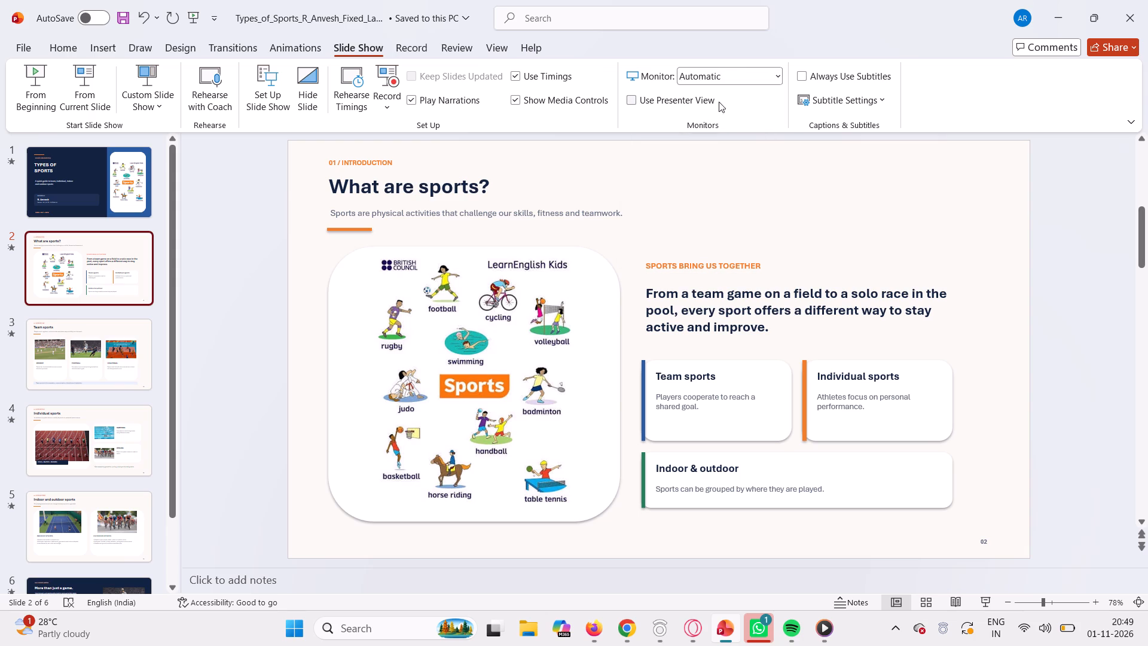
Turn on Always Use Subtitles and position the subtitles at Bottom (Overlaid).
left_click(798, 75)
left_click(853, 97)
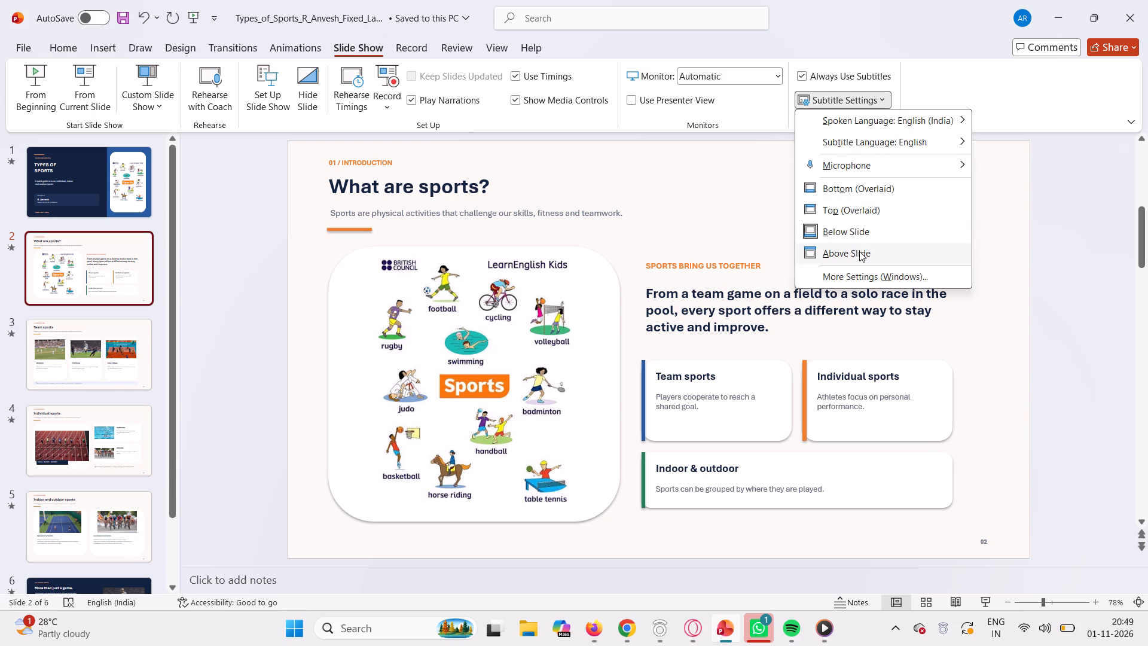
left_click(861, 187)
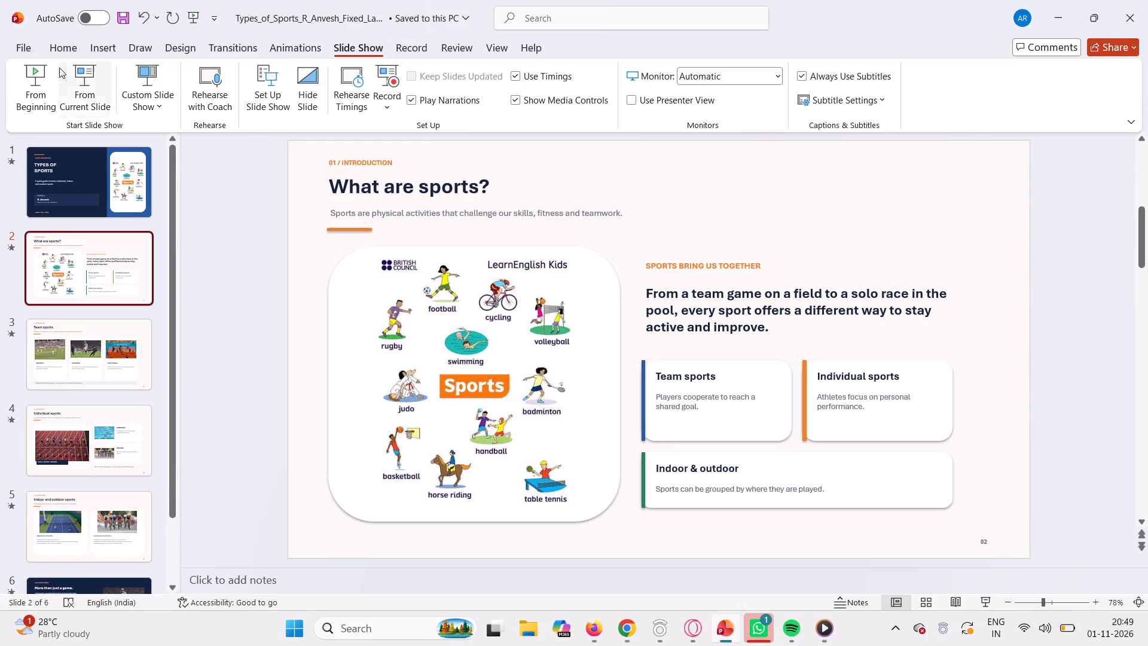
left_click(205, 184)
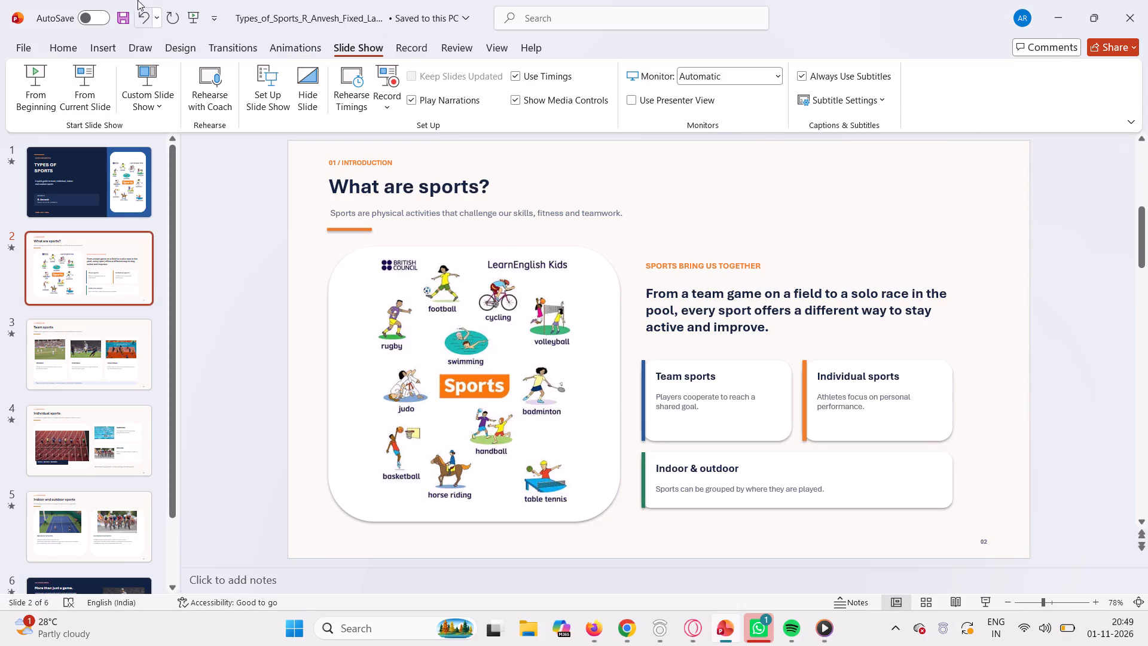
Turn on AutoSave by uploading the presentation to OneDrive - Personal.
left_click(94, 22)
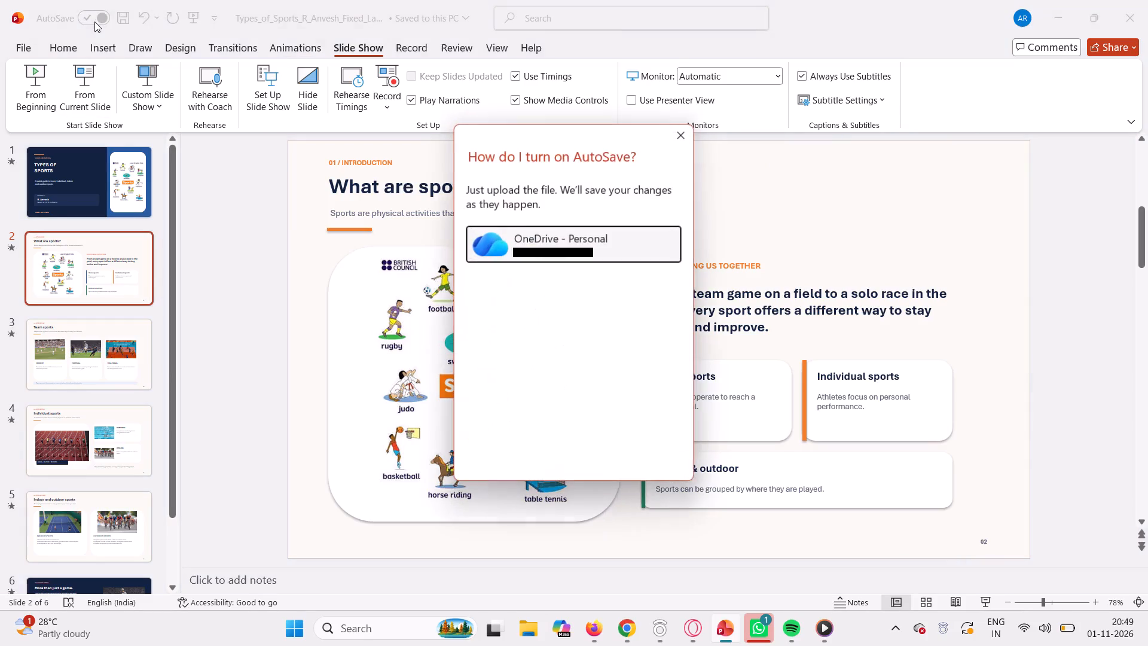
left_click(509, 234)
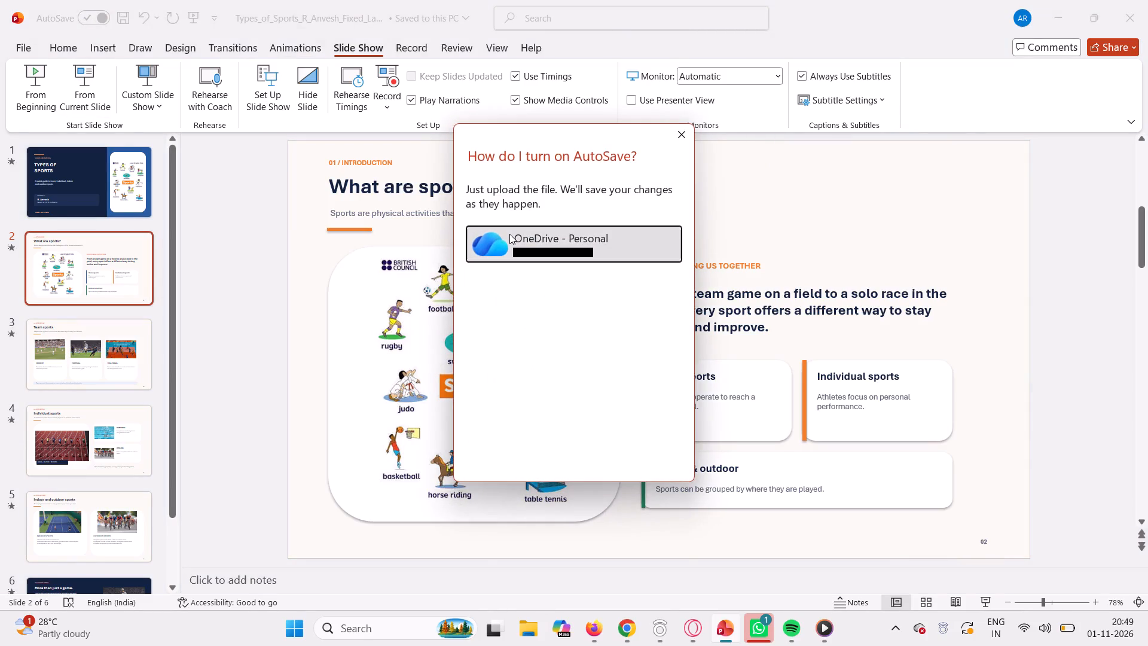
left_click(680, 137)
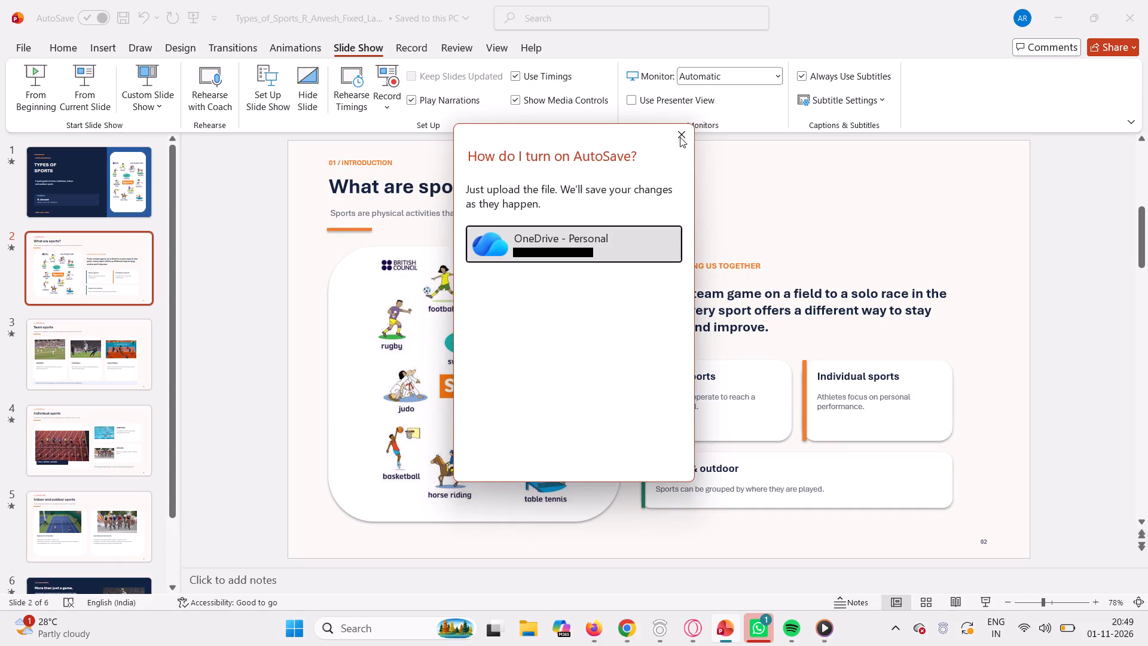
left_click(680, 137)
left_click(680, 137)
right_click(680, 137)
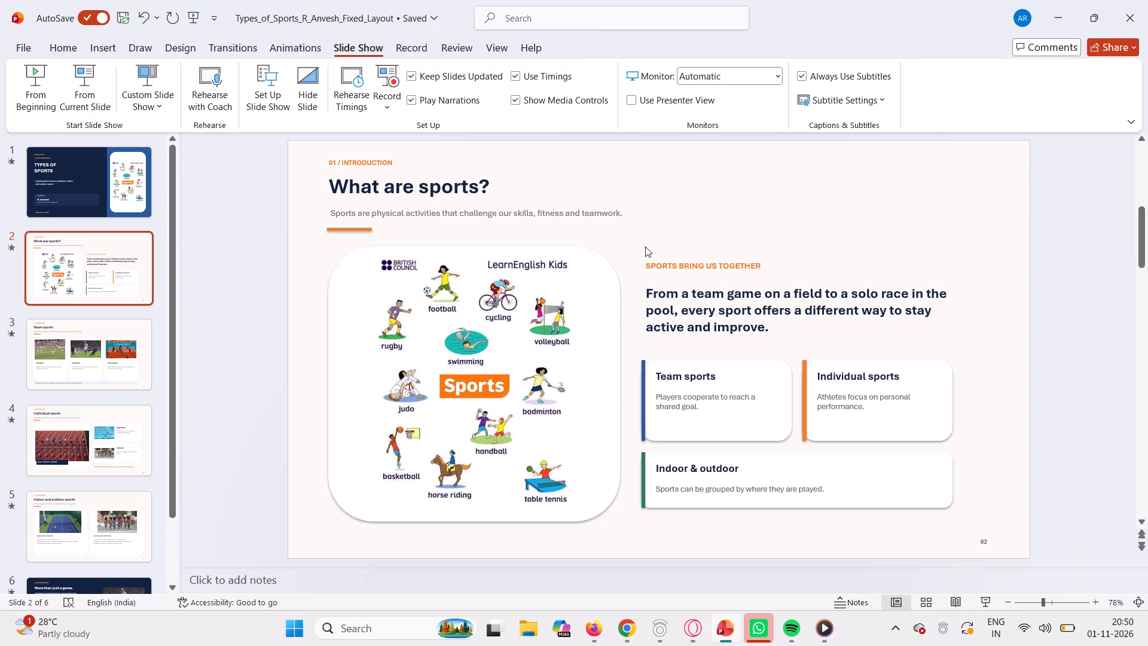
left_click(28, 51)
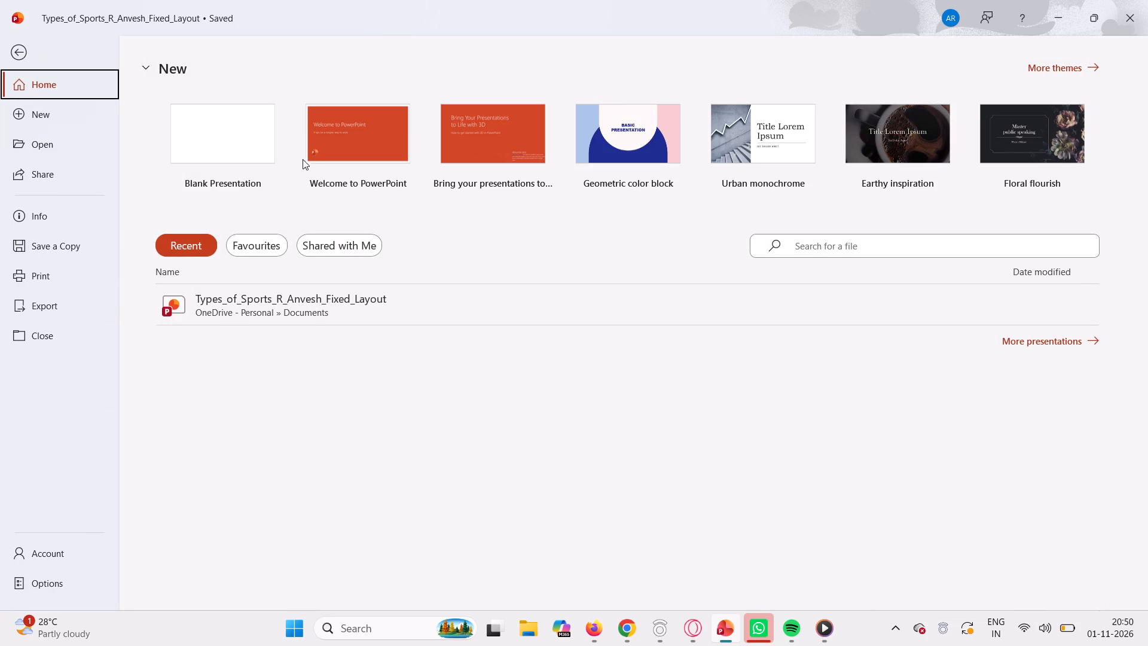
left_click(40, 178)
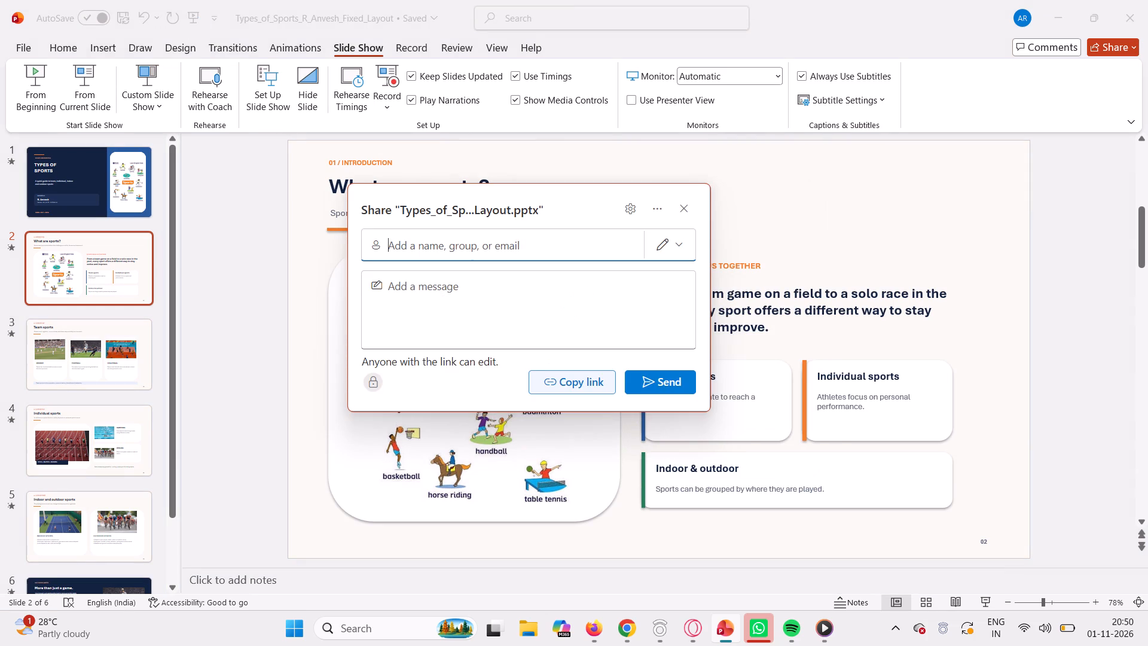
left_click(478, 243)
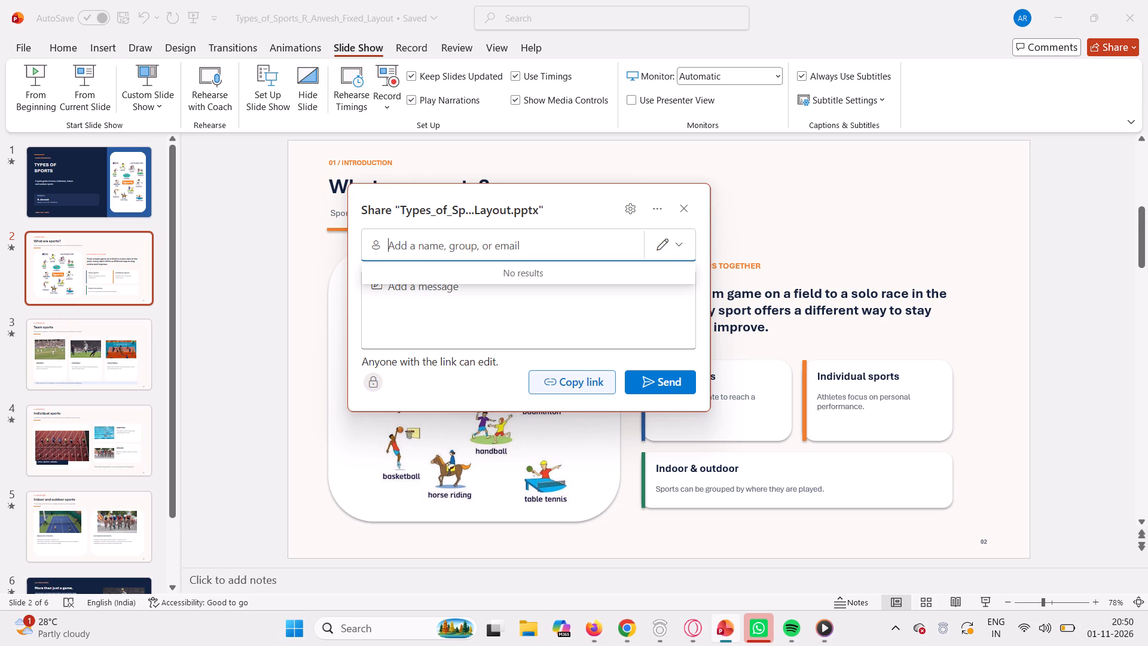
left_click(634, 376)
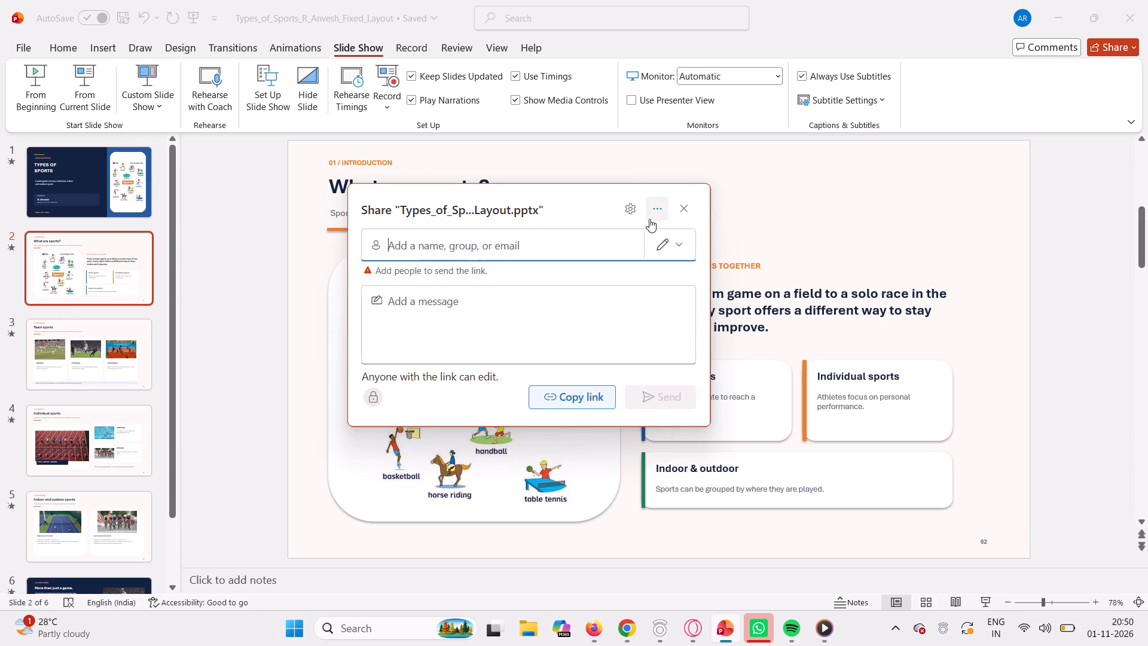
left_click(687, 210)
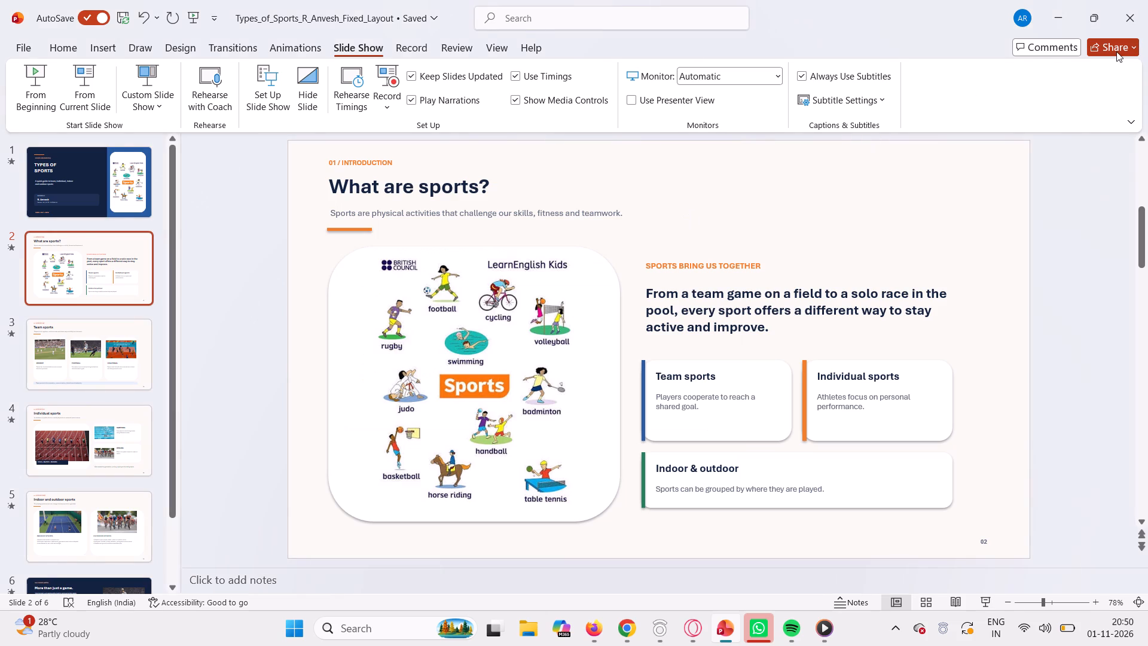
Open sharing for the presentation and show the recipient permission choices, Can edit and Can view.
left_click(1116, 51)
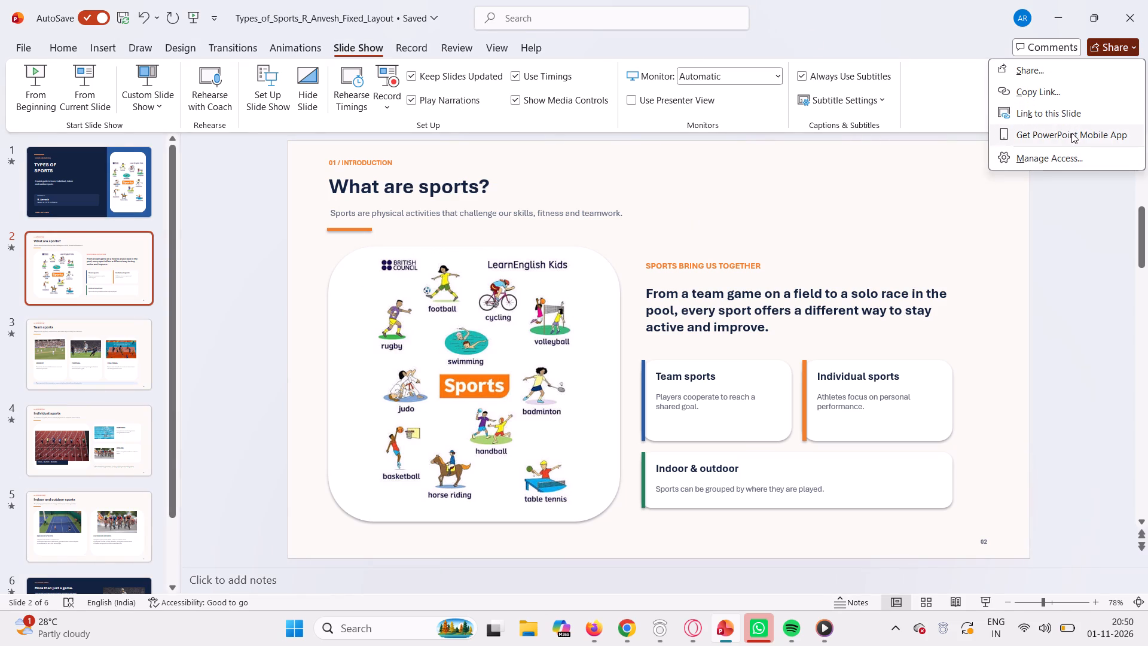
left_click(1038, 71)
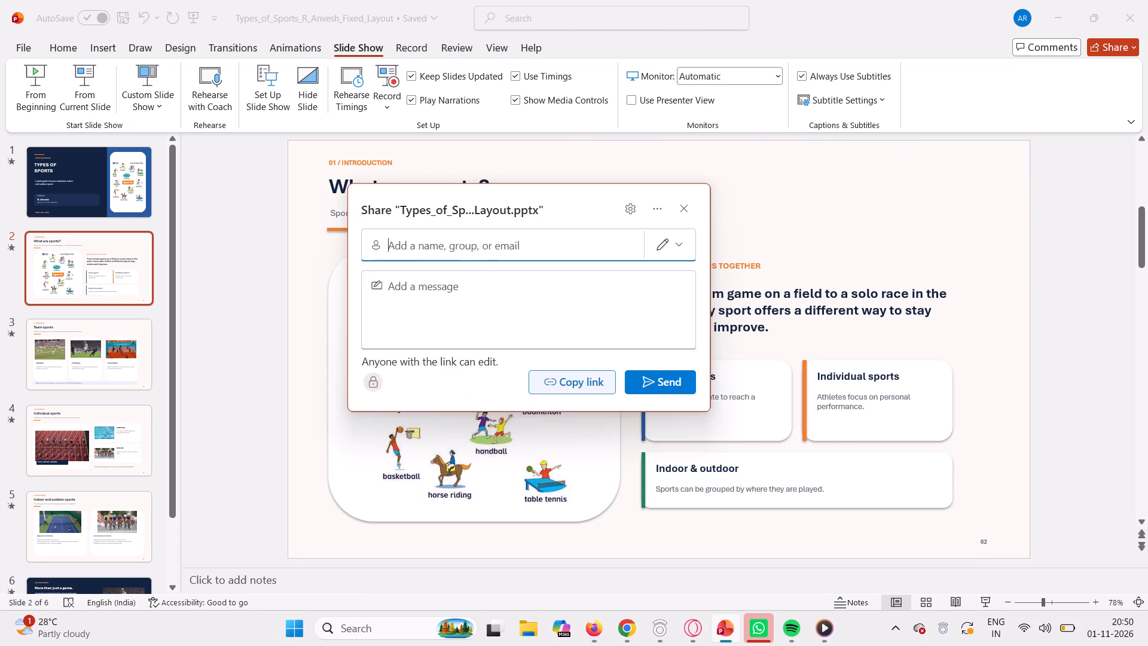
left_click(480, 245)
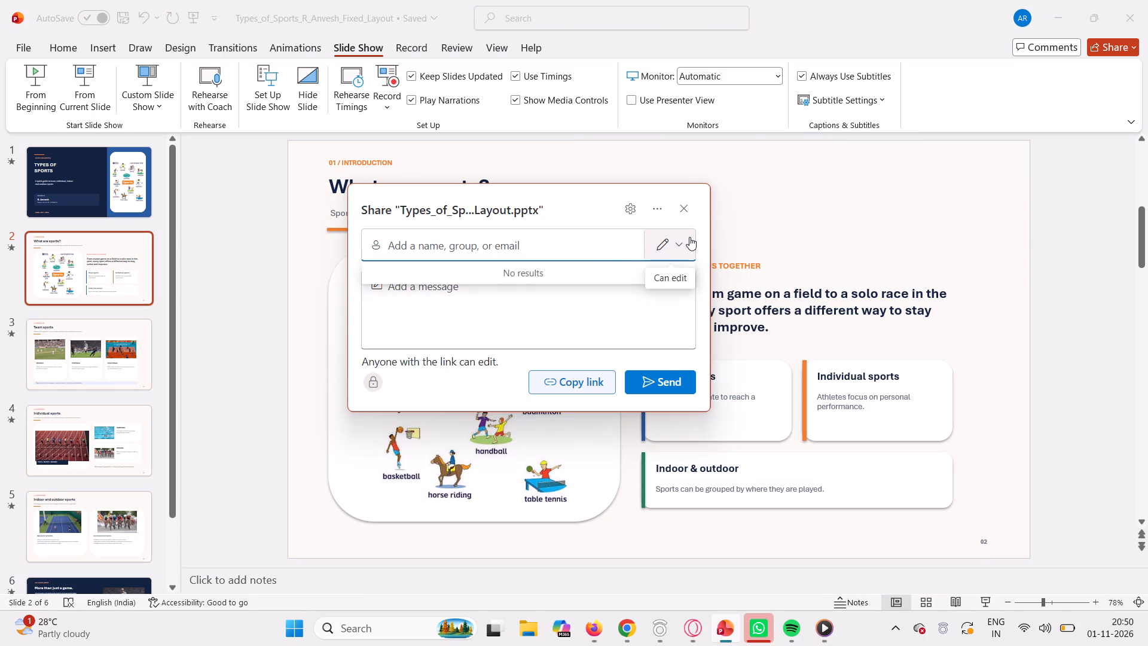
left_click(689, 237)
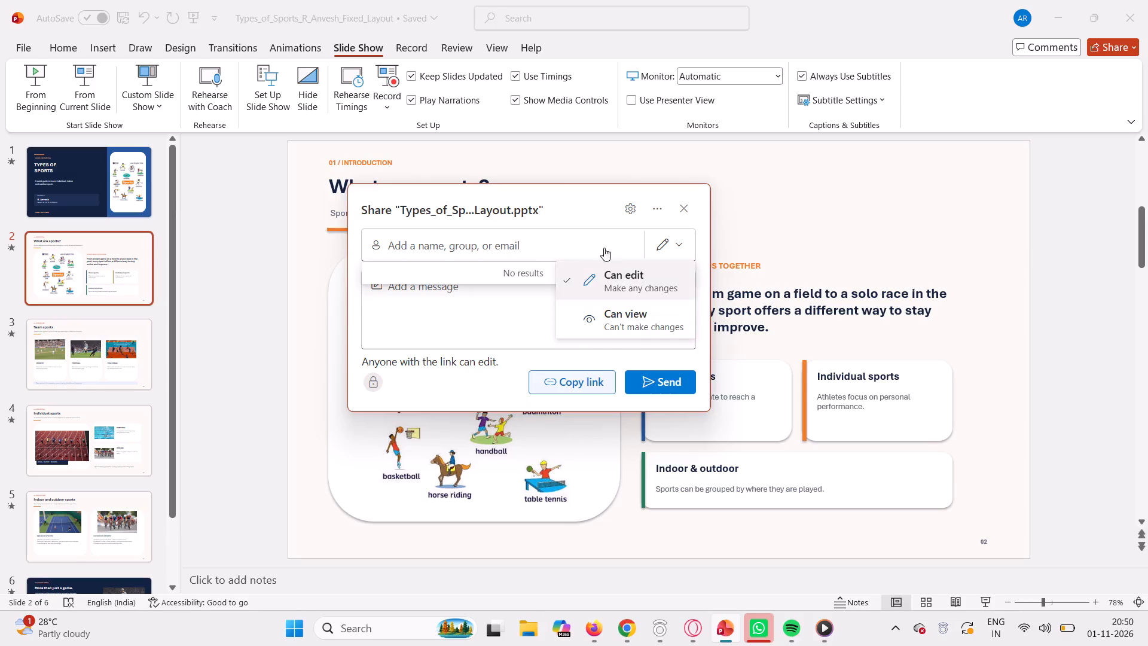
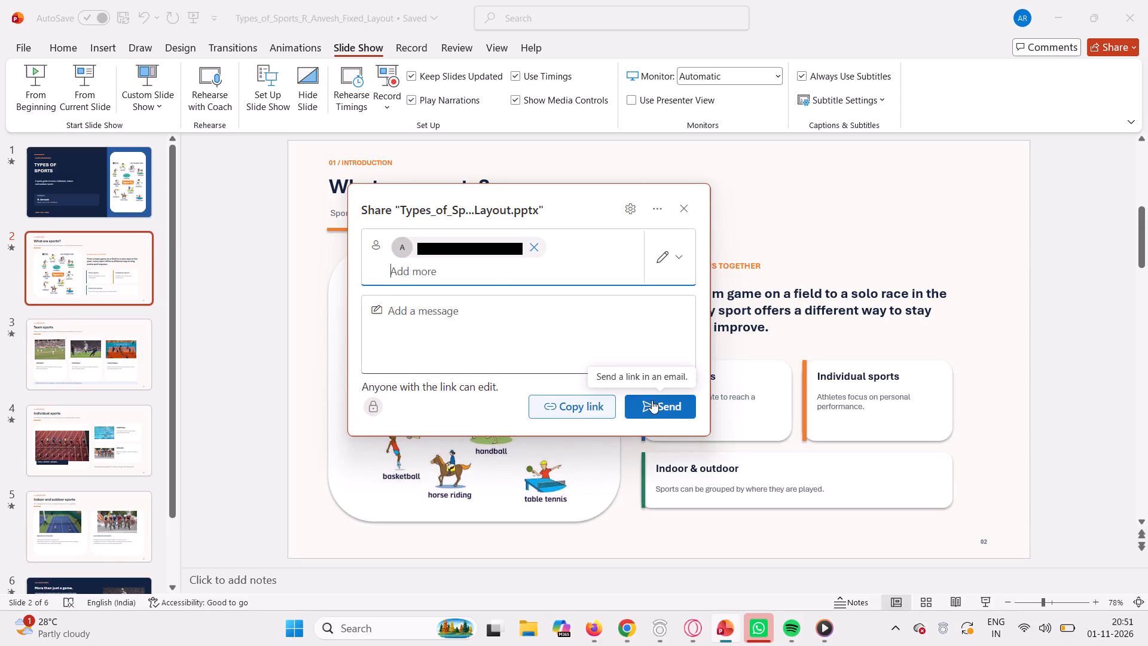
Send the presentation's sharing link by email to the added recipient, with editing permission and no message.
left_click(652, 400)
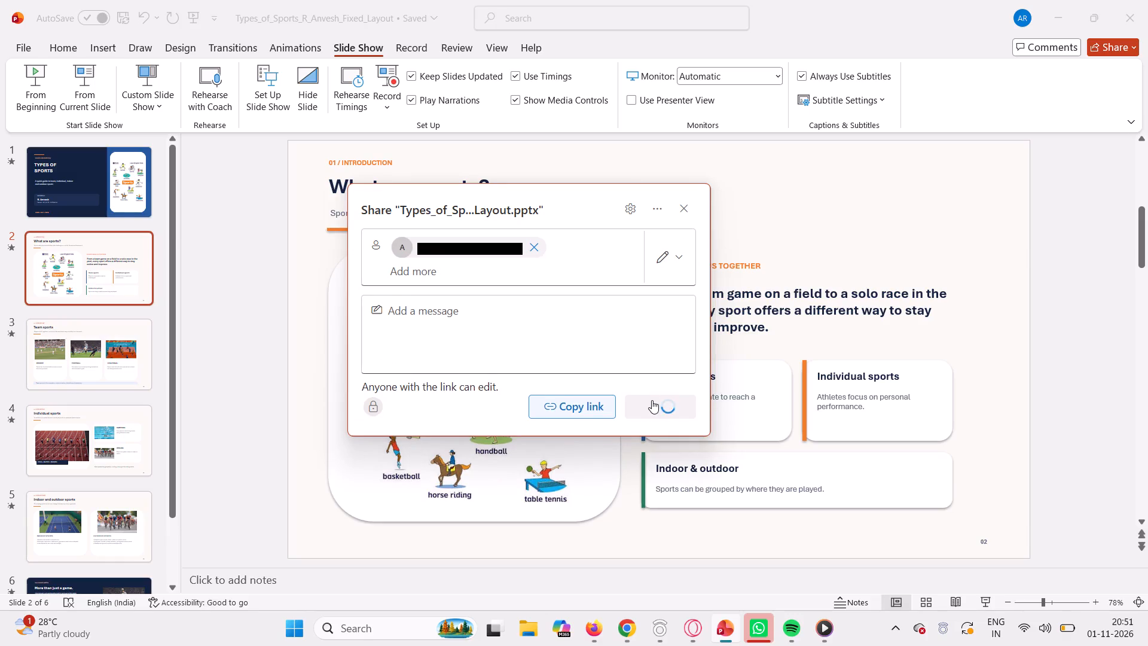
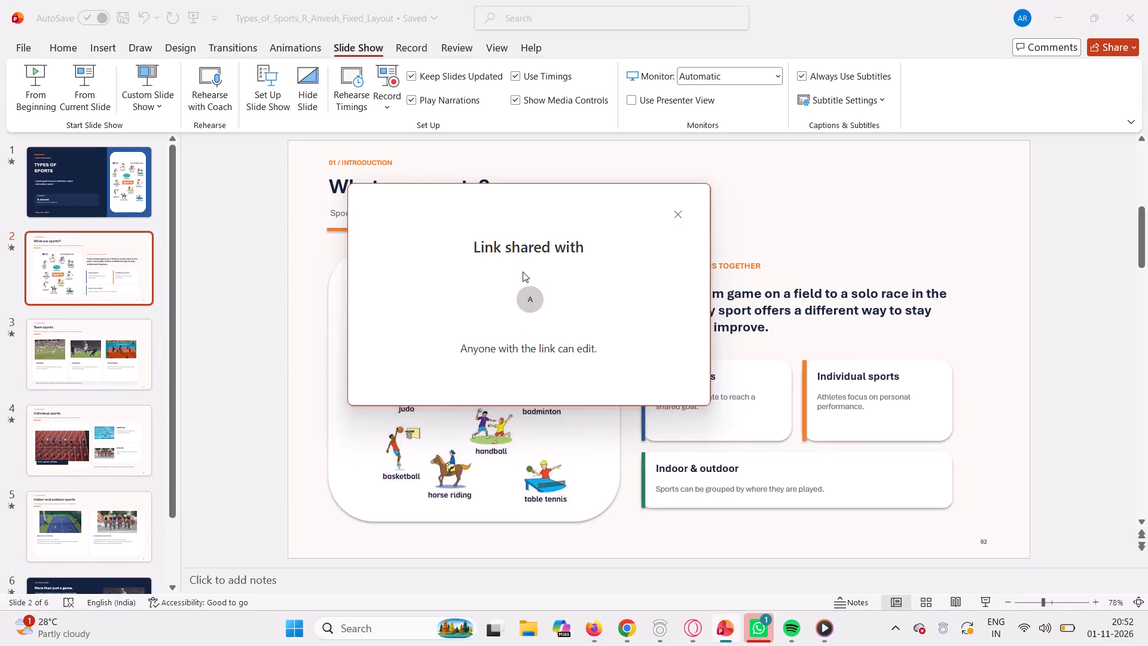
Copy the presentation's existing "Anyone with the link can edit" sharing link from its Manage Access settings.
left_click(529, 279)
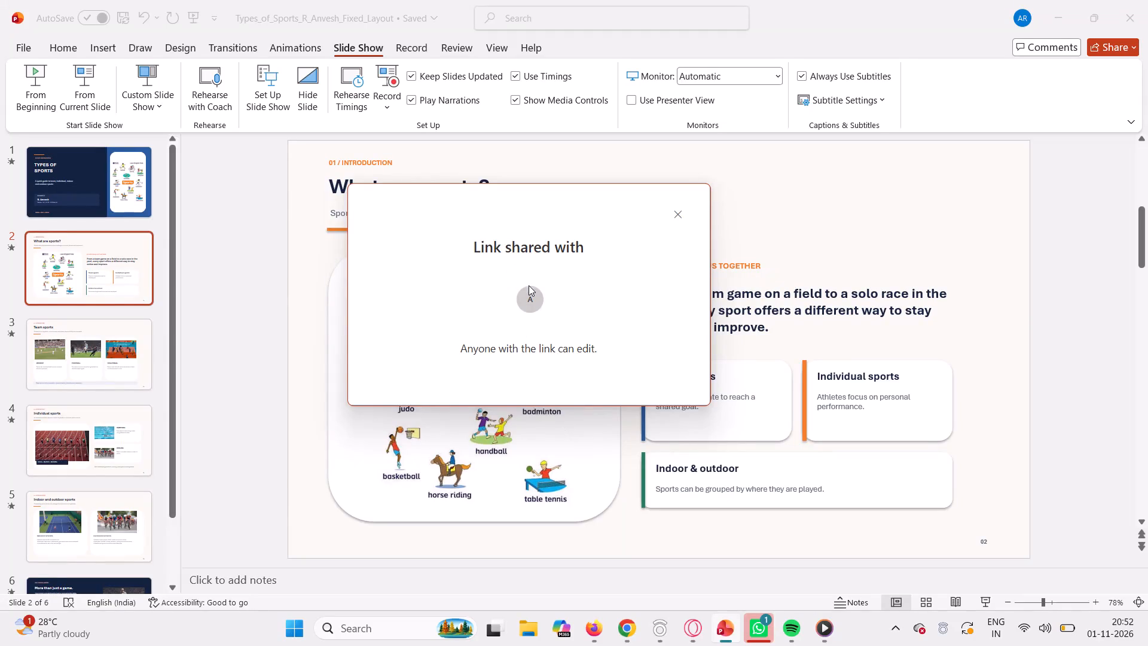
left_click(530, 296)
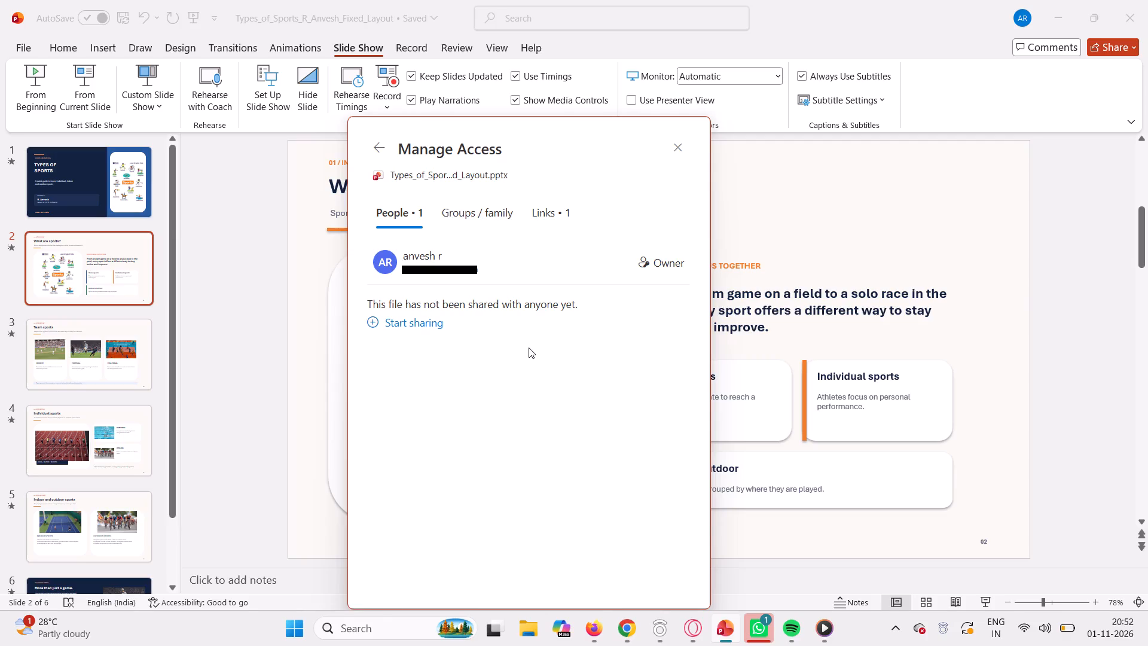
left_click(561, 217)
left_click(618, 263)
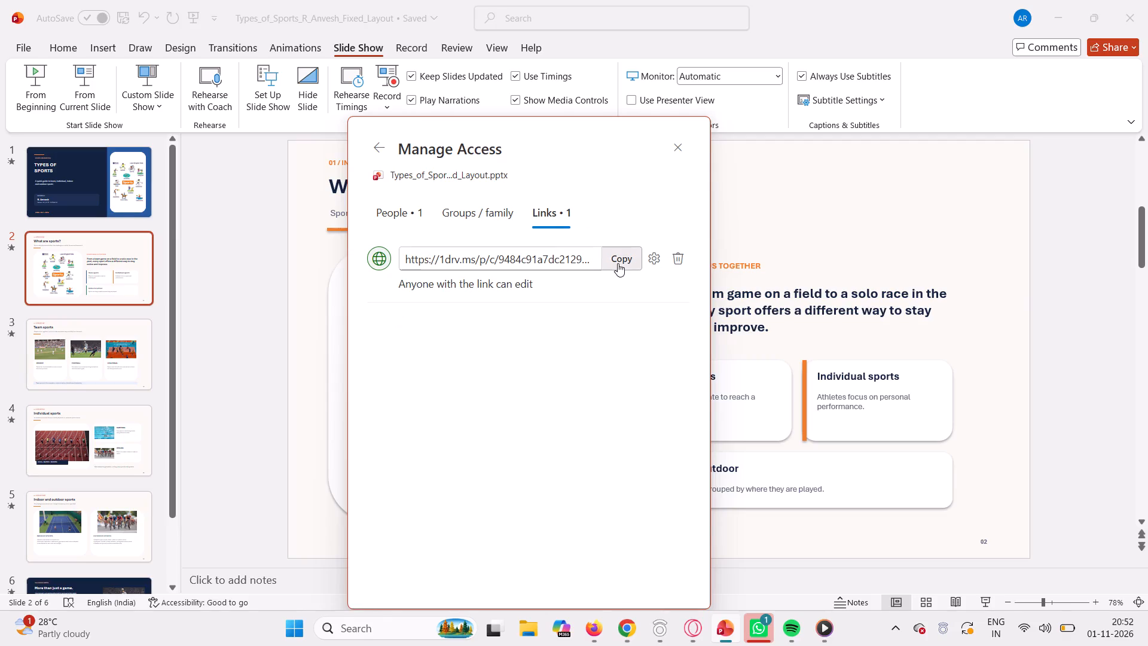
left_click(618, 263)
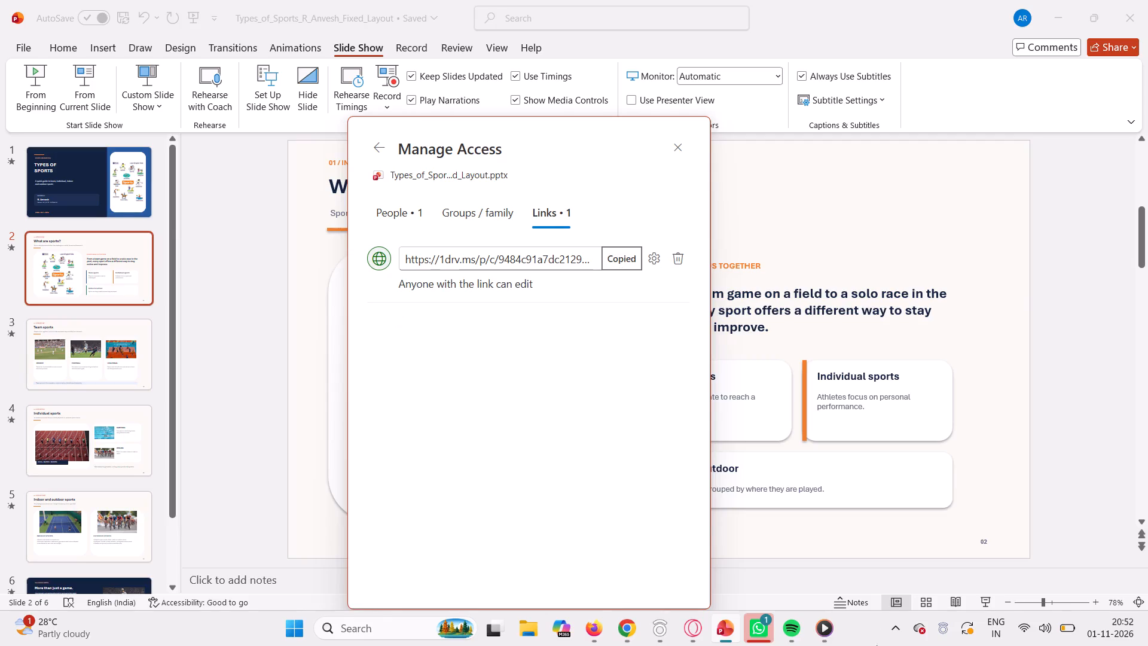
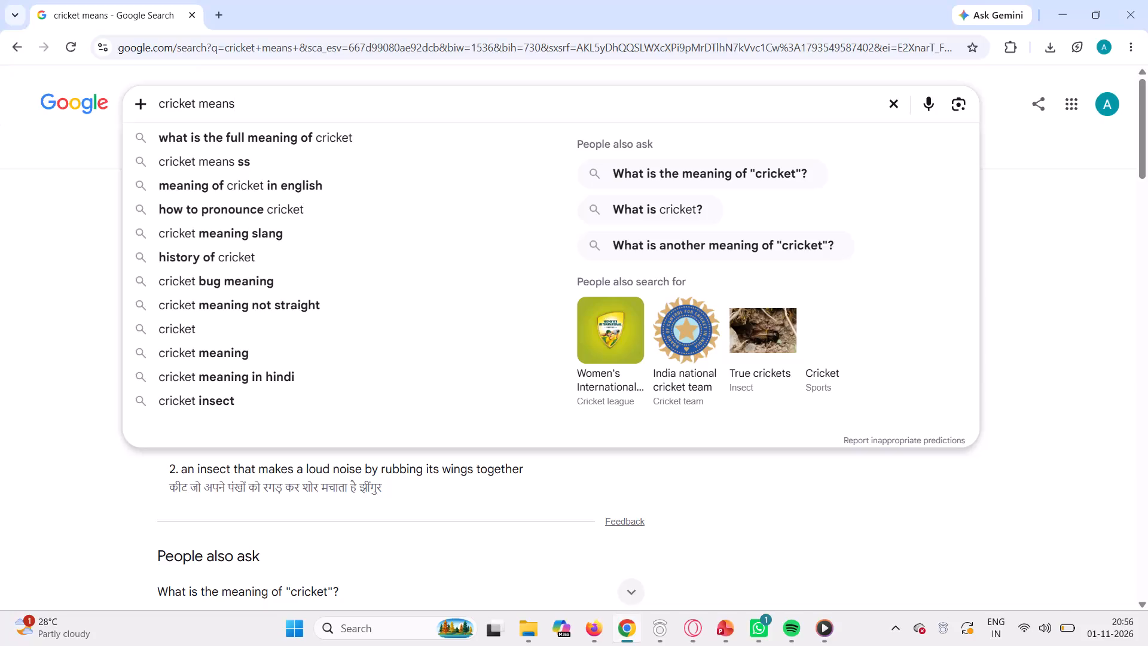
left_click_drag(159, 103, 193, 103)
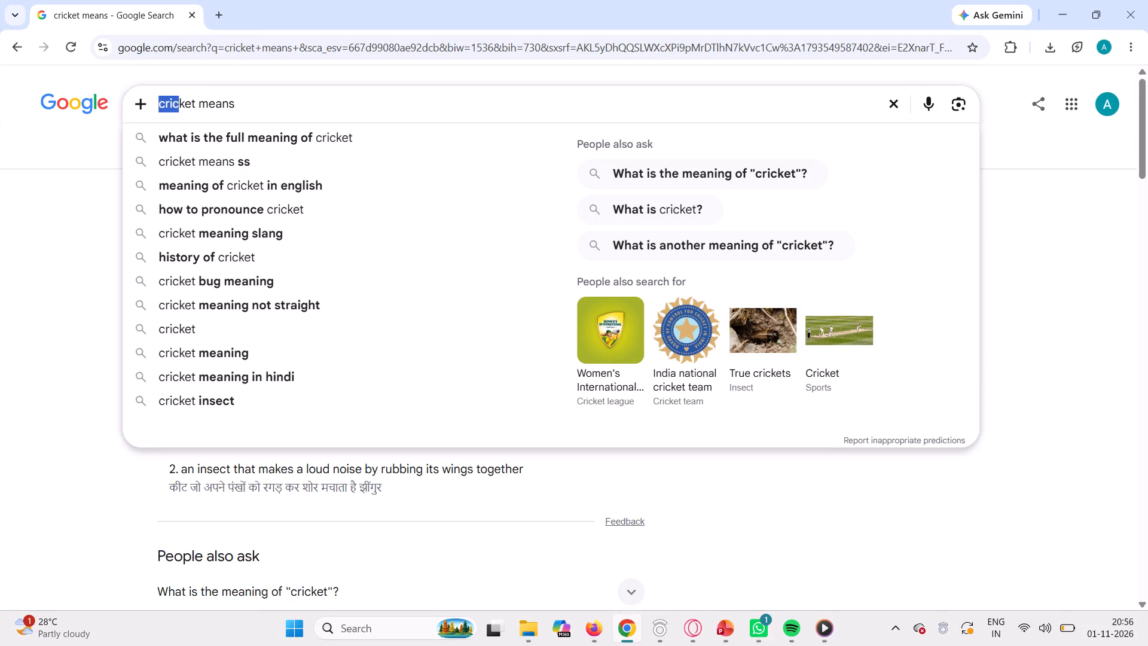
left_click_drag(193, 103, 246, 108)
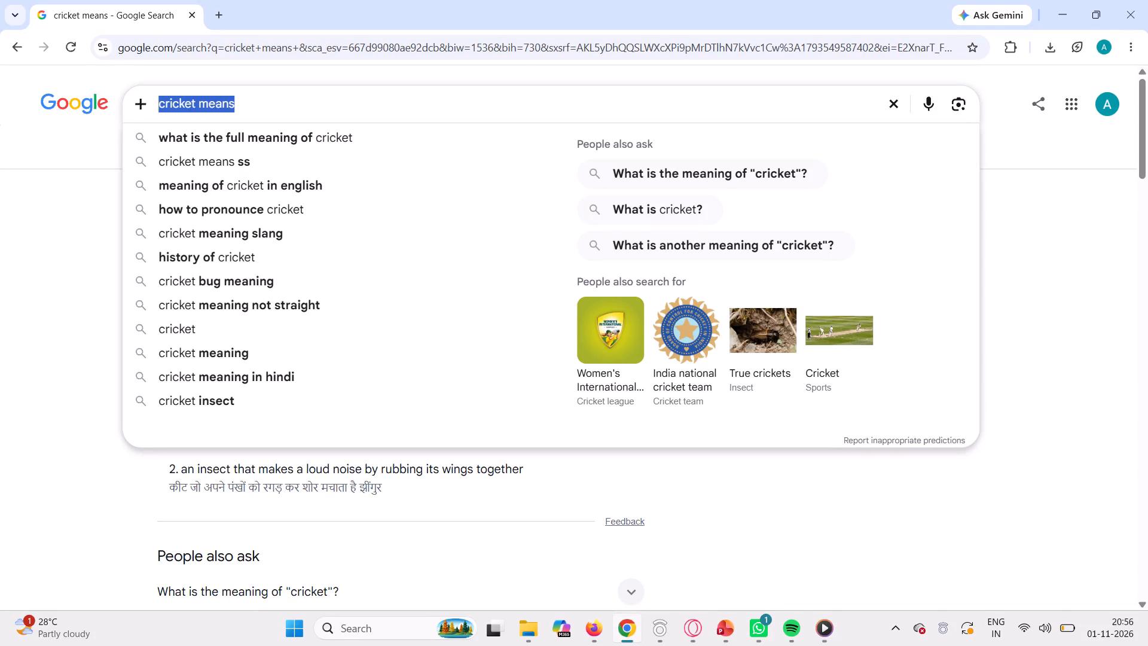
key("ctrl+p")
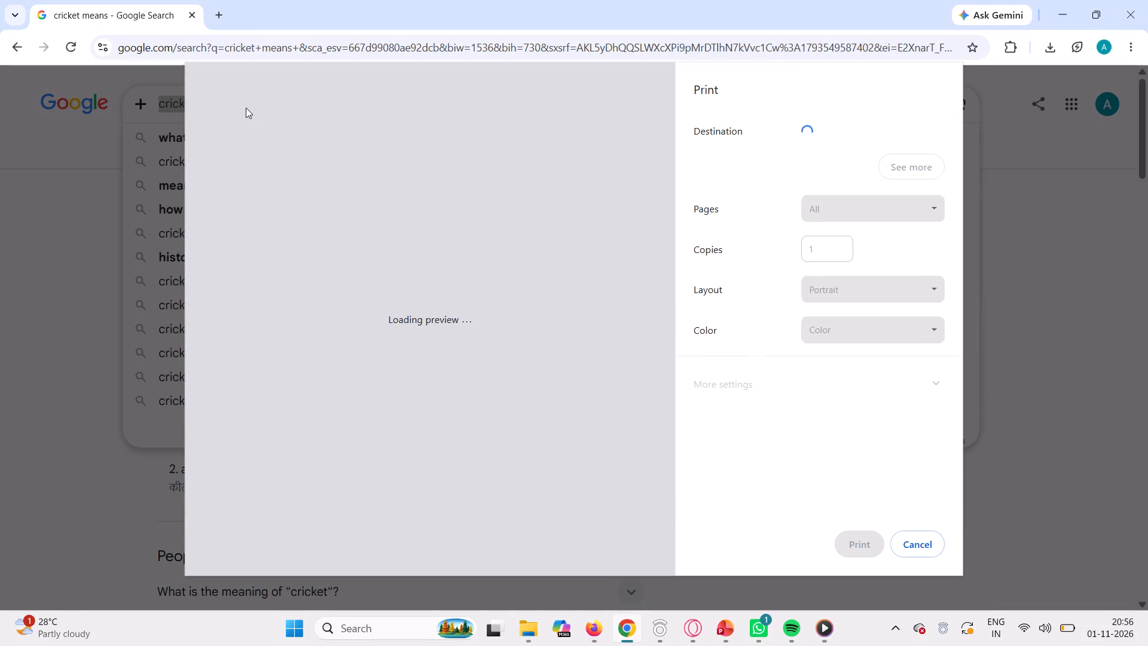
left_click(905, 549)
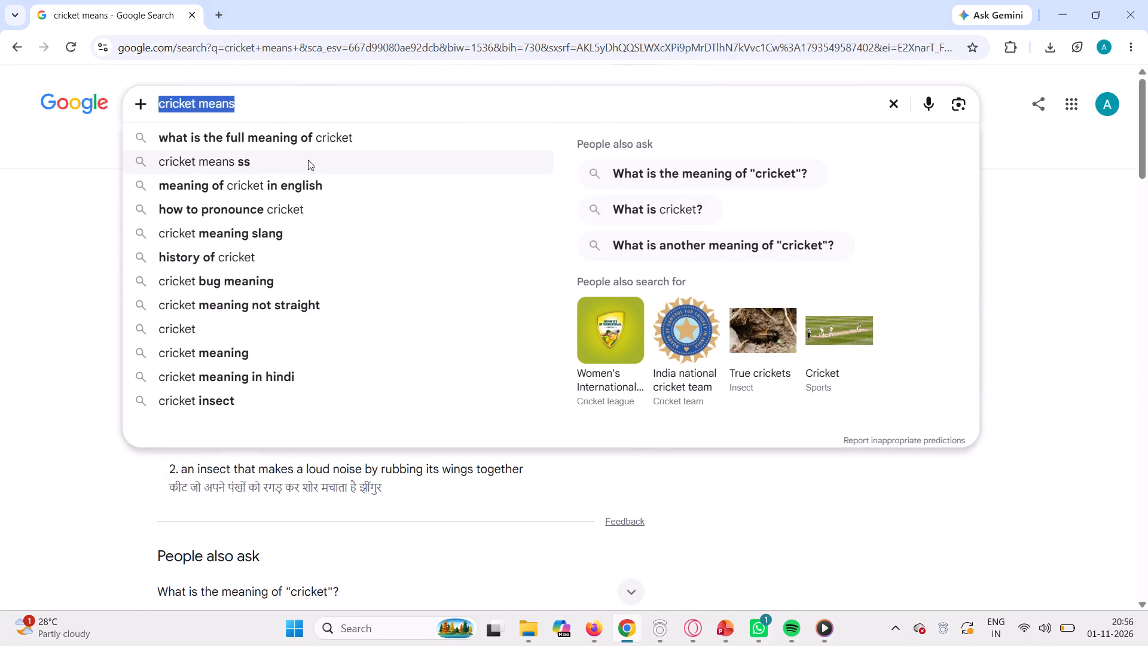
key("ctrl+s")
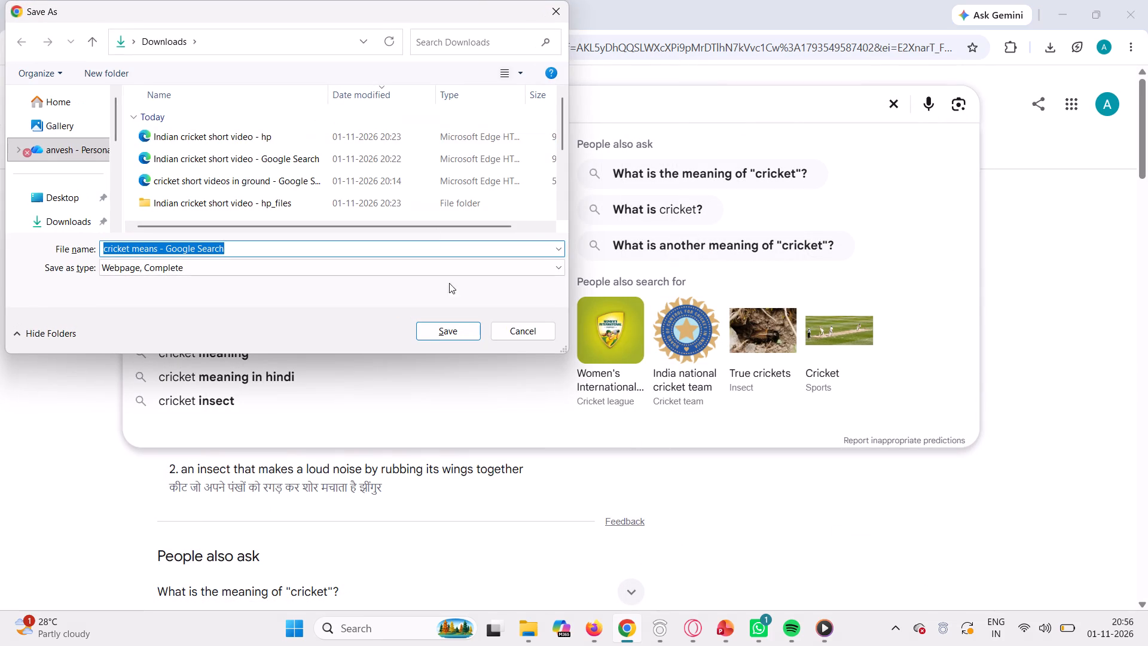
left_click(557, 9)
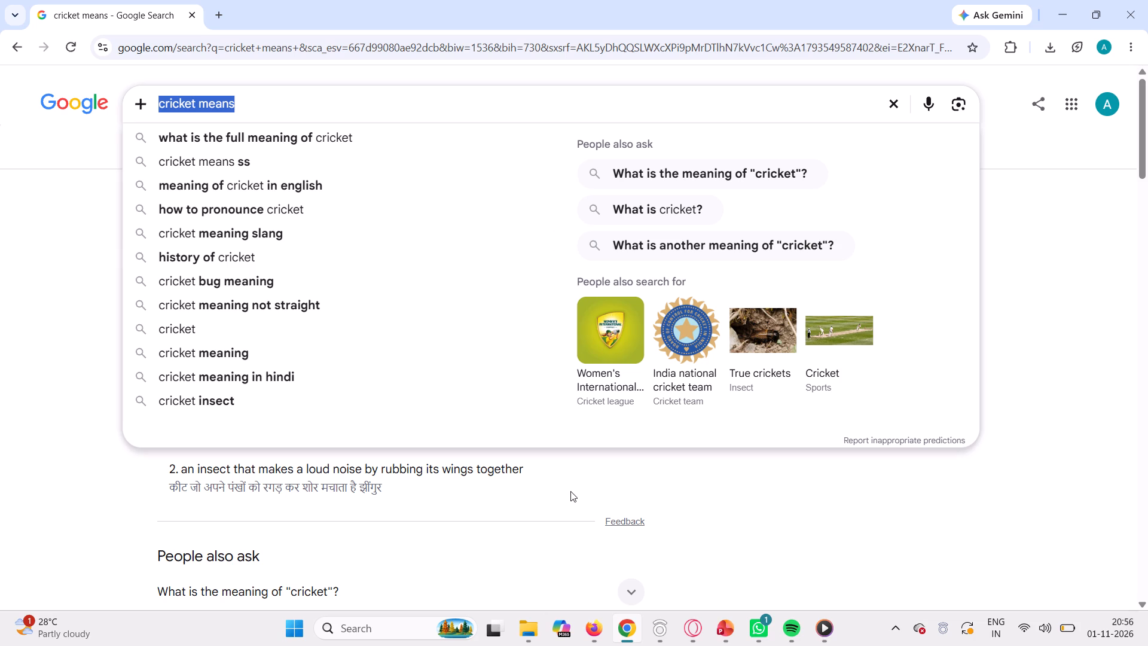
Switch to PowerPoint and save the open Types of Sports presentation.
left_click(725, 629)
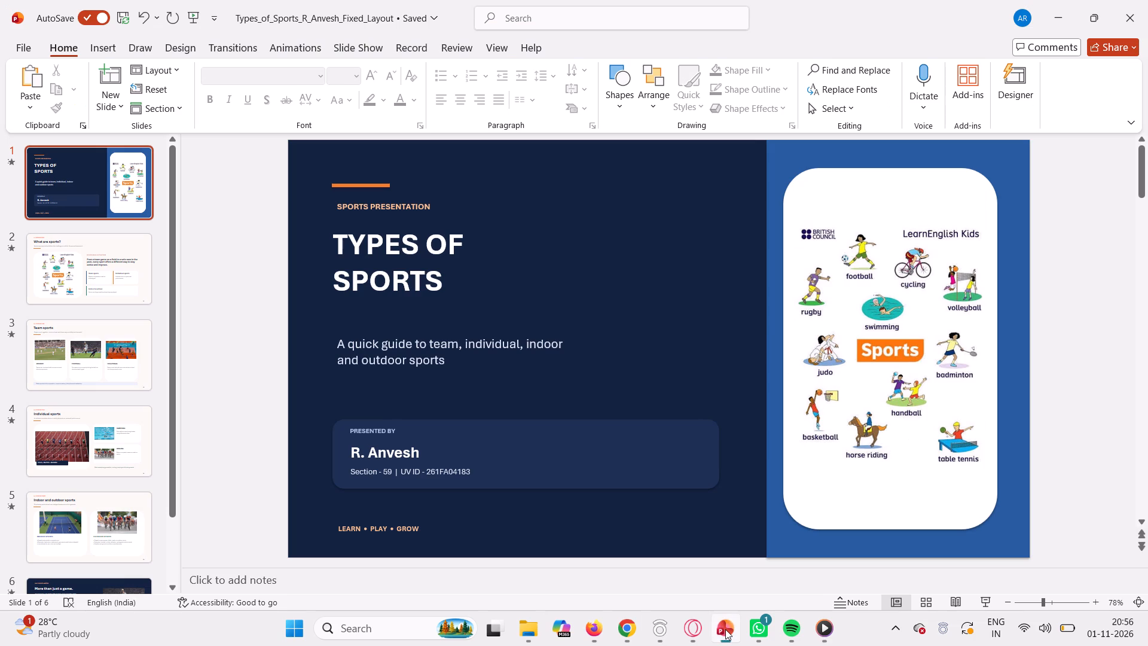
key("ctrl+s")
key("ctrl+s")
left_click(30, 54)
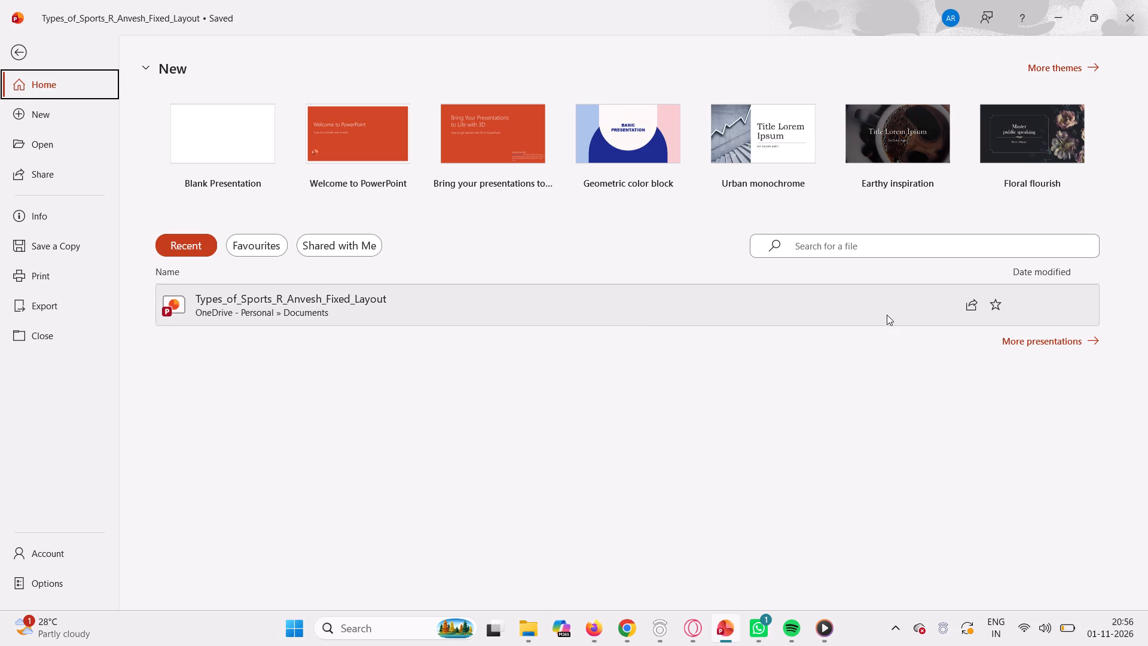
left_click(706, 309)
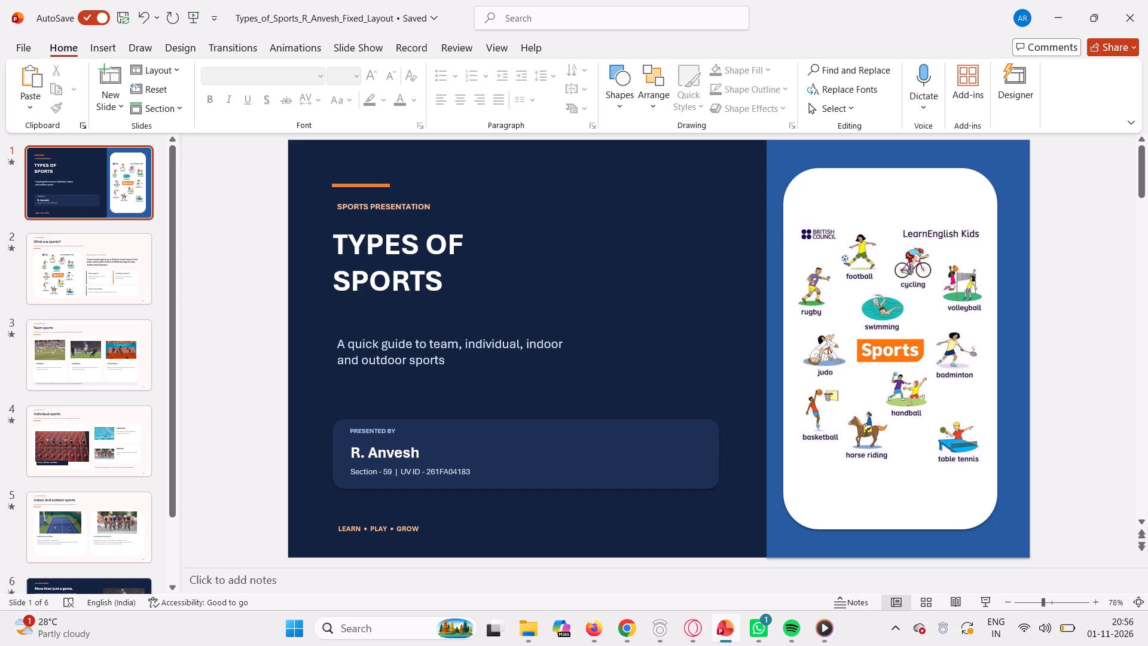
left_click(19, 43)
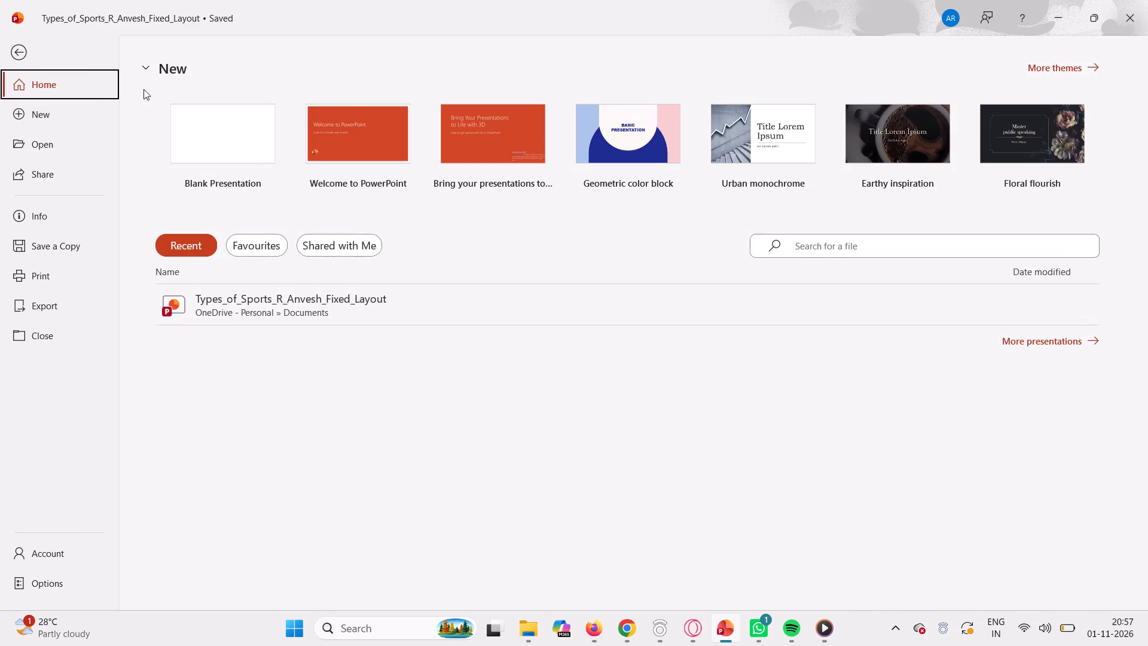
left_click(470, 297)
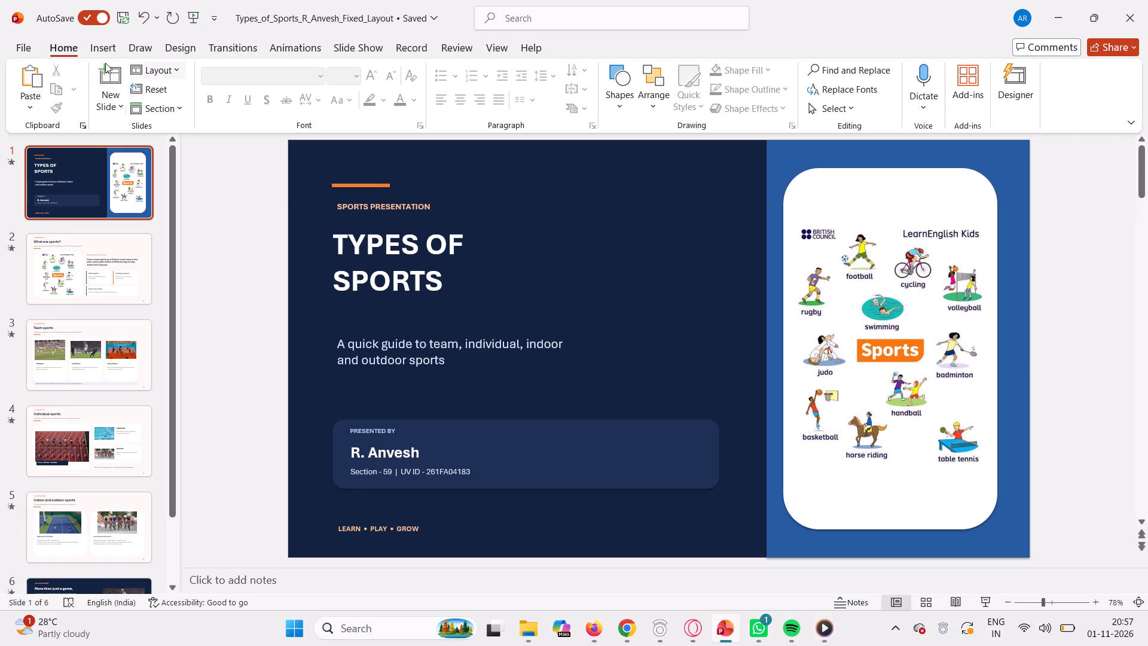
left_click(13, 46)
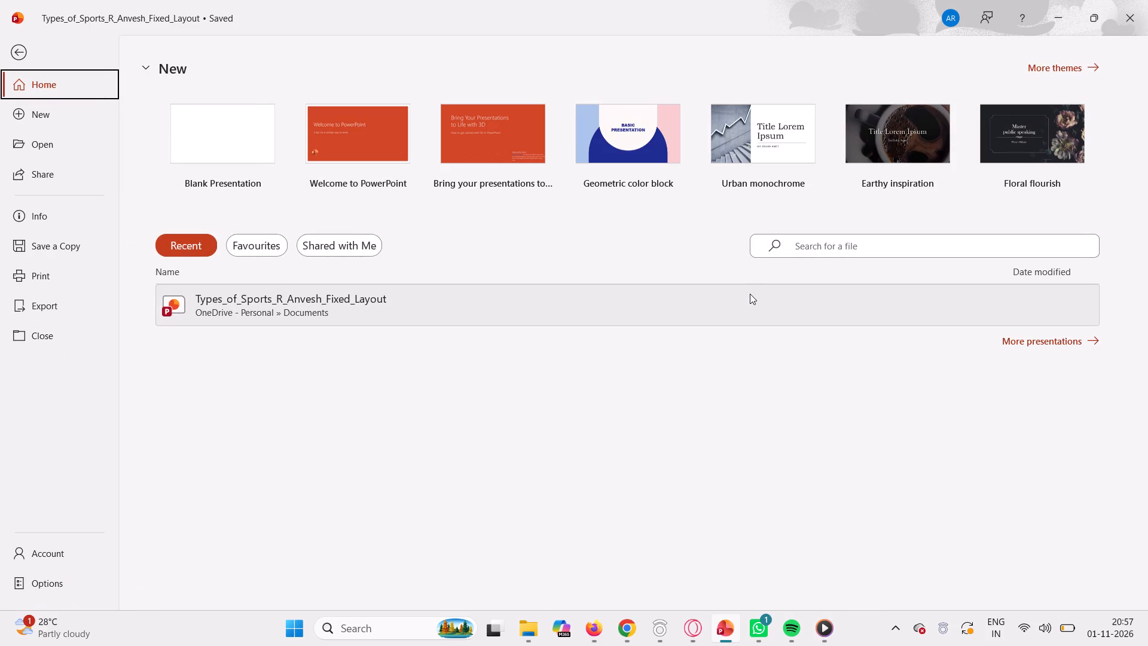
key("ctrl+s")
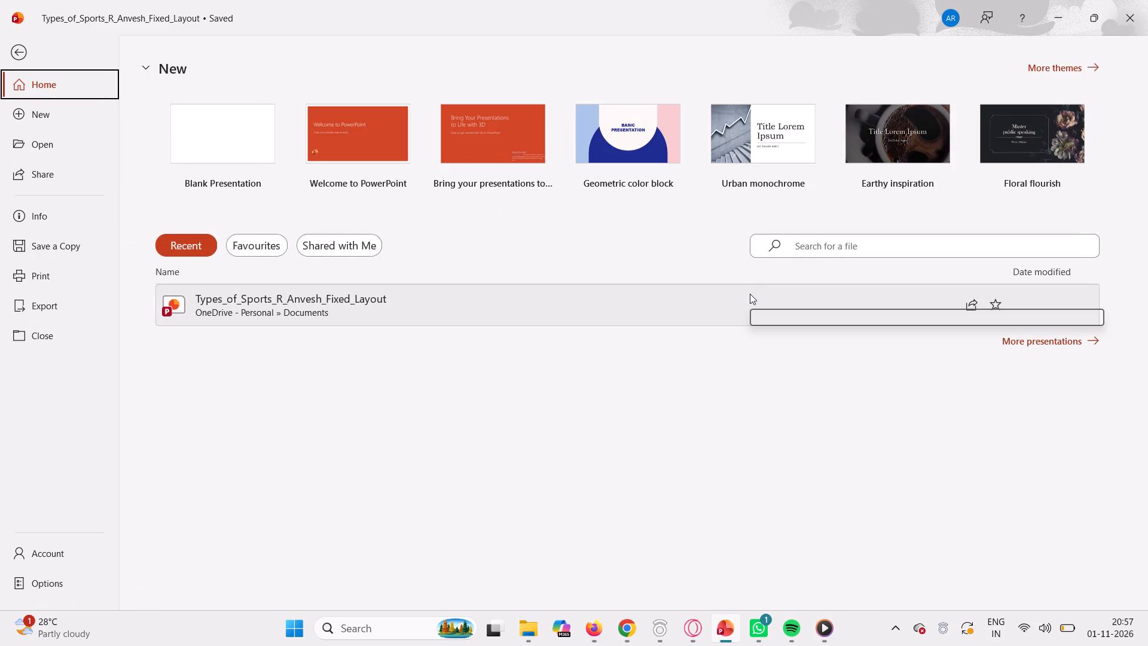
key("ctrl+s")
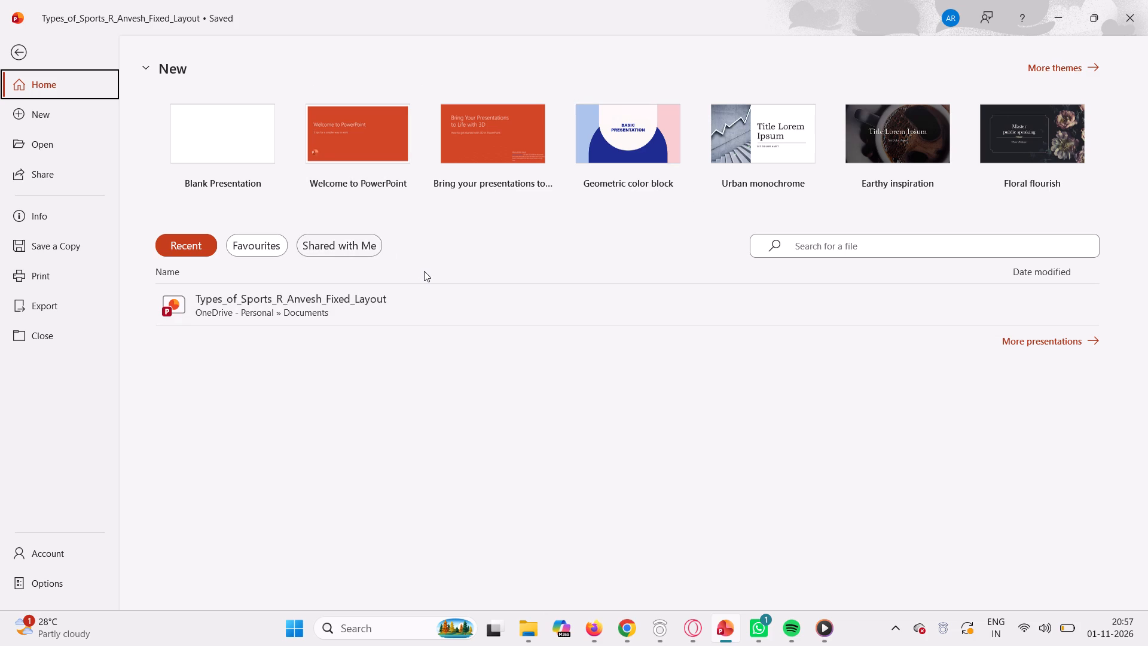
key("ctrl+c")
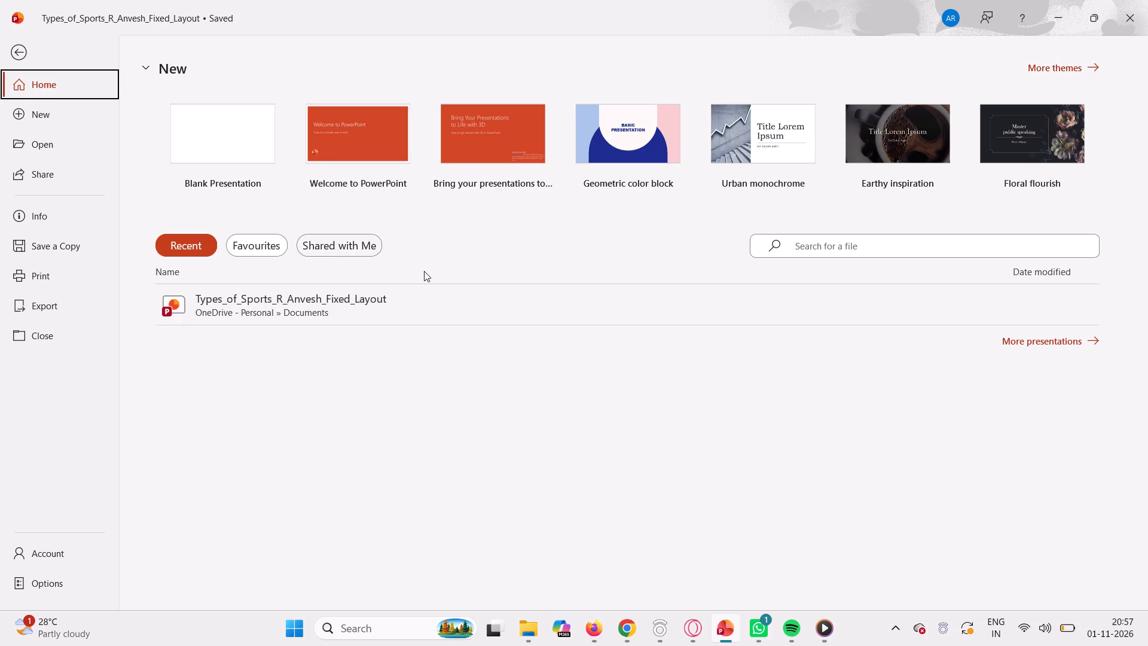